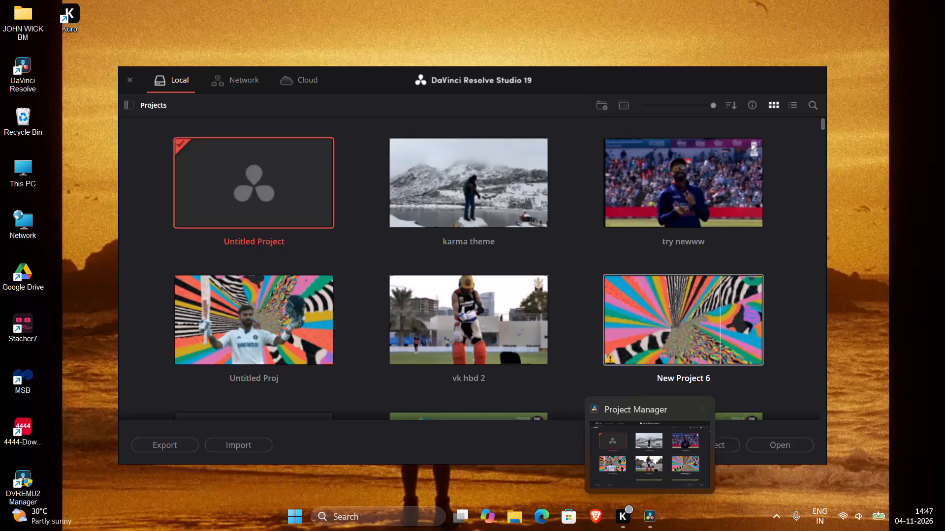
Switch to the Brave browser and search Google for "web telegram" in a new tab.
click(595, 528)
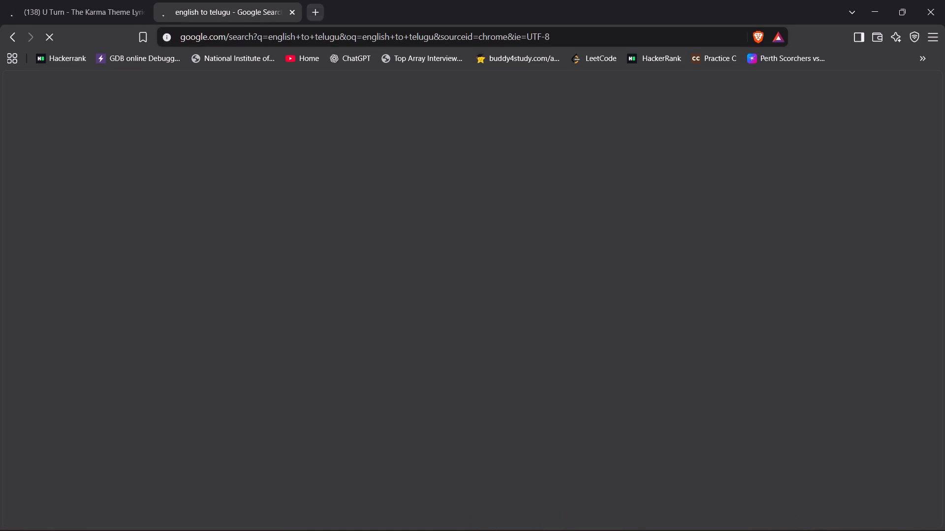
click(319, 16)
click(331, 41)
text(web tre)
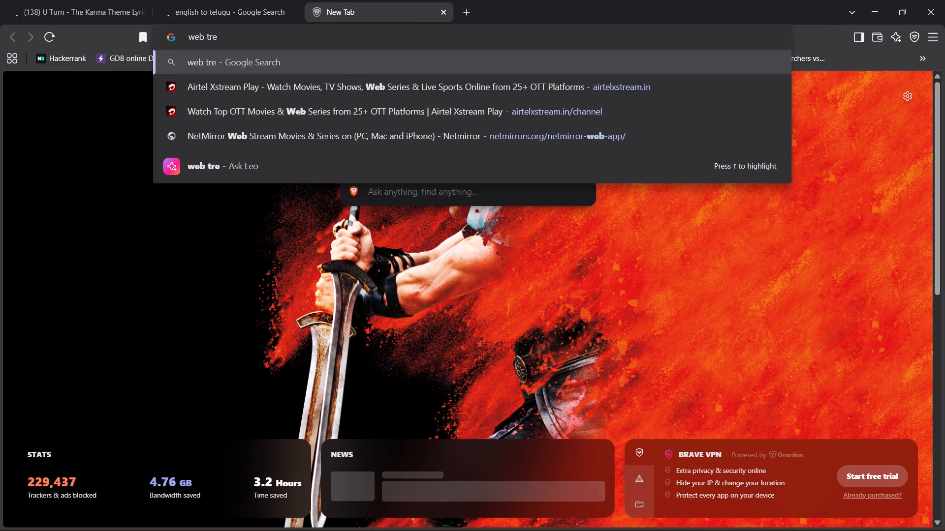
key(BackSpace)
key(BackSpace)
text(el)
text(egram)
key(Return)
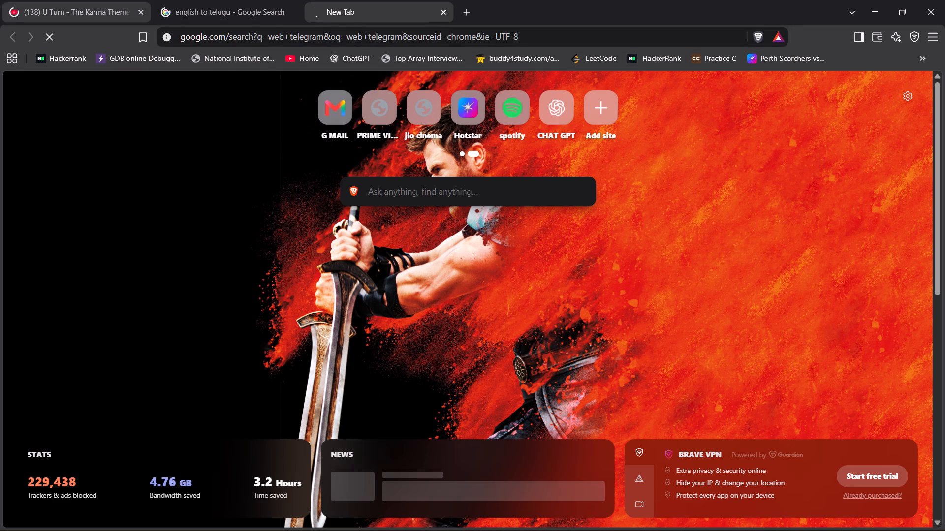
click(851, 527)
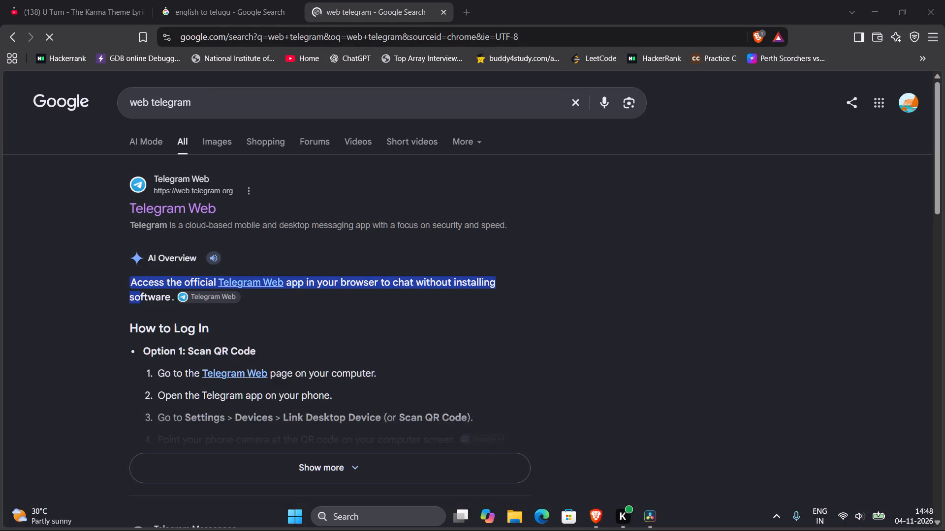
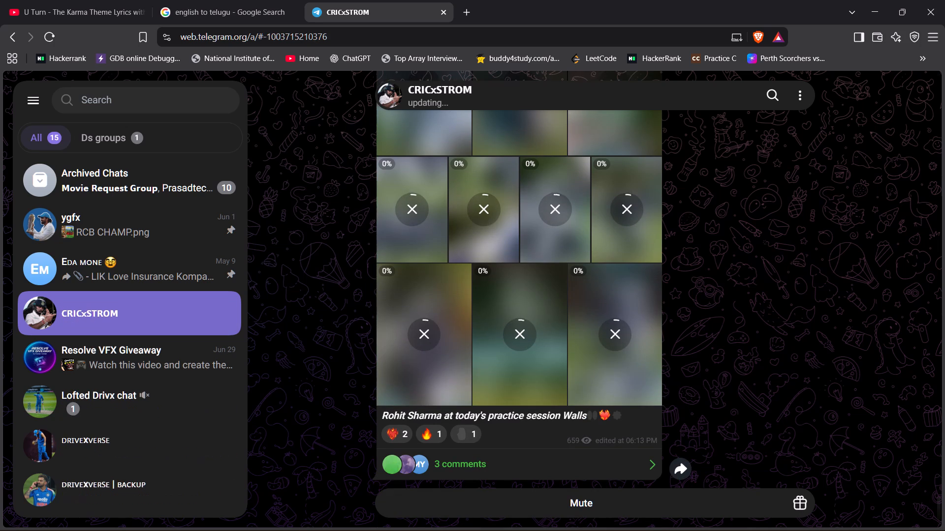
Open the Lofted Drivx chat and enlarge the photo of the batsman raising his bat beside the stumps.
scroll(431, 365, down, 3)
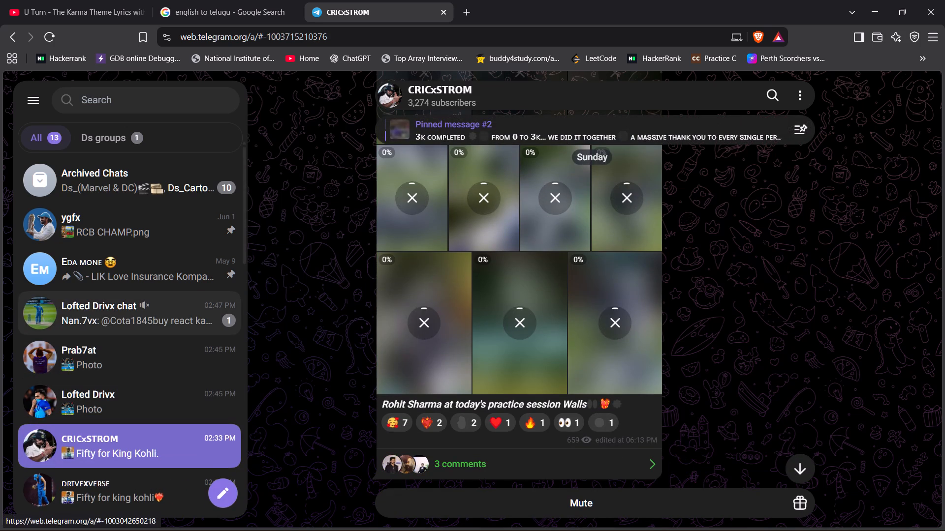
click(141, 320)
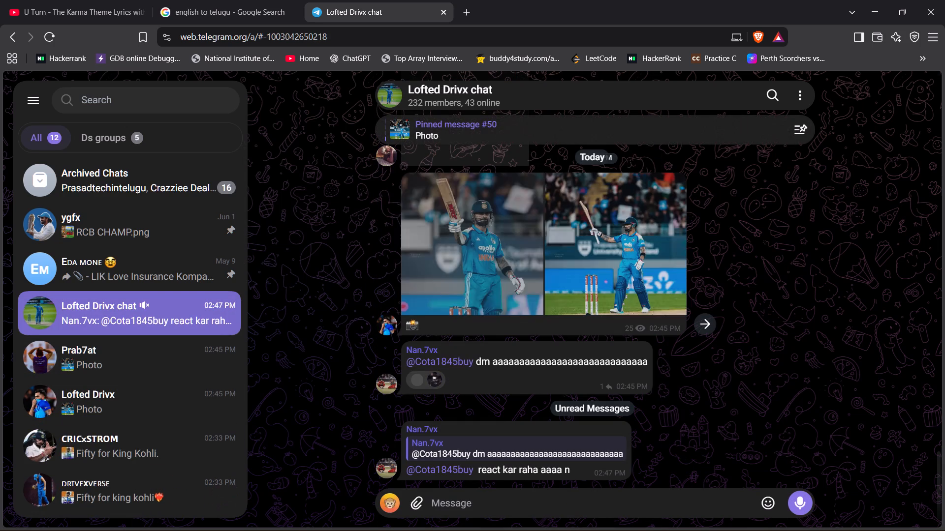
click(623, 247)
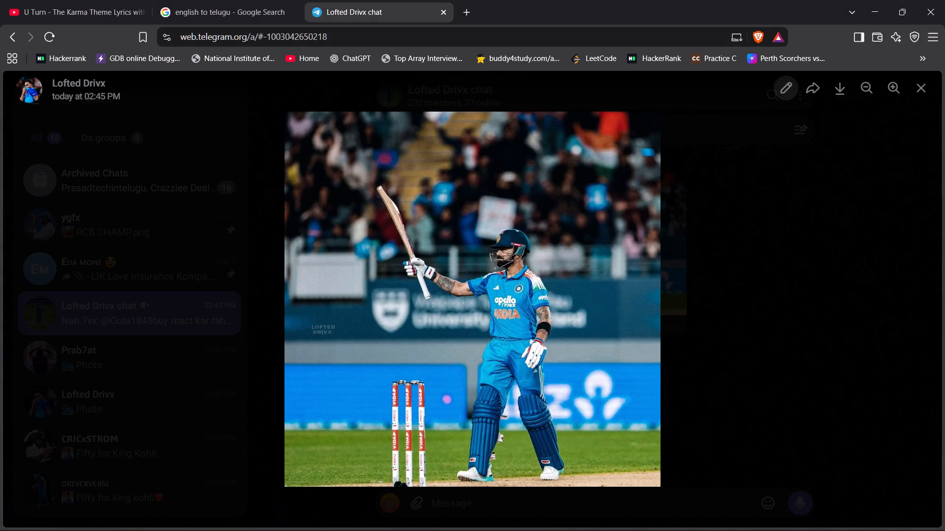
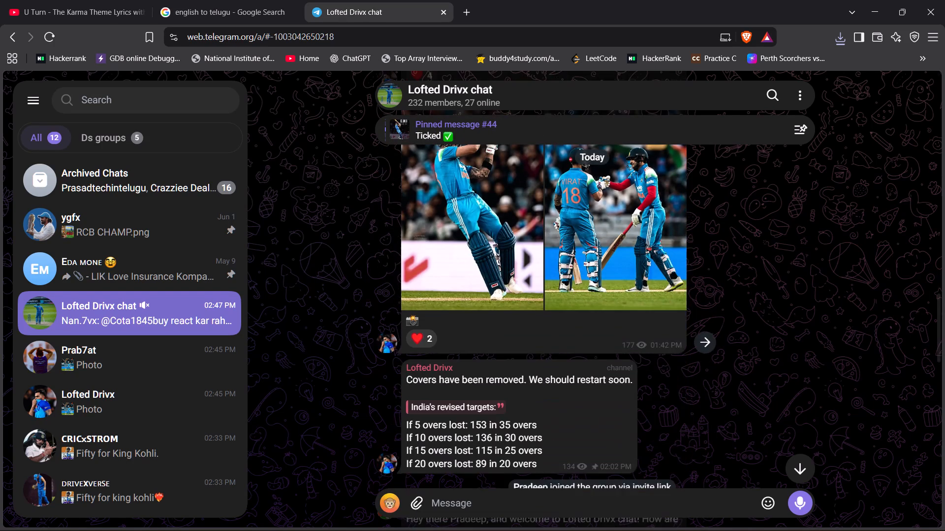
Enlarge the Lofted Drivx photo of the lone batsman in blue swinging his bat over his shoulder, posted today at 01:42 PM.
scroll(486, 334, up, 2)
click(486, 334)
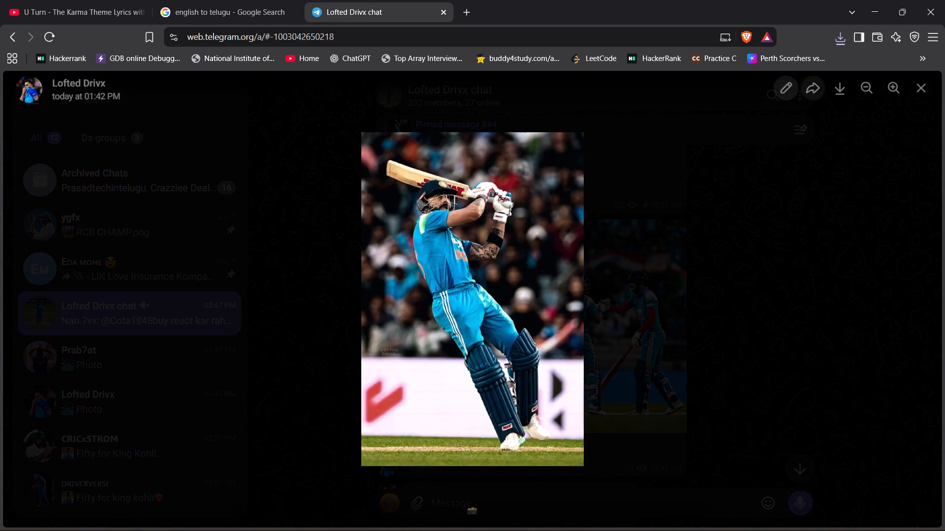
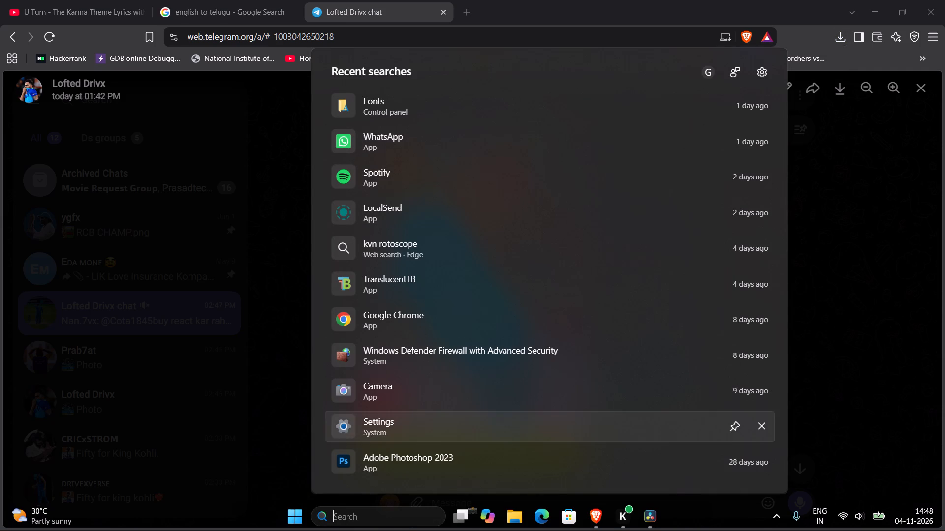
Launch Adobe Photoshop 2023 from the recent searches and minimize the Brave window to switch to Photoshop.
double_click(380, 452)
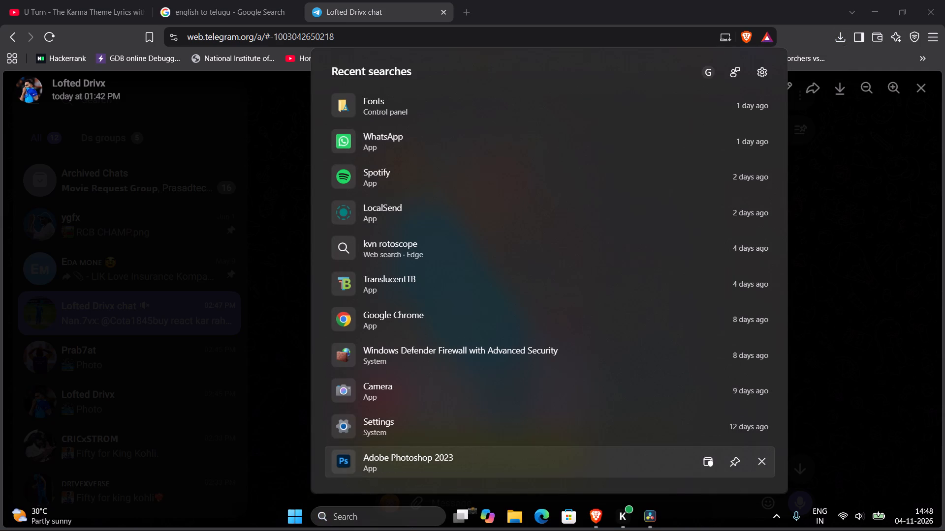
click(380, 457)
click(806, 40)
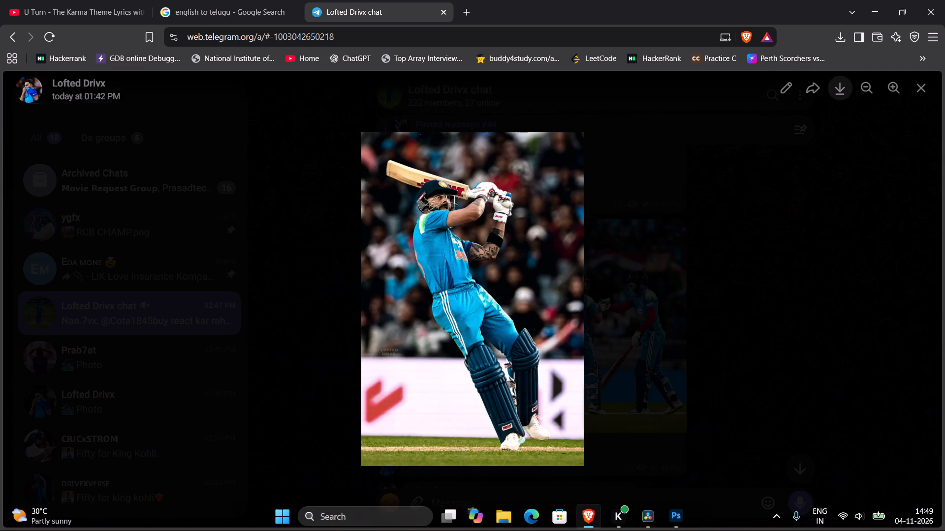
click(869, 4)
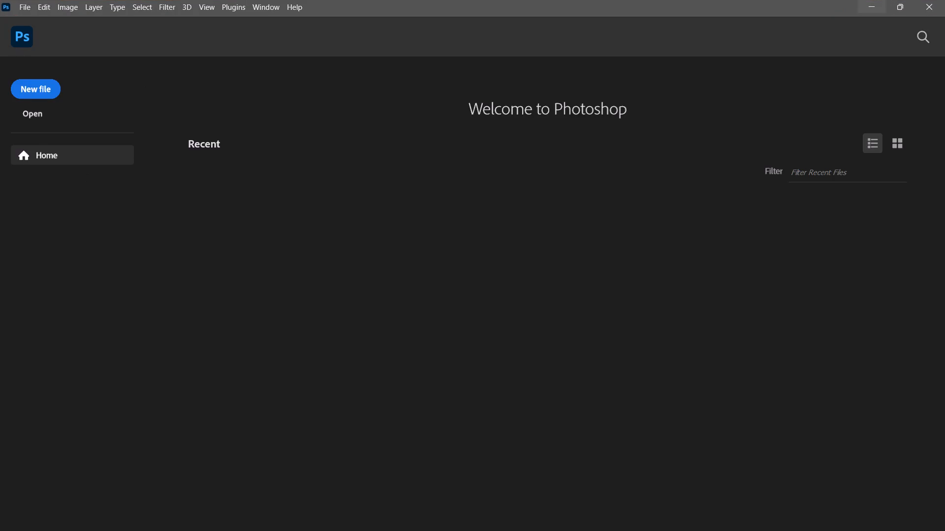
Switch from Photoshop to DaVinci Resolve and open the "karma theme" project from the local projects.
click(873, 3)
double_click(478, 209)
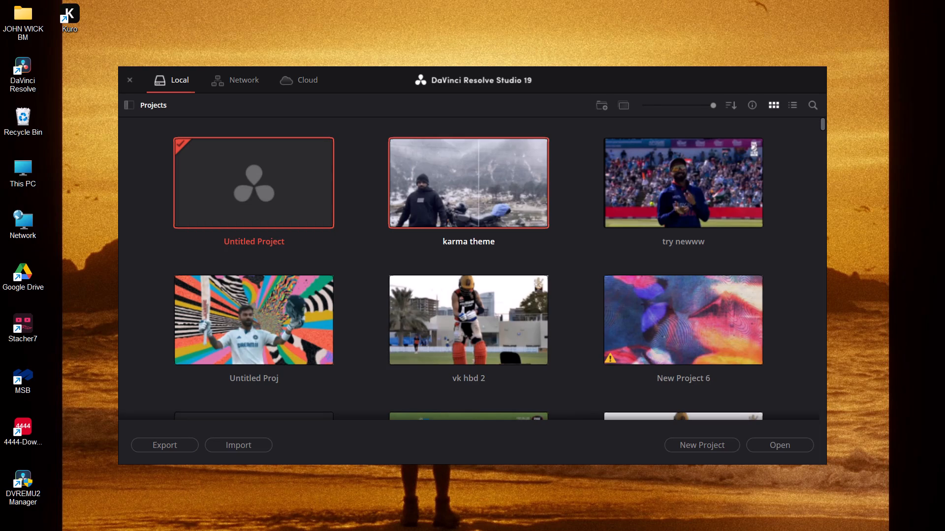
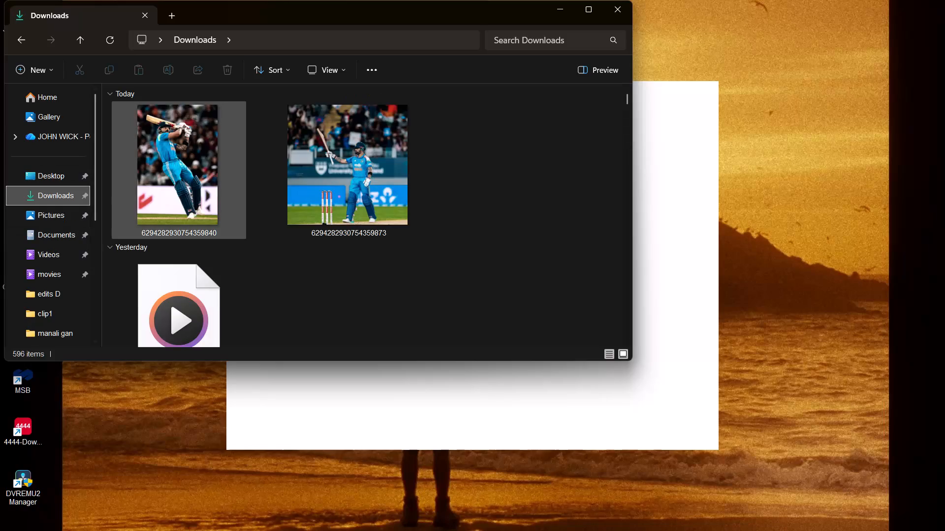
drag(362, 175, 656, 530)
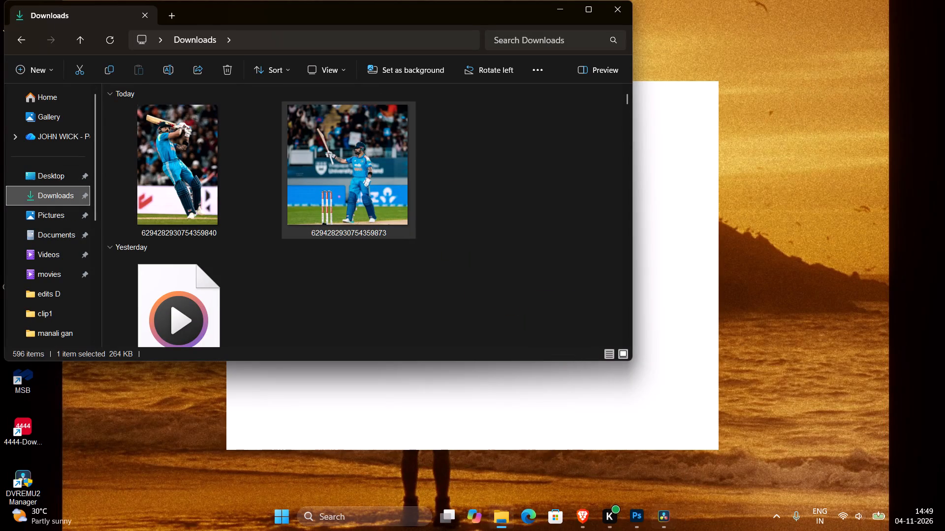
drag(656, 530, 302, 134)
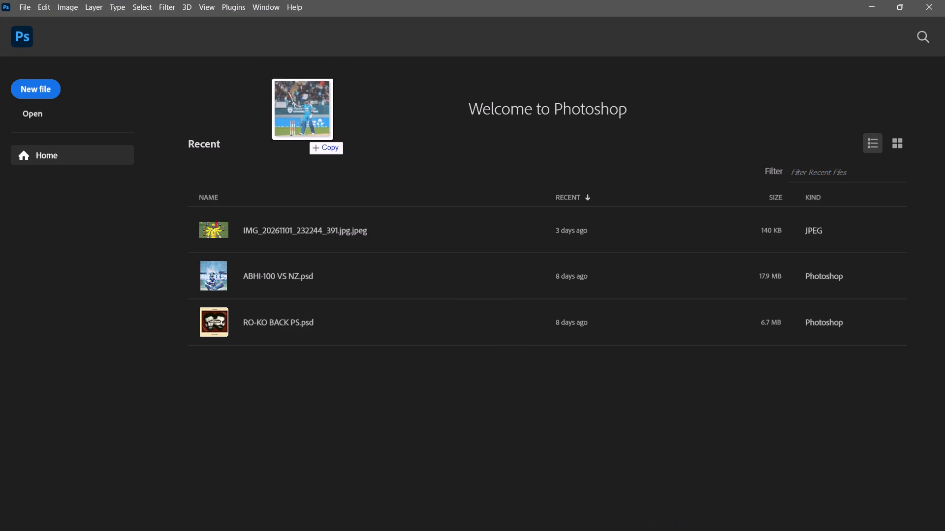
drag(302, 134, 301, 134)
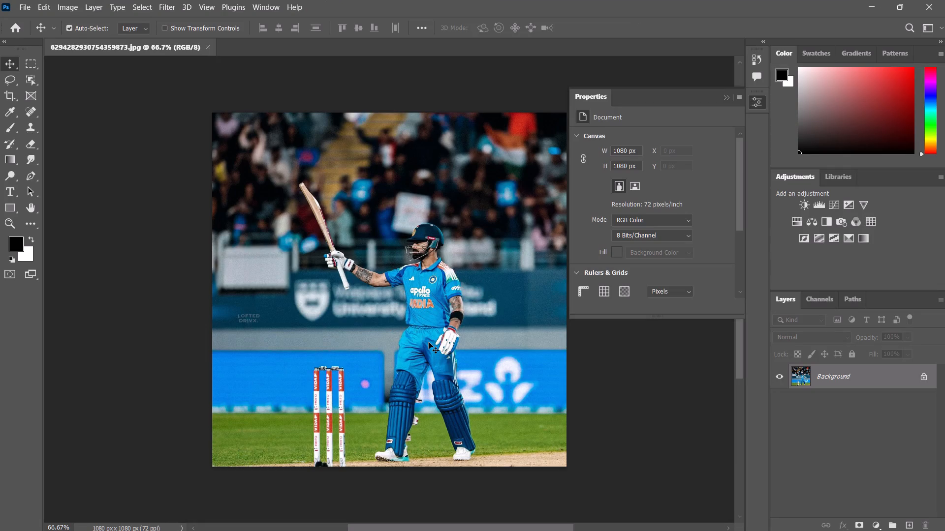
Select the batsman automatically with the Subject selection command.
click(429, 342)
click(147, 7)
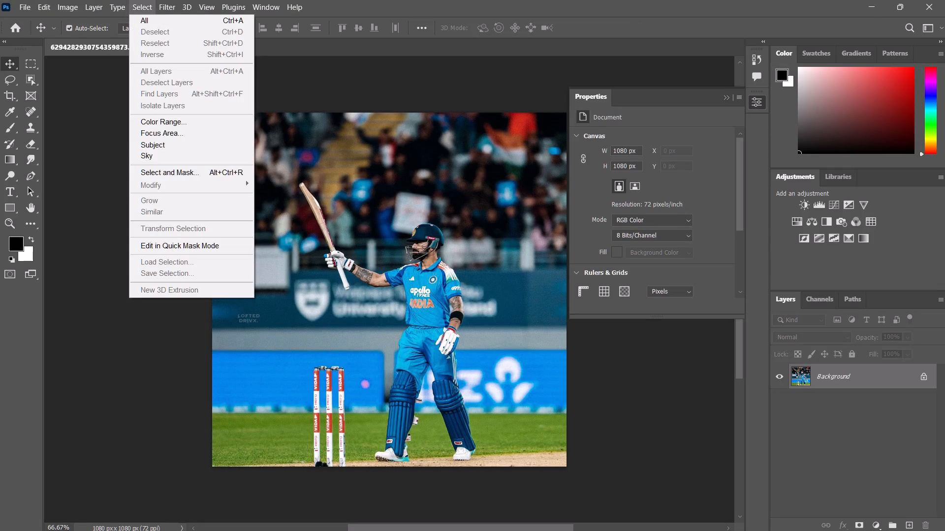
click(161, 148)
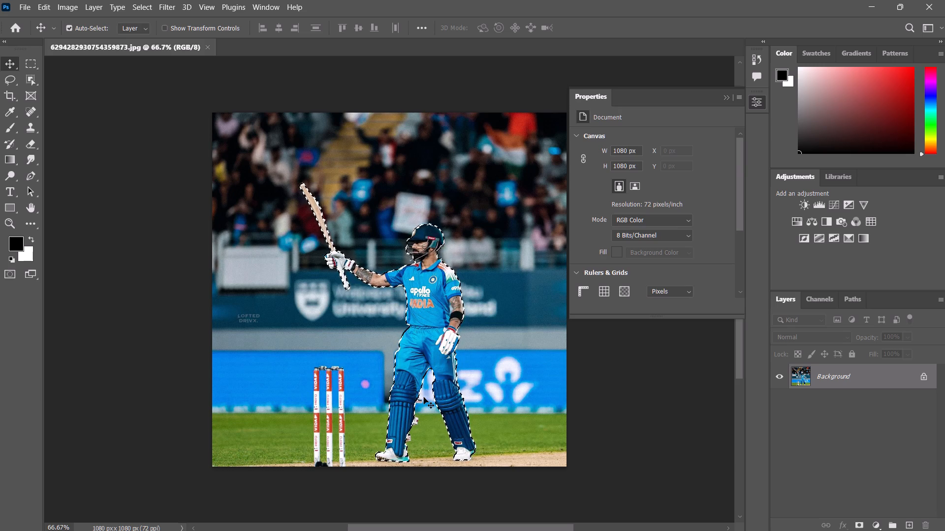
Check the selection edge around the bat, helmet and arms, and open Select and Mask for it.
key(ctrl+plus)
key(ctrl+plus)
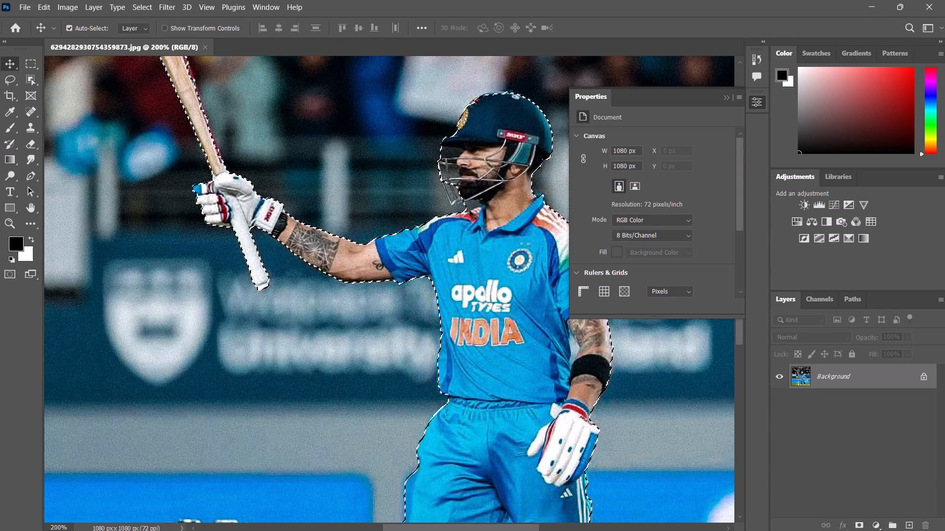
scroll(470, 212, down, 2)
scroll(470, 212, up, 4)
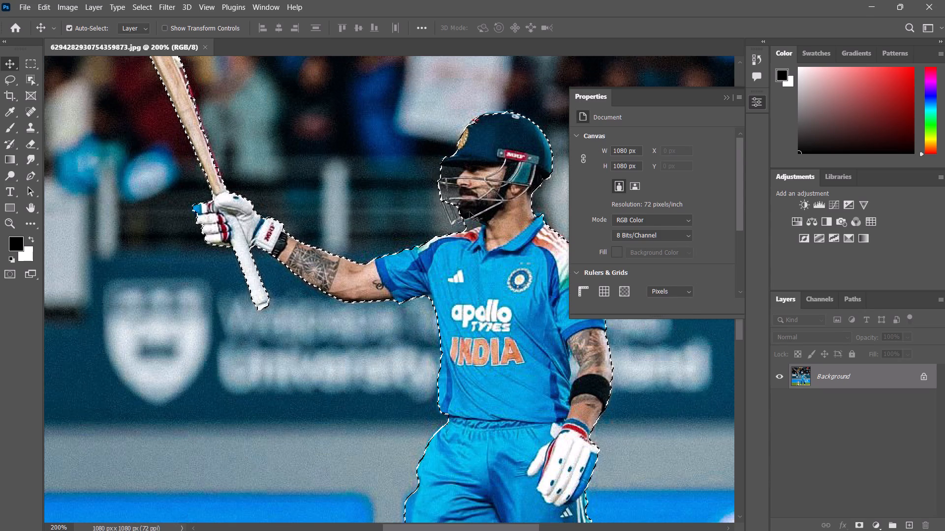
scroll(470, 212, up, 2)
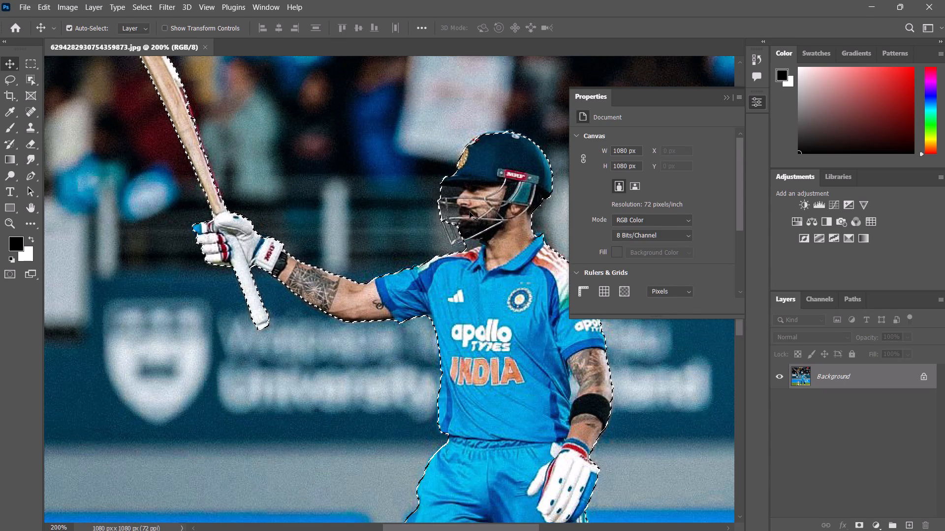
scroll(470, 216, down, 5)
scroll(470, 218, up, 2)
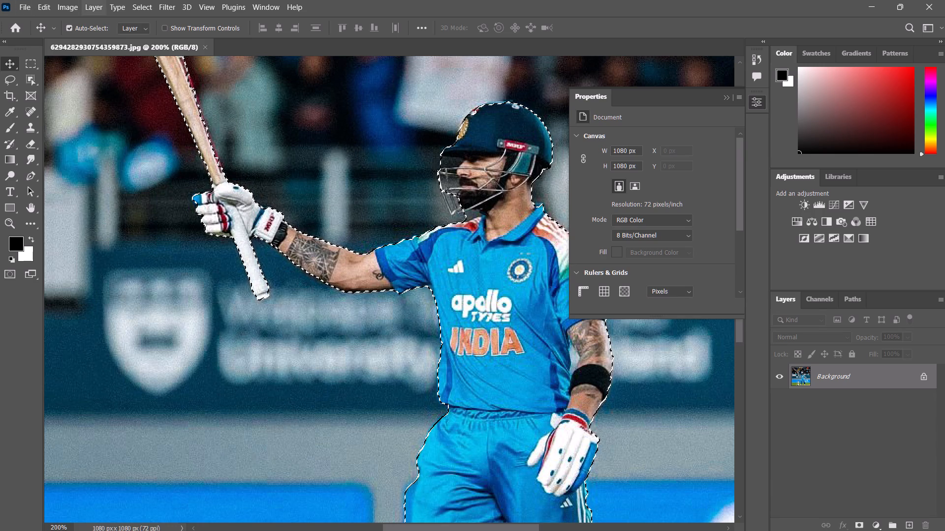
click(140, 5)
click(161, 176)
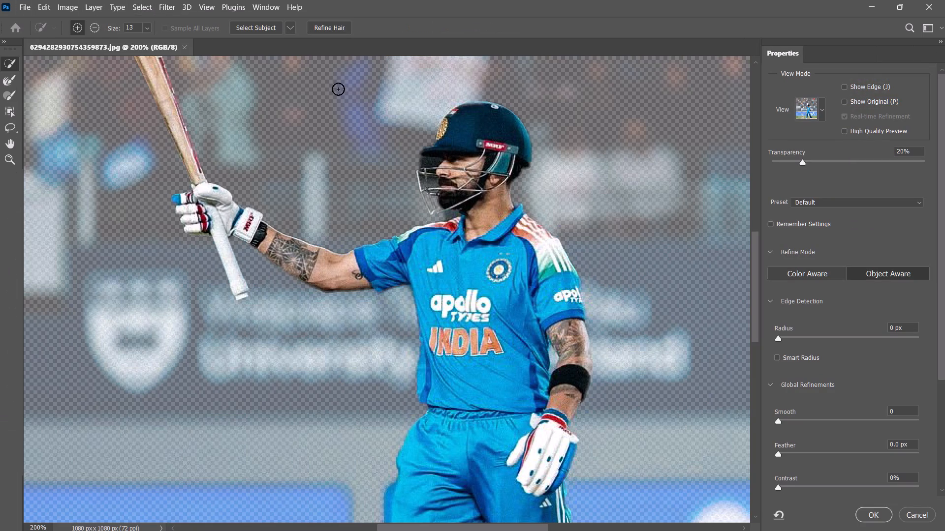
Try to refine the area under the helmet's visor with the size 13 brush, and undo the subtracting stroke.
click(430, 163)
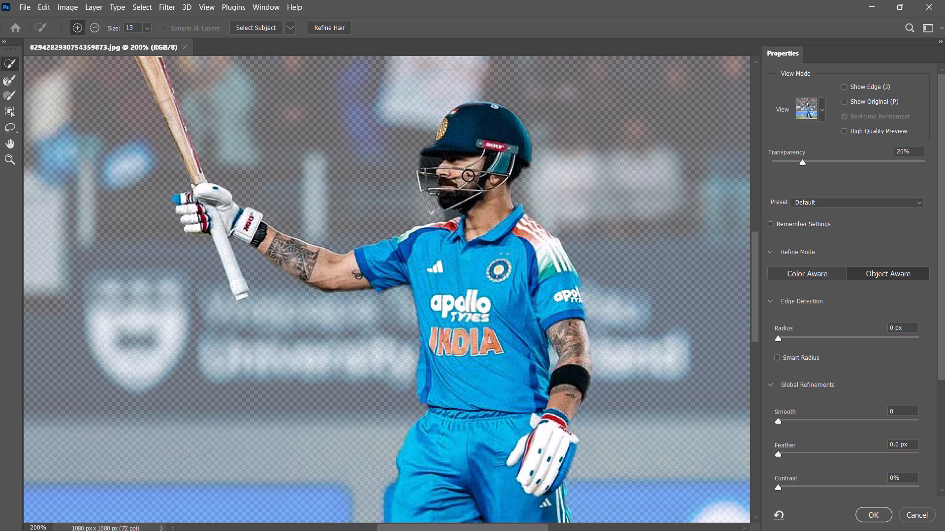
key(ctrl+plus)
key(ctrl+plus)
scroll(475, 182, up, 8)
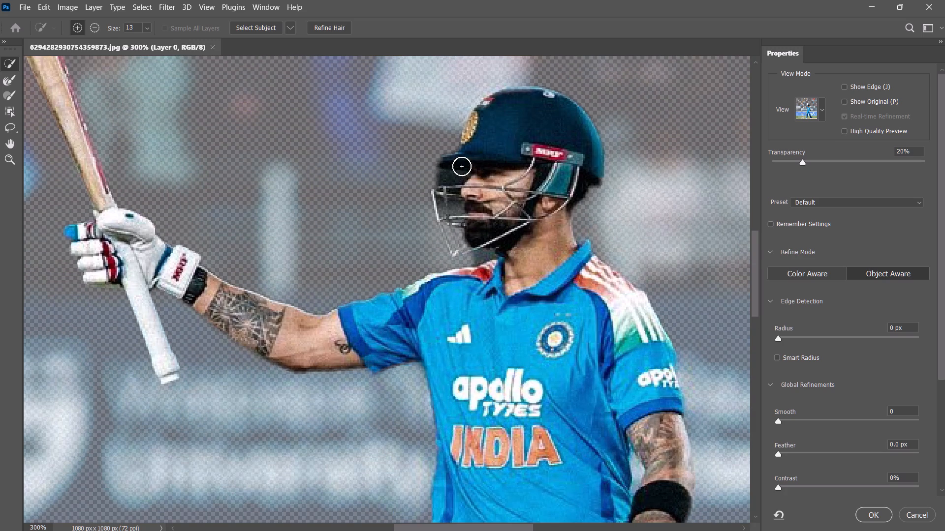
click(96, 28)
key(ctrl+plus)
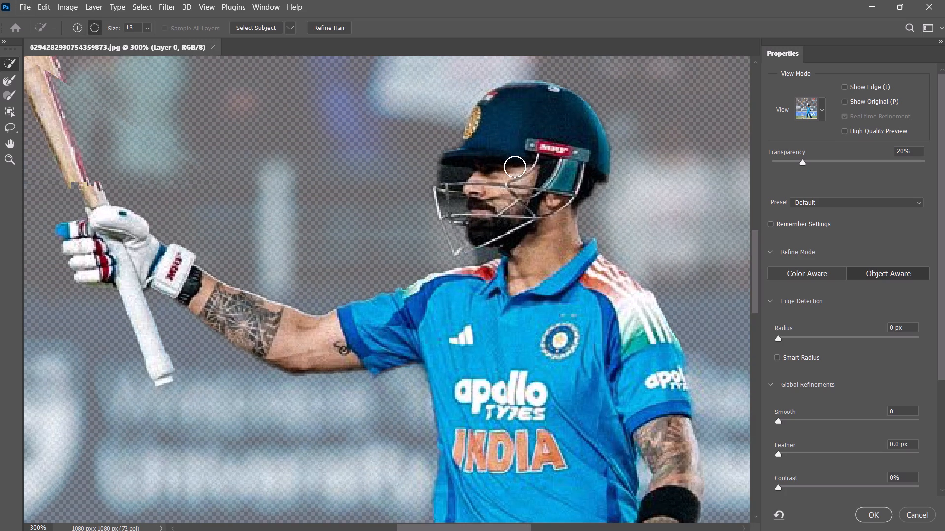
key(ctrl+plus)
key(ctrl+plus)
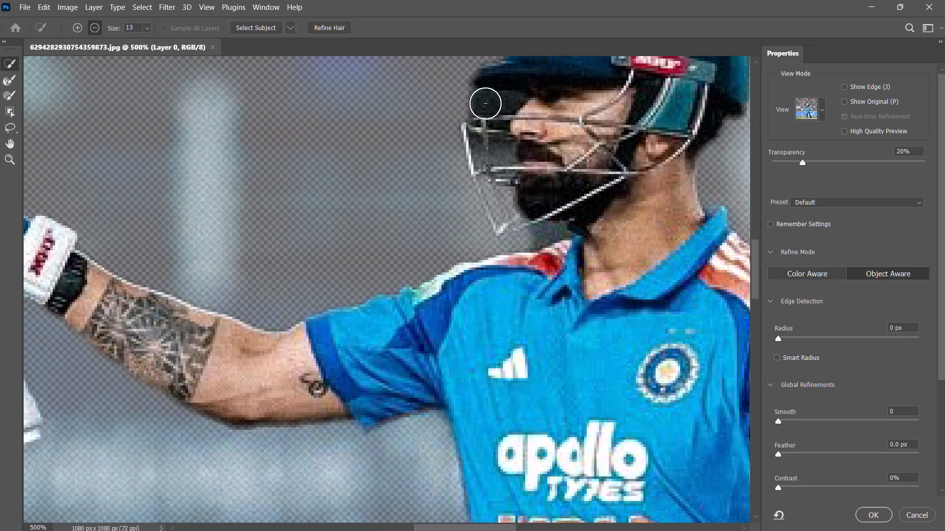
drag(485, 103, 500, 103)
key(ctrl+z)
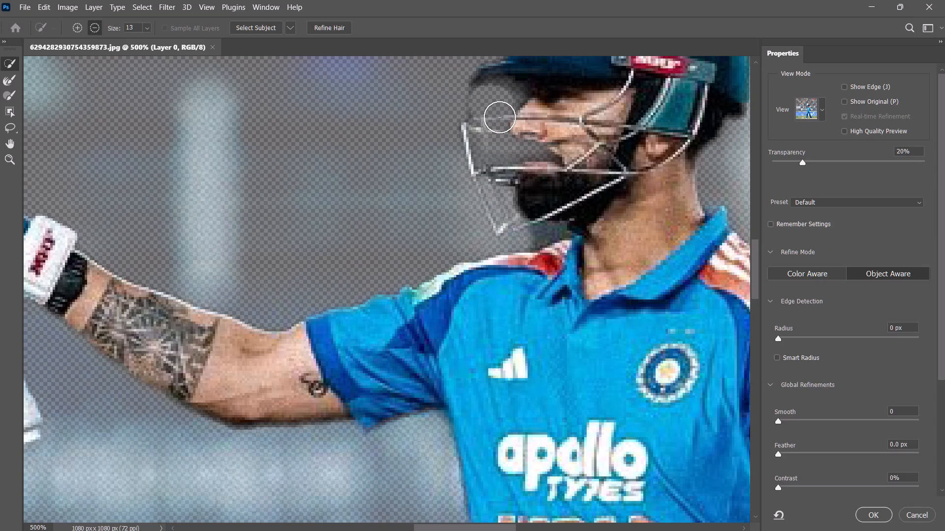
Reduce the selection brush size to 2 and subtract the background between the helmet's visor and the top grille bar.
click(144, 25)
drag(152, 44, 149, 44)
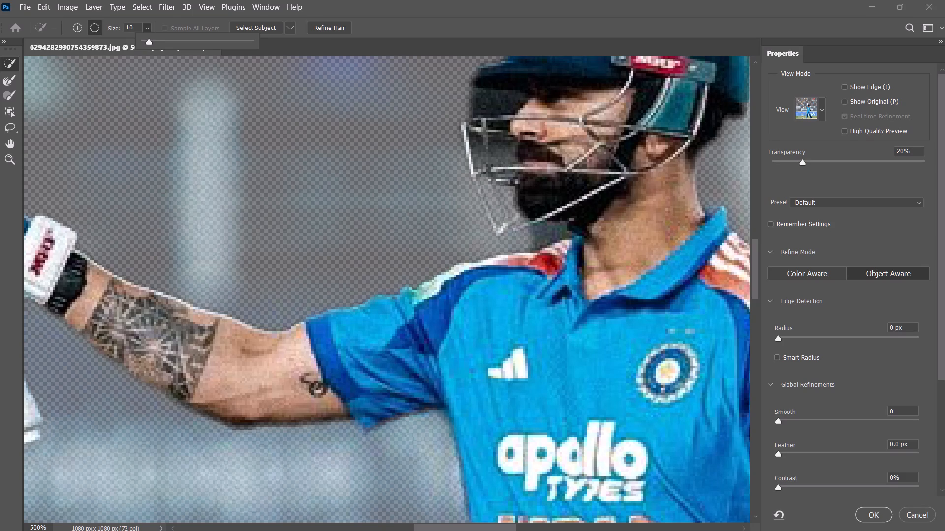
drag(149, 44, 145, 43)
drag(488, 98, 493, 104)
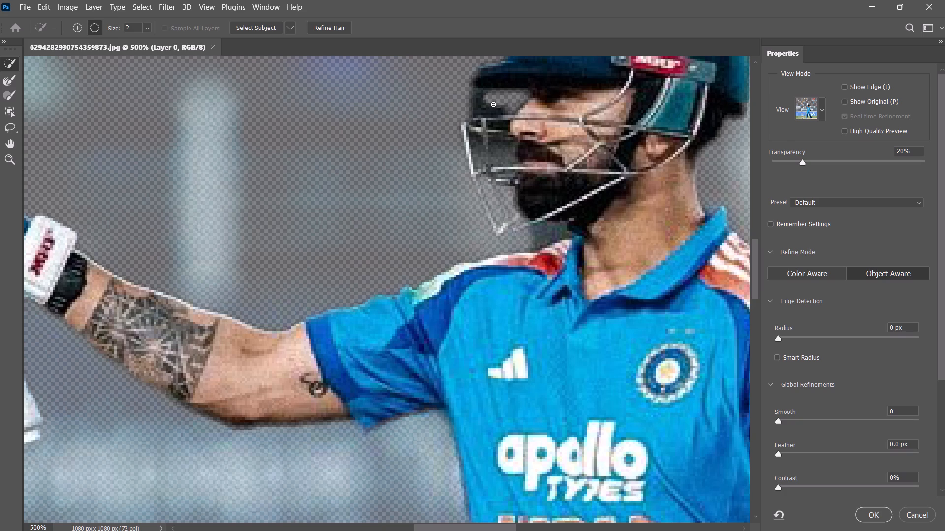
drag(493, 104, 478, 98)
drag(478, 98, 499, 110)
drag(499, 110, 506, 111)
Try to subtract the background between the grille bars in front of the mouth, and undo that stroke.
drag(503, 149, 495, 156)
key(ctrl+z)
Add the thin lower front bar of the helmet grille back into the selection.
click(81, 30)
drag(474, 177, 480, 196)
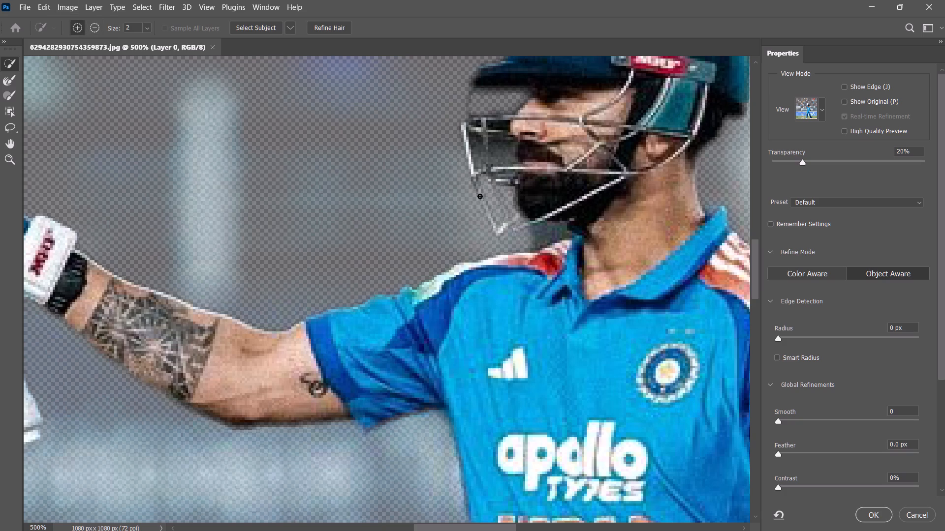
drag(480, 196, 494, 226)
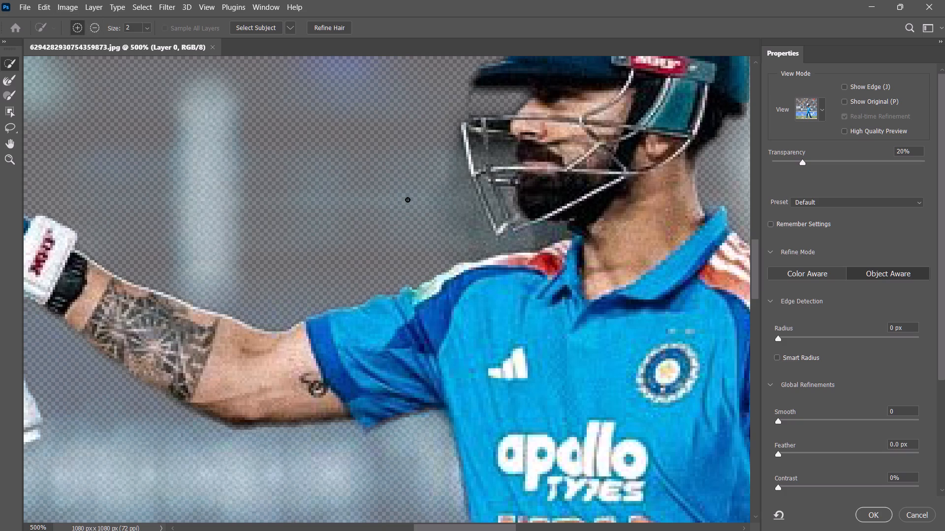
Subtract the excess background below and in front of the helmet grille, above the shoulder, and apply the refined selection.
click(94, 29)
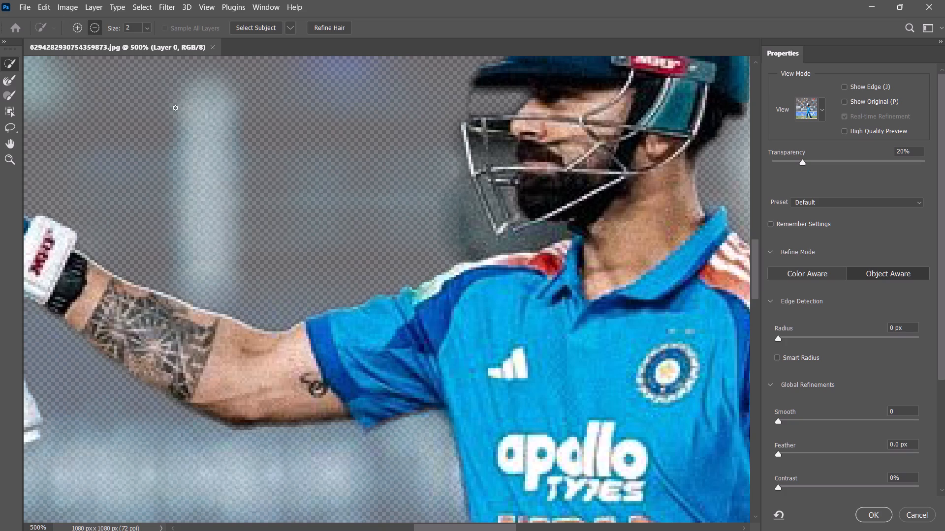
drag(560, 231, 513, 237)
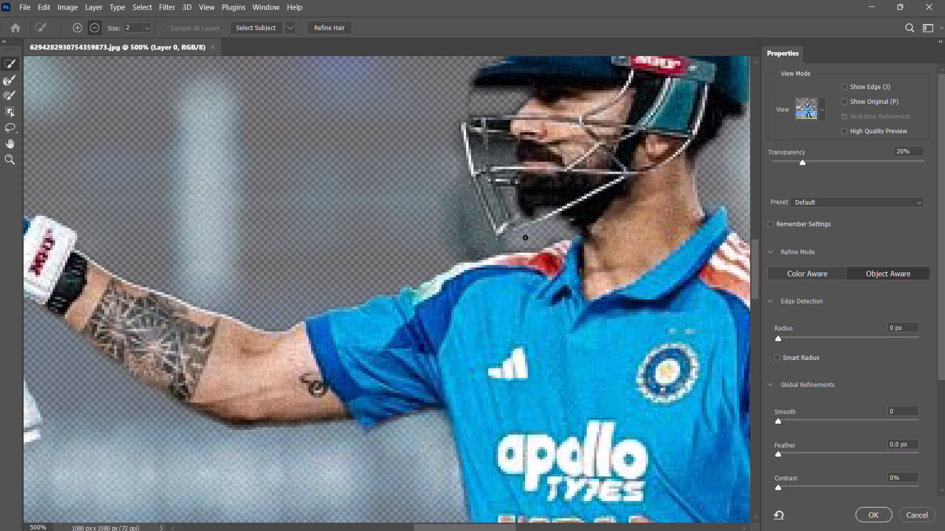
drag(520, 241, 485, 239)
drag(472, 196, 473, 226)
drag(466, 217, 468, 239)
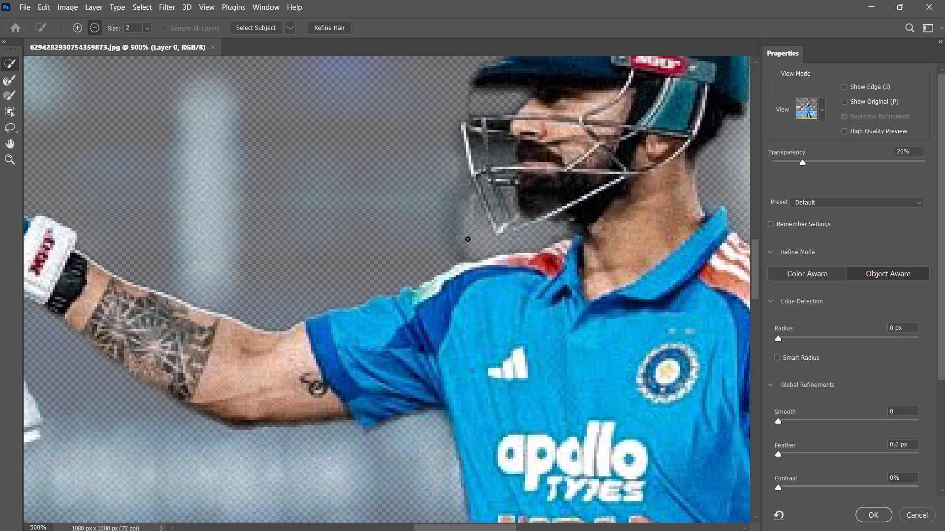
drag(469, 240, 472, 247)
click(457, 208)
drag(452, 194, 451, 217)
click(878, 516)
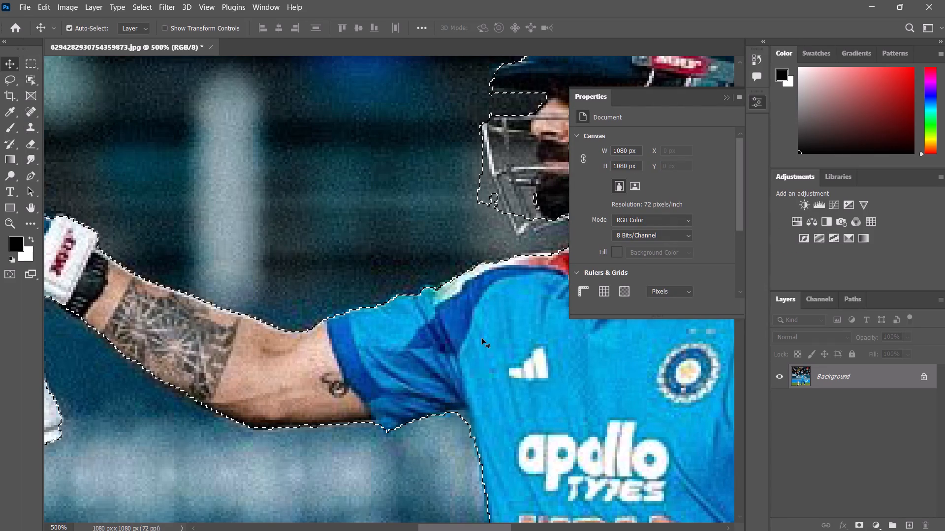
Copy the selected batsman onto a new layer.
key(ctrl+j)
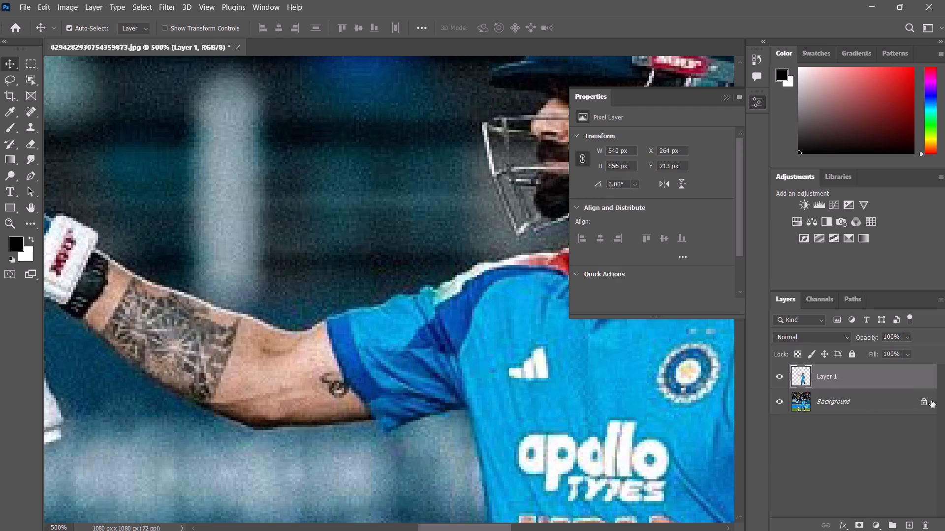
Unlock the Background layer so it becomes a regular layer.
click(922, 398)
click(881, 413)
key(Insert)
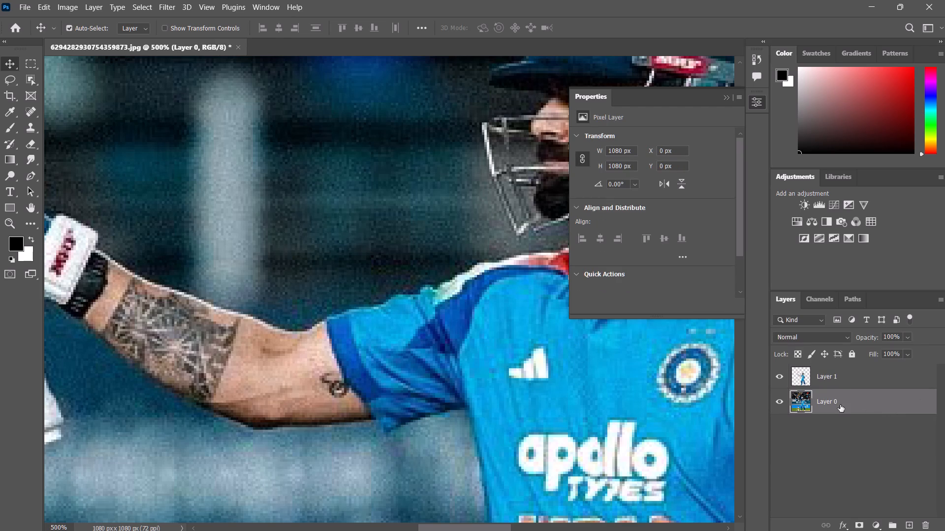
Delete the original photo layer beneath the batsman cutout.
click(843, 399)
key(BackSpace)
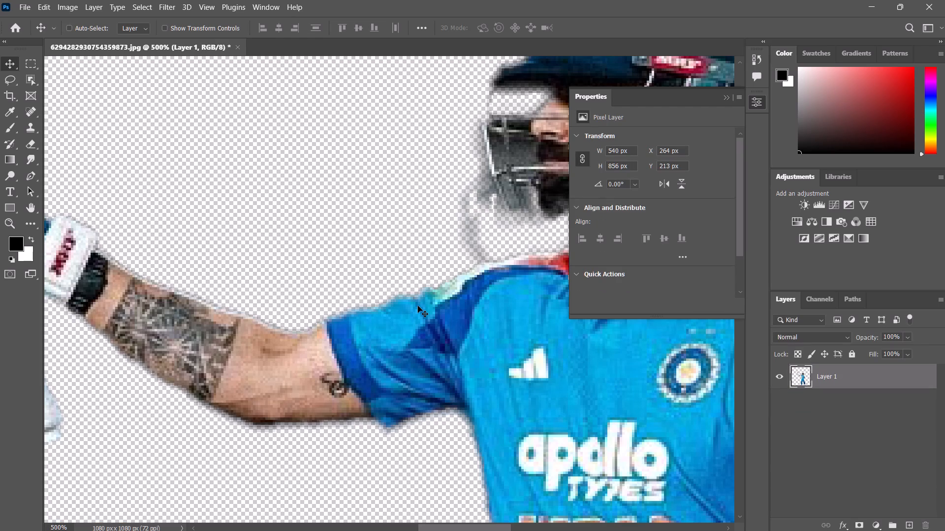
Examine the whole batsman cutout against transparency, including the edges around the helmet and bat.
key(ctrl+minus)
key(ctrl+minus)
key(ctrl+minus)
key(ctrl+minus)
key(ctrl+minus)
key(ctrl+minus)
key(ctrl+minus)
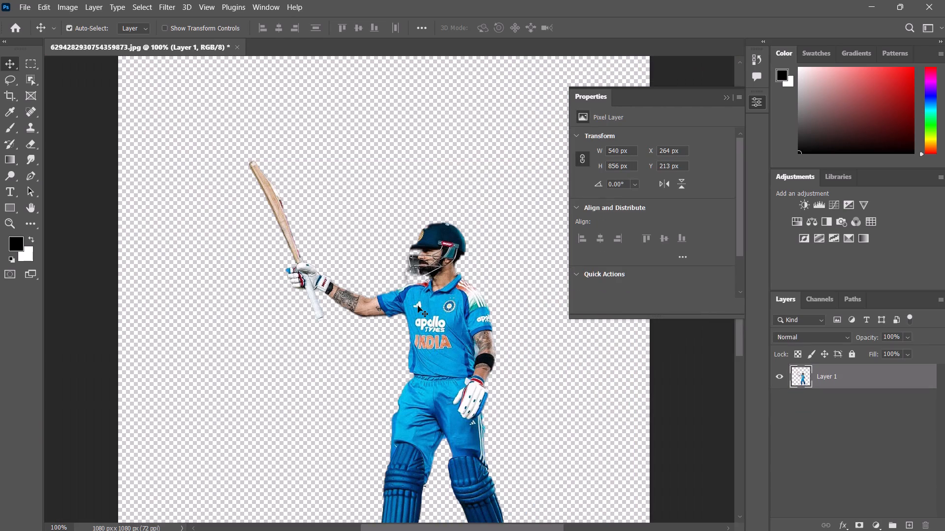
scroll(465, 307, down, 8)
key(ctrl+minus)
scroll(245, 319, up, 1)
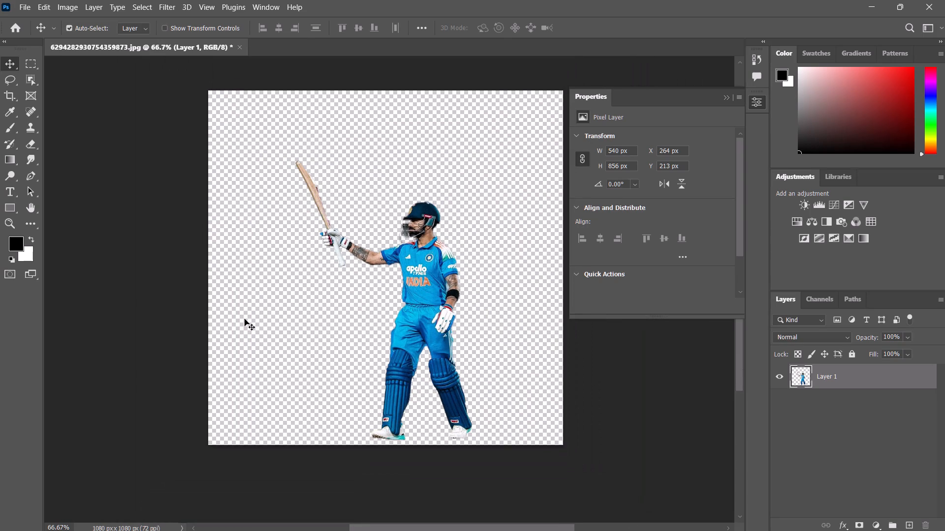
scroll(245, 319, up, 3)
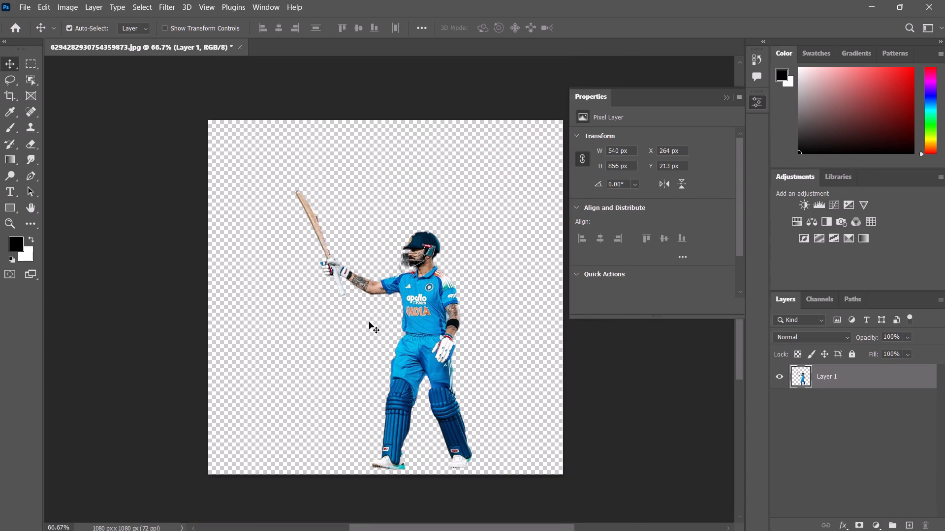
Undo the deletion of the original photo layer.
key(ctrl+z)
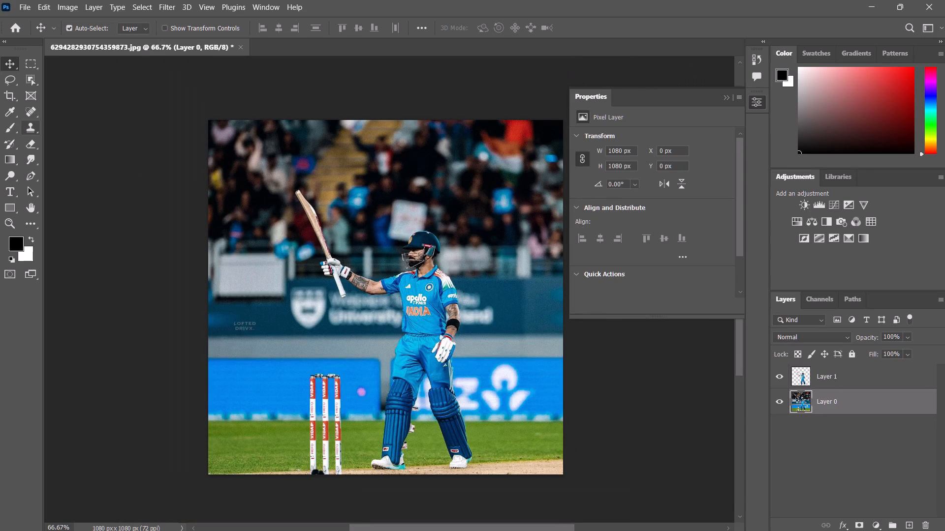
Copy a rectangular area of about 387 × 476 px around the batsman's upper body from the original photo to a new layer.
click(26, 65)
drag(354, 204, 377, 209)
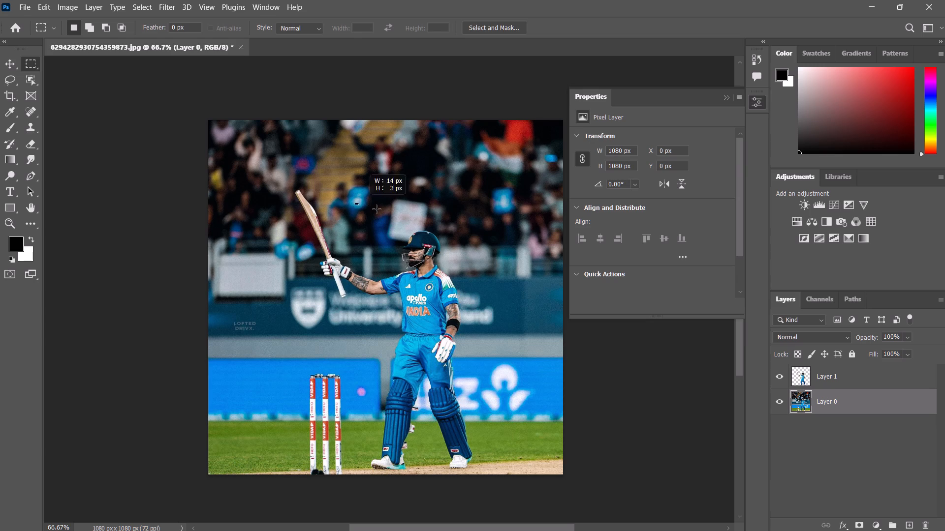
drag(377, 209, 481, 359)
key(ctrl+j)
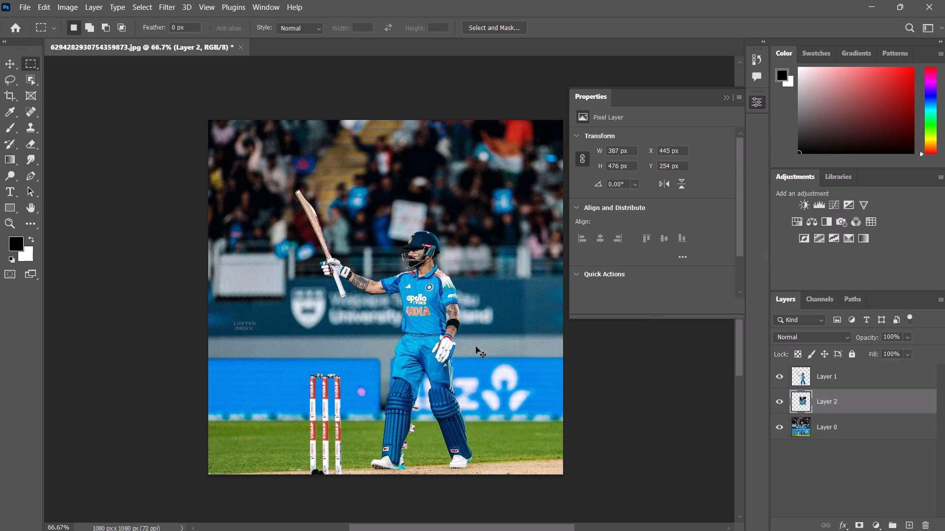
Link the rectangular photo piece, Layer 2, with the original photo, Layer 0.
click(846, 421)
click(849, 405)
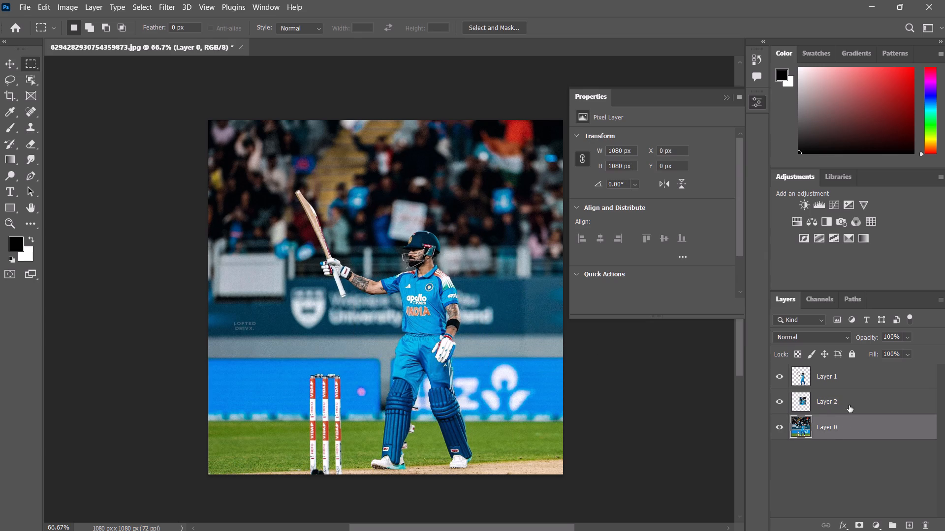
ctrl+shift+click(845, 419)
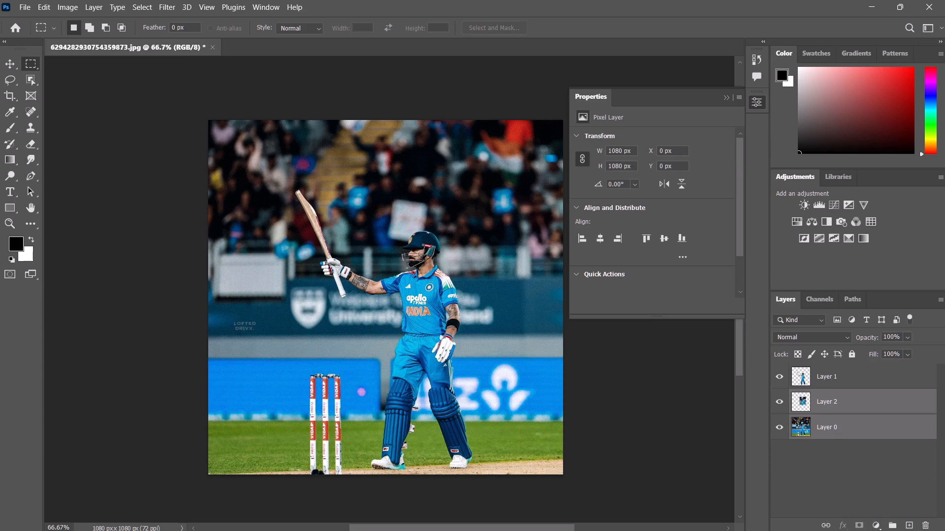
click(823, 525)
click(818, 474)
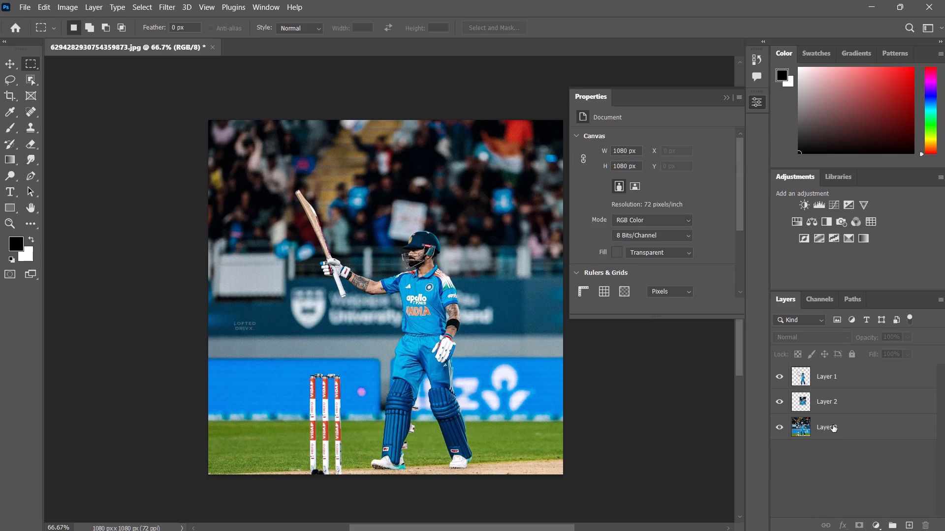
Select the batsman in Layer 0 with Select Subject and copy him to a new layer.
click(833, 425)
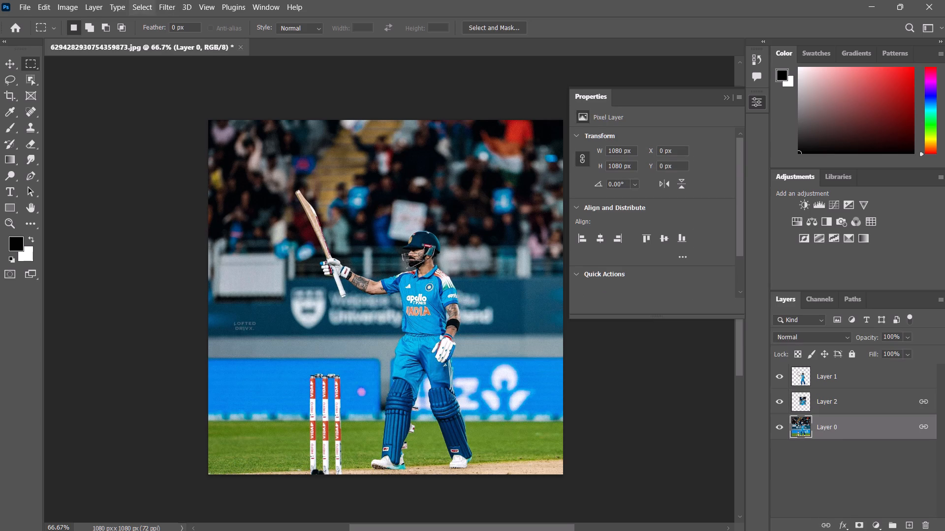
click(148, 7)
click(175, 147)
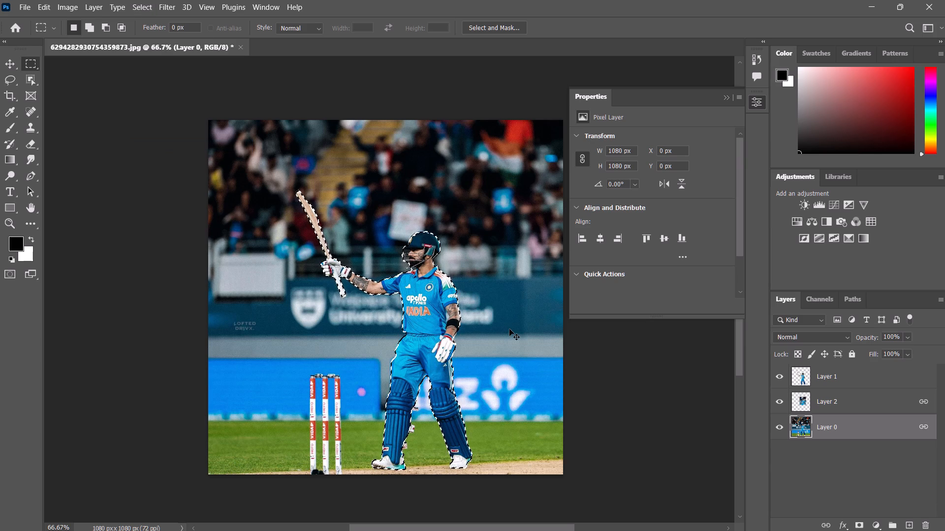
key(ctrl+j)
Delete the original photo layer, Layer 0.
click(809, 447)
key(BackSpace)
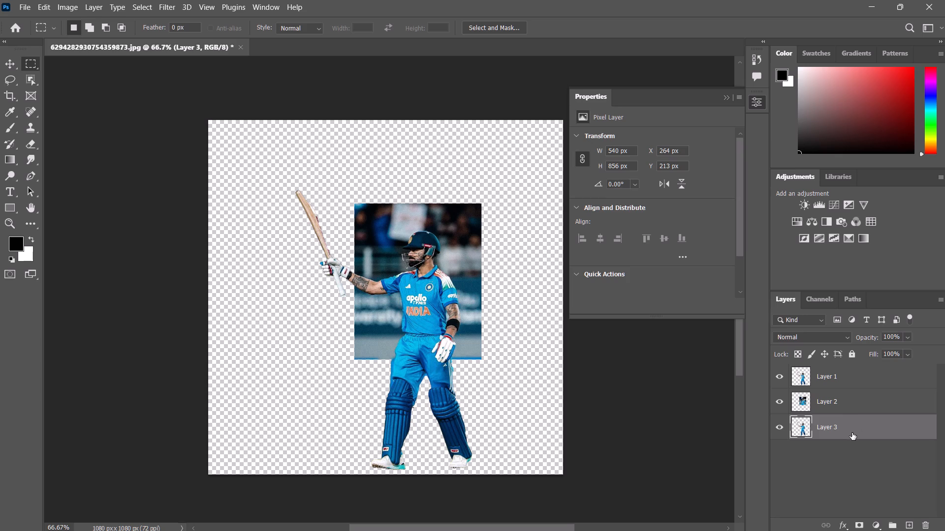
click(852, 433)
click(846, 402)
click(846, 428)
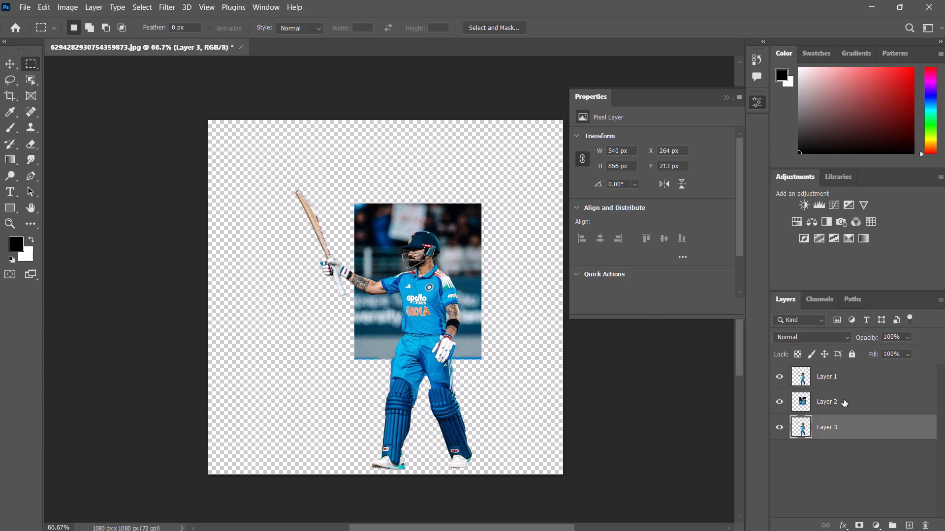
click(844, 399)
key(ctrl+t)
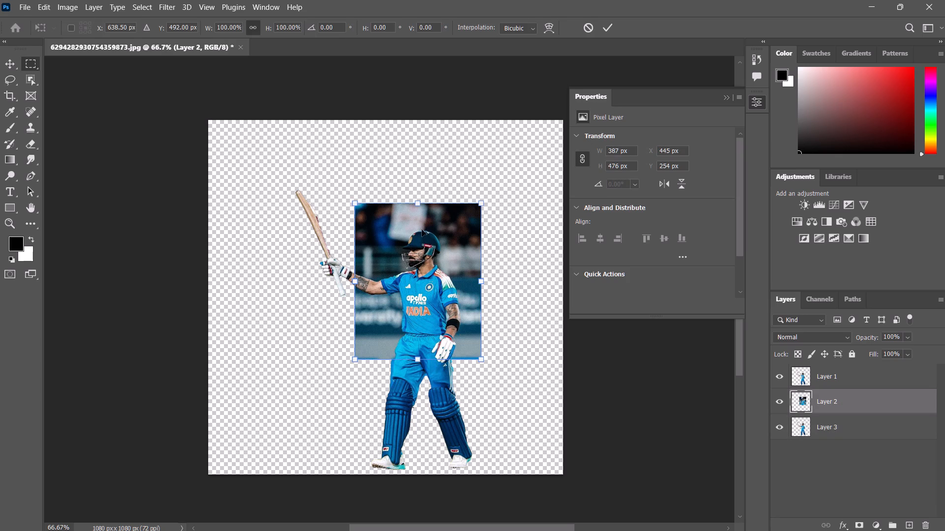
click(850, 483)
Group Layer 2 and Layer 3, the rectangular photo piece and the new batsman cutout.
click(834, 437)
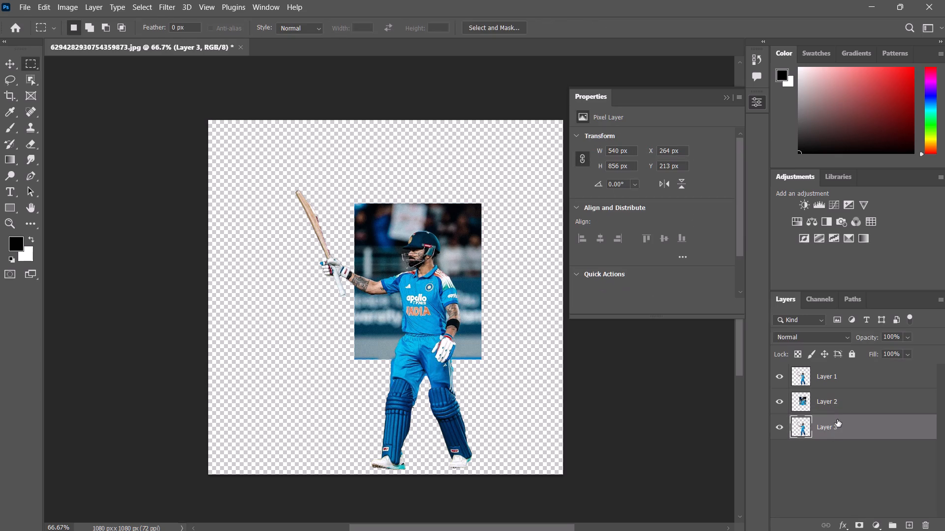
ctrl+shift+click(837, 405)
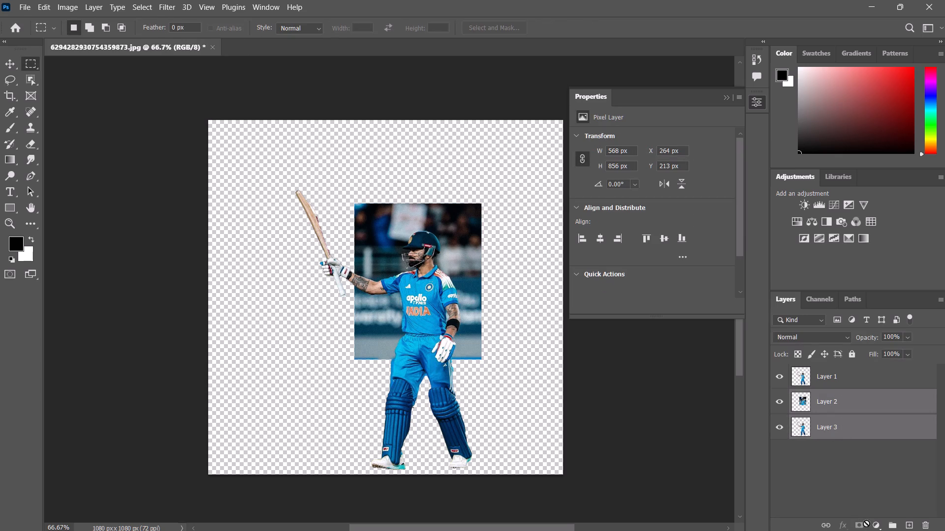
click(888, 527)
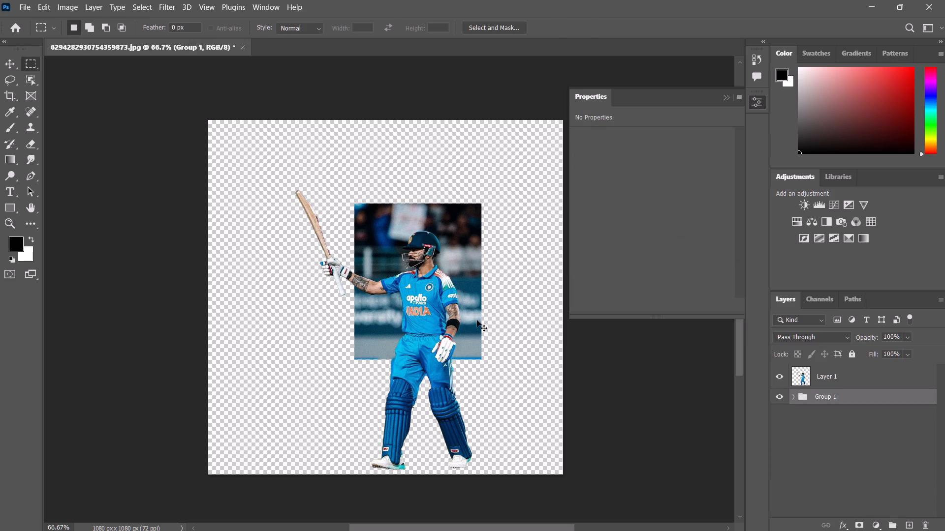
Scale Group 1 proportionally to about 76%, keeping its lower-left corner in place.
key(ctrl+t)
drag(482, 189, 457, 218)
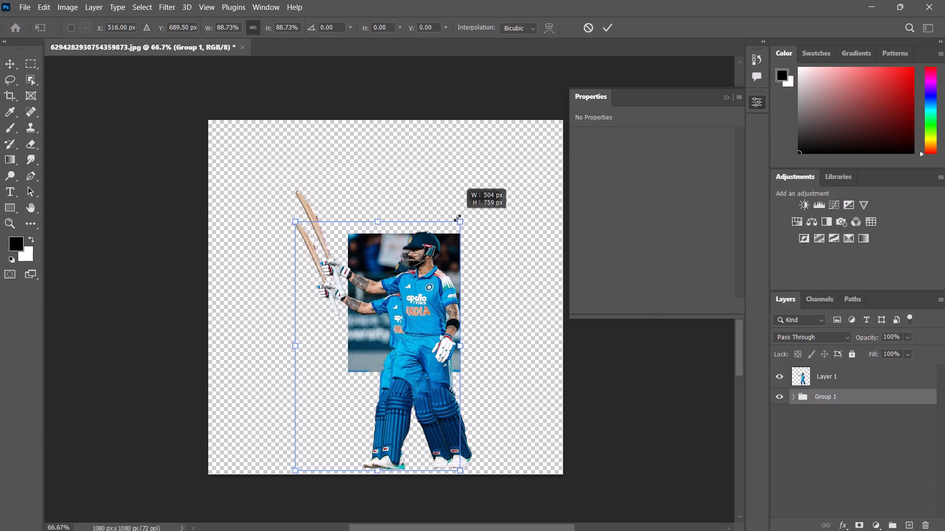
drag(457, 218, 441, 247)
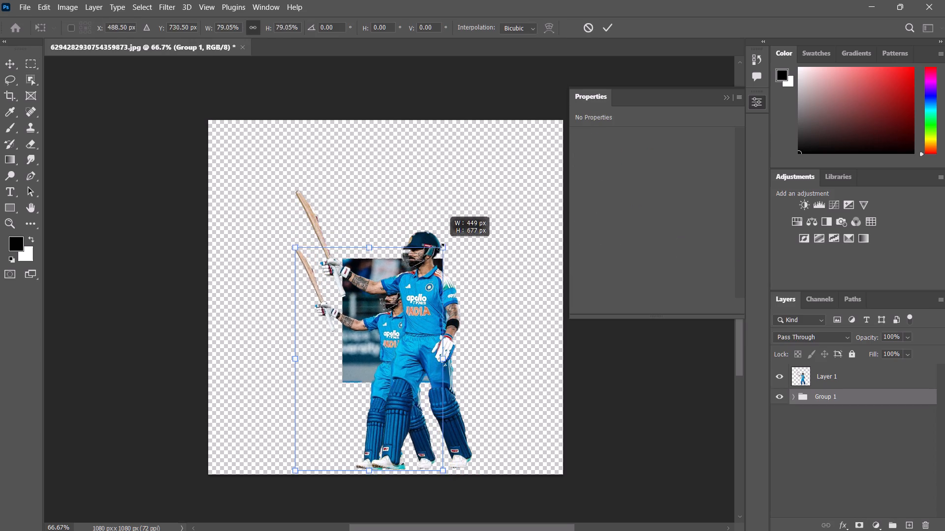
drag(441, 247, 437, 256)
Delete Layer 1, the older full-size batsman cutout.
click(842, 377)
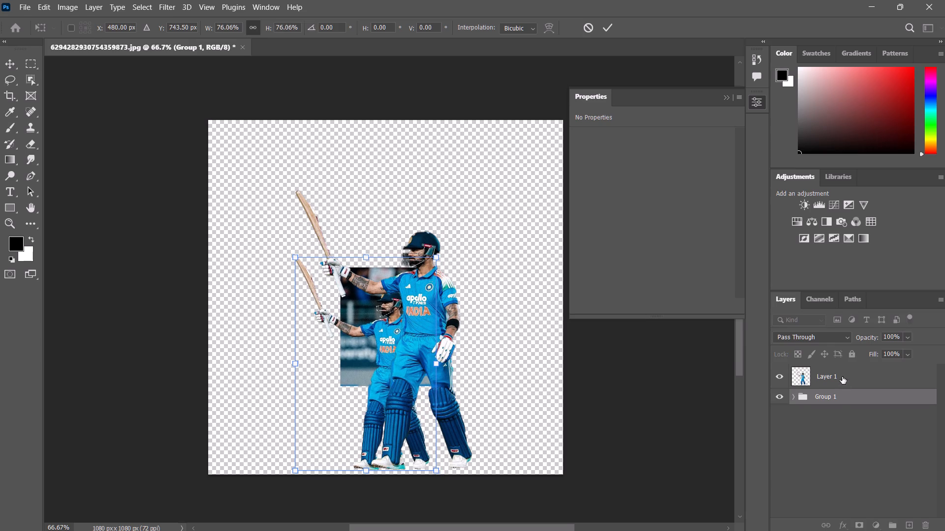
key(BackSpace)
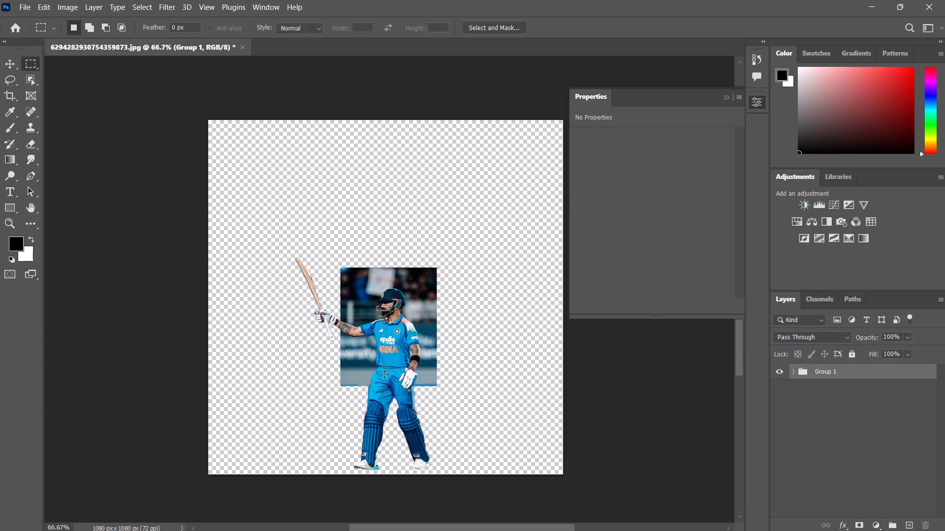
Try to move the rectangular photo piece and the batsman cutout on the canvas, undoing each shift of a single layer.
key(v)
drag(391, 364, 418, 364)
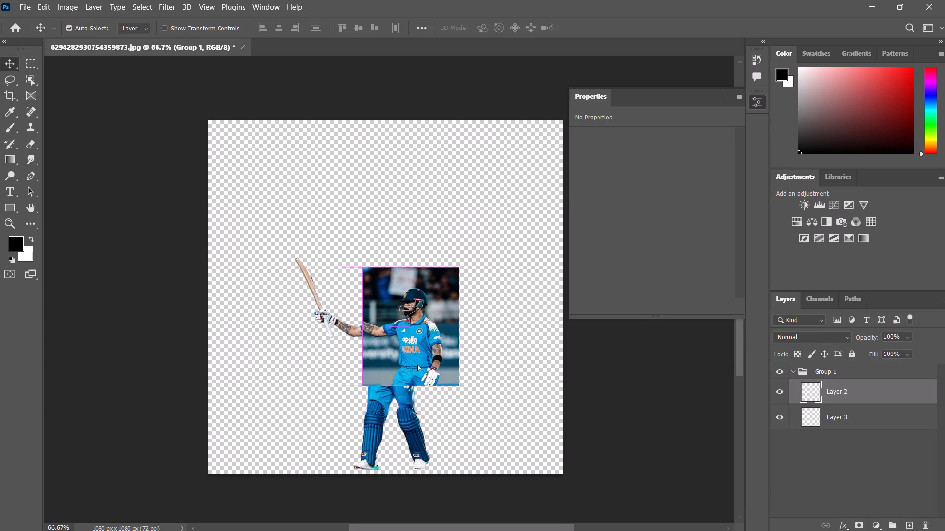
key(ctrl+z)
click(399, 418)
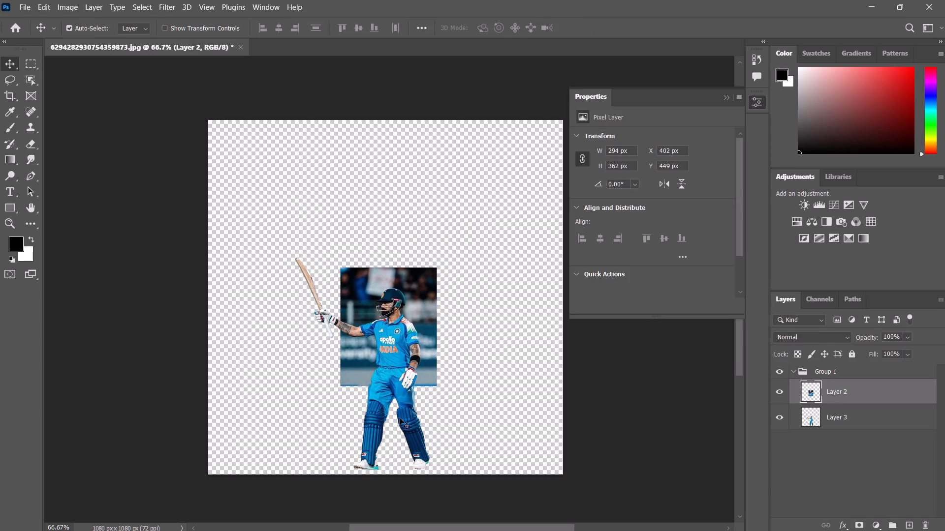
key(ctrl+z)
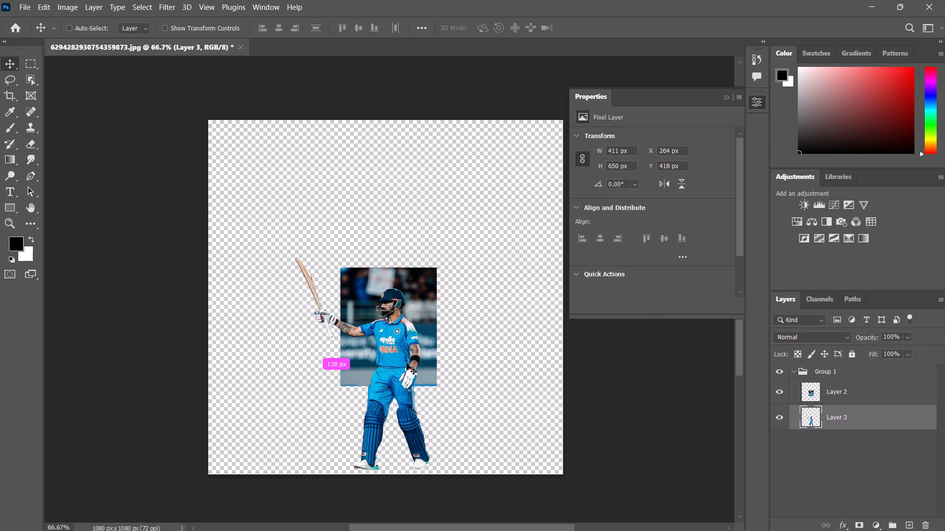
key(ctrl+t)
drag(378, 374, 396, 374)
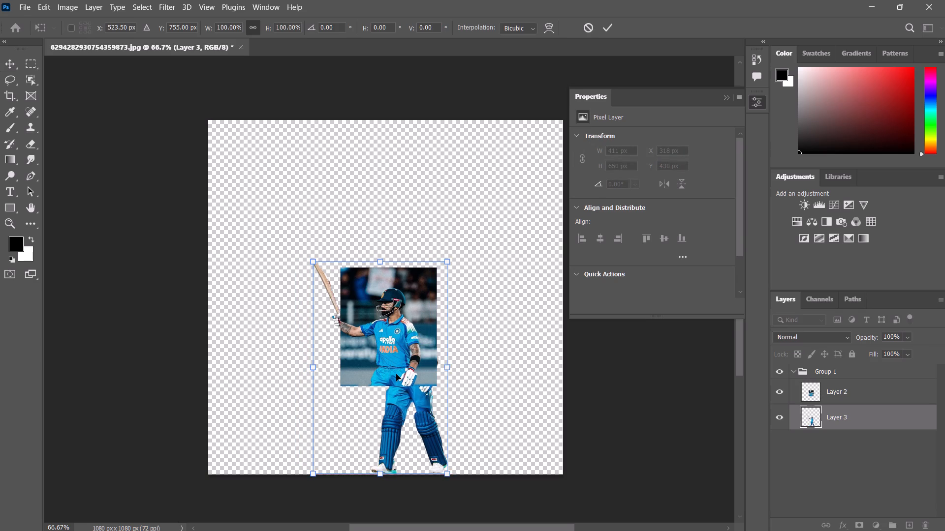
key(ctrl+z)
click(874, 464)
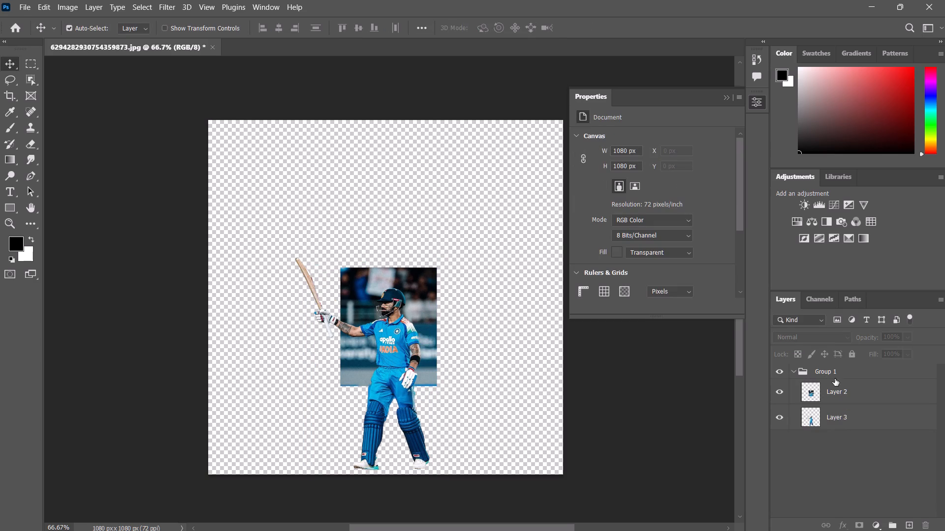
Move Group 1 as a whole about 168 px right and 36 px up on the canvas.
click(827, 371)
key(ctrl+t)
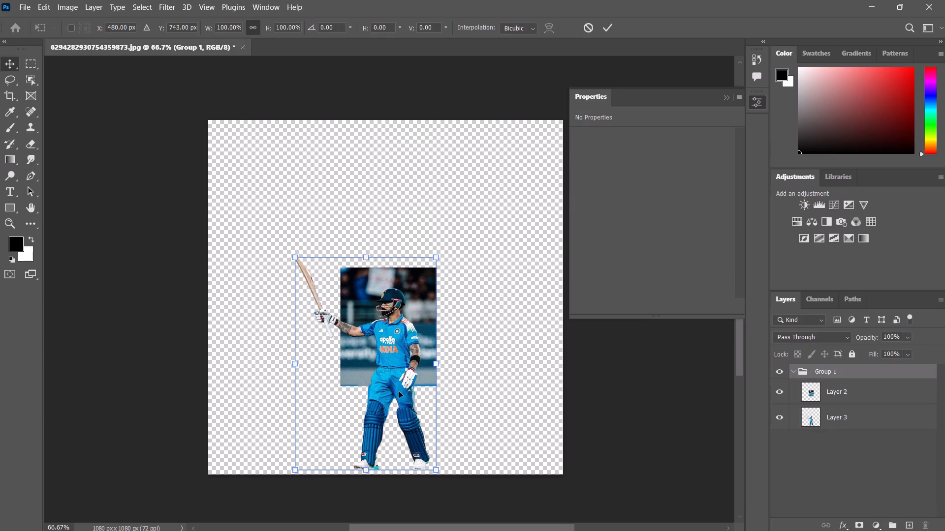
drag(397, 394, 450, 382)
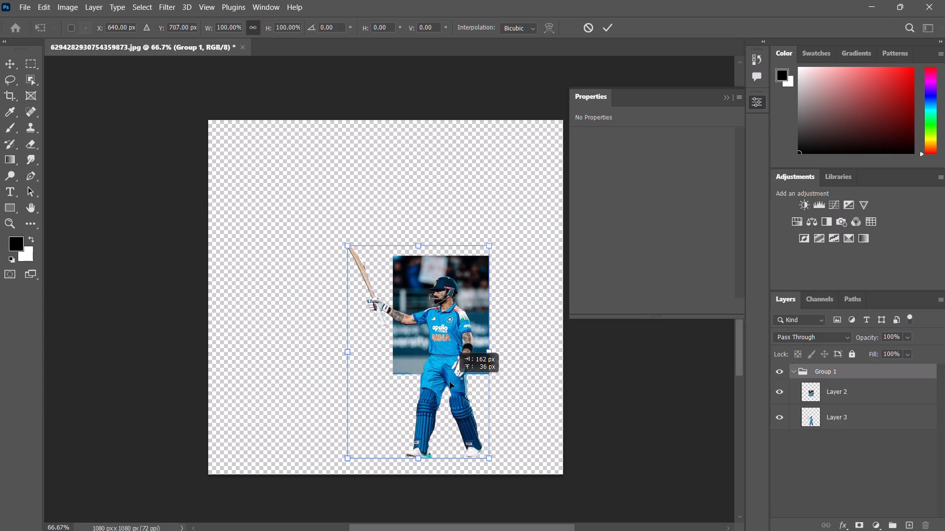
drag(450, 382, 452, 382)
key(Return)
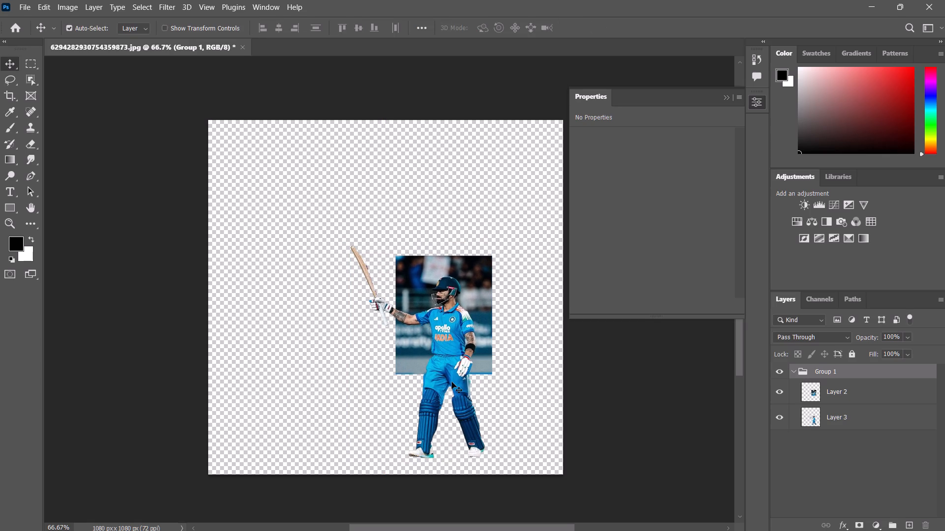
Crop the canvas at its left and bottom edges to 840 × 1047 px.
key(c)
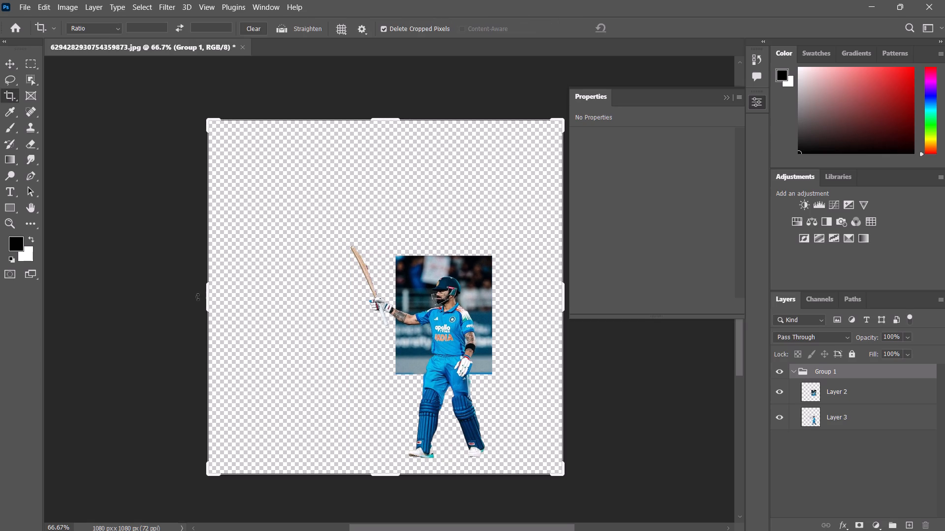
drag(208, 300, 239, 308)
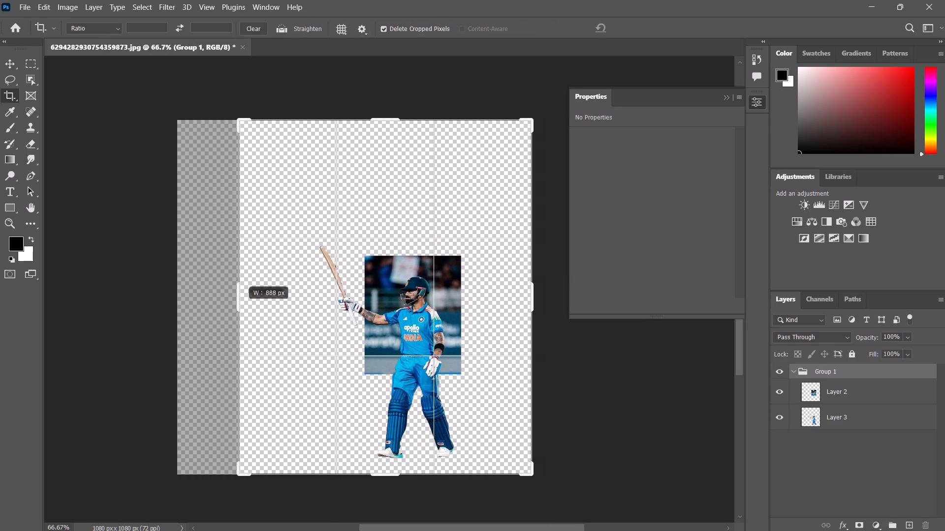
drag(239, 308, 247, 319)
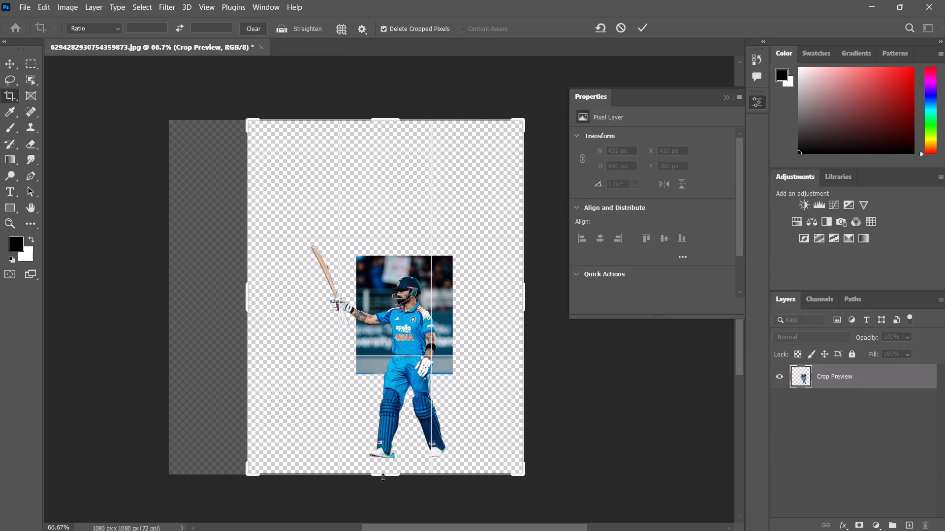
drag(383, 477, 384, 464)
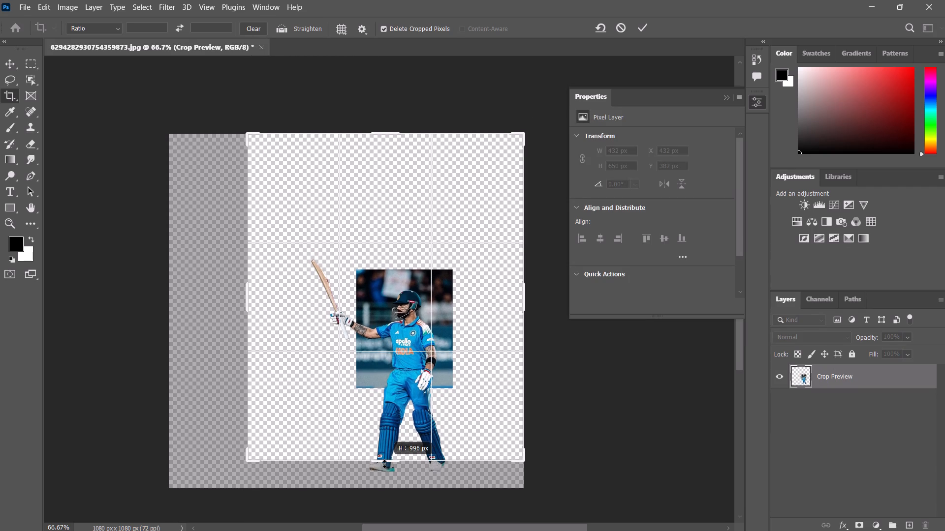
drag(384, 464, 384, 472)
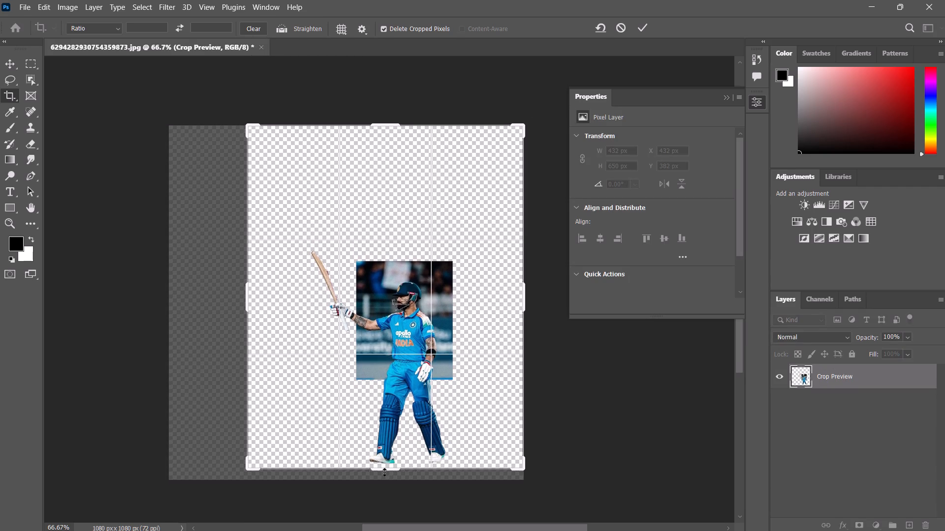
key(Return)
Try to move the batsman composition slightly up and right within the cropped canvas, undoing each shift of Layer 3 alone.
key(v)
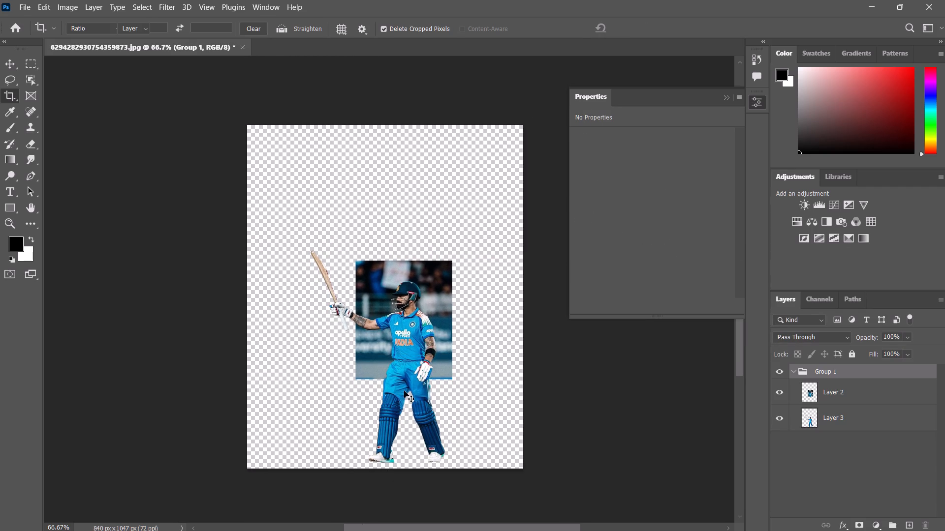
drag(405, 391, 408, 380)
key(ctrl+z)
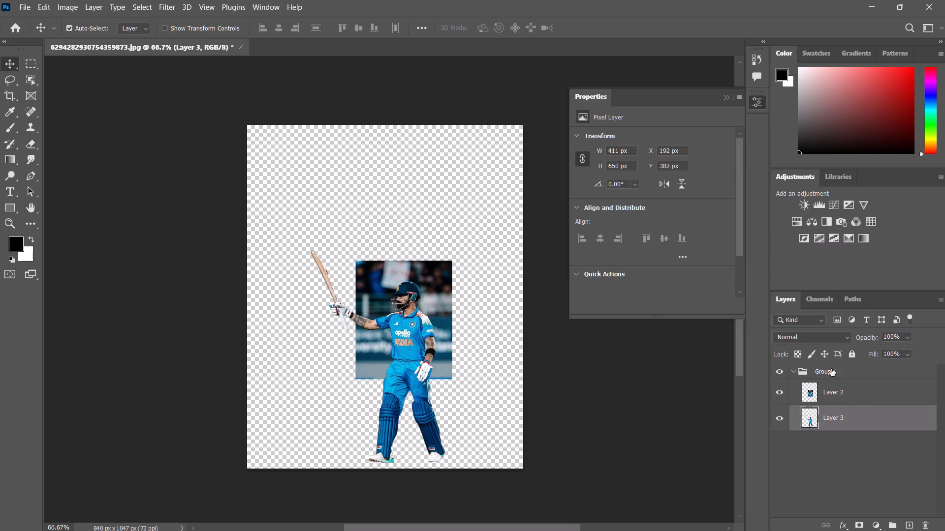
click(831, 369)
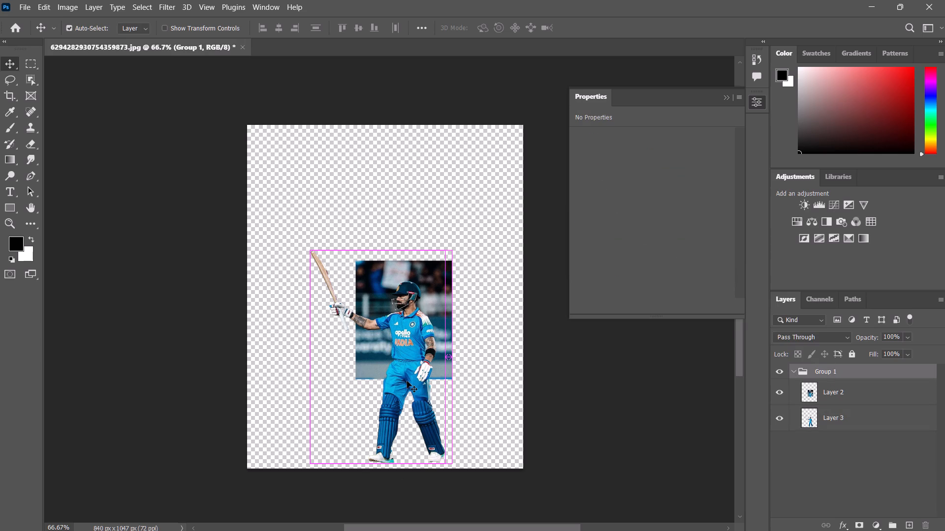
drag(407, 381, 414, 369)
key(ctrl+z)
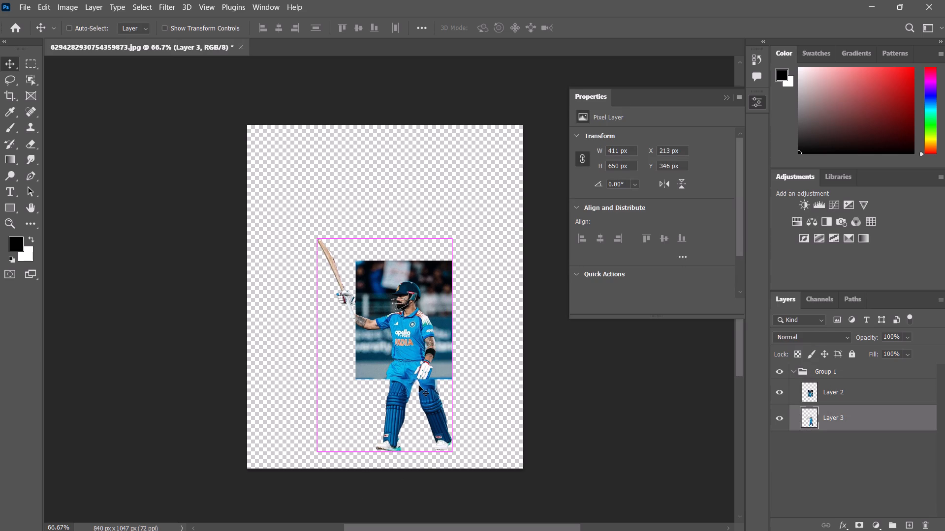
Move Group 1 as a whole about 150 px right and 30 px up on the canvas with Free Transform.
click(877, 396)
click(851, 373)
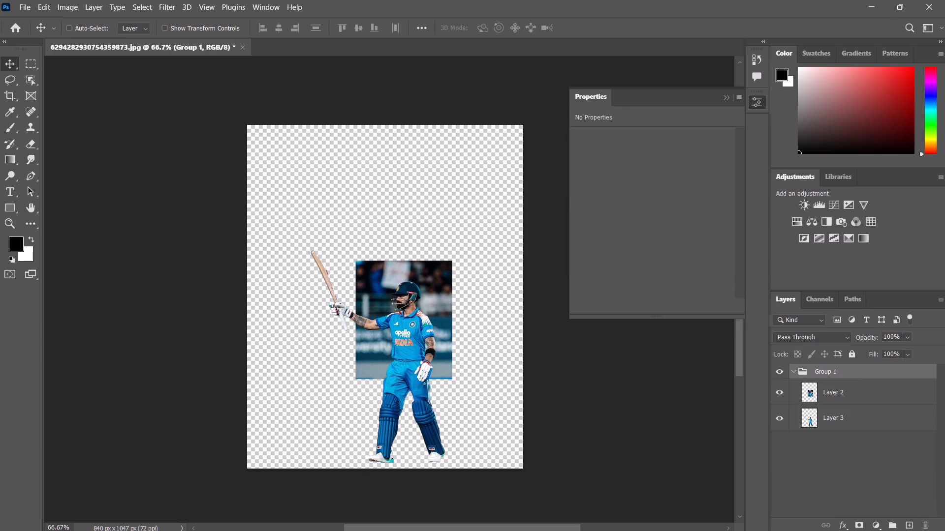
key(ctrl+t)
drag(399, 394, 406, 390)
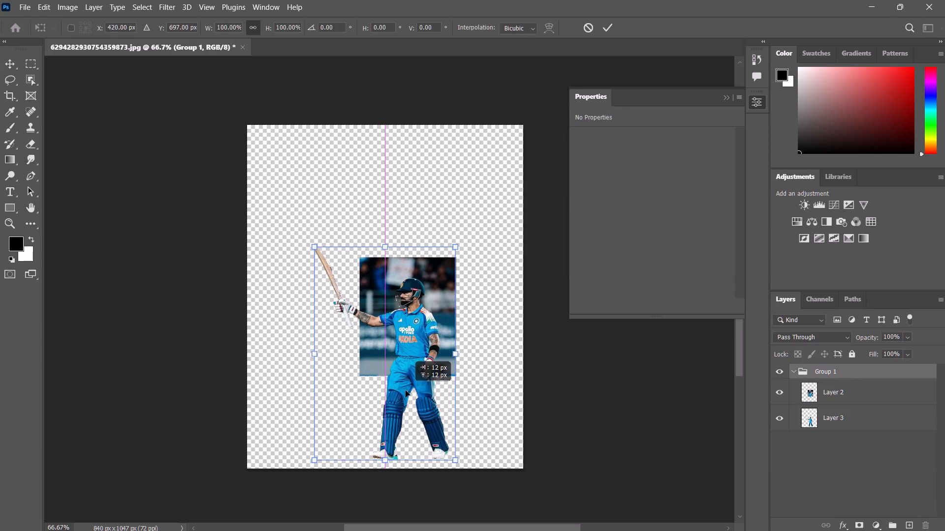
drag(406, 390, 450, 391)
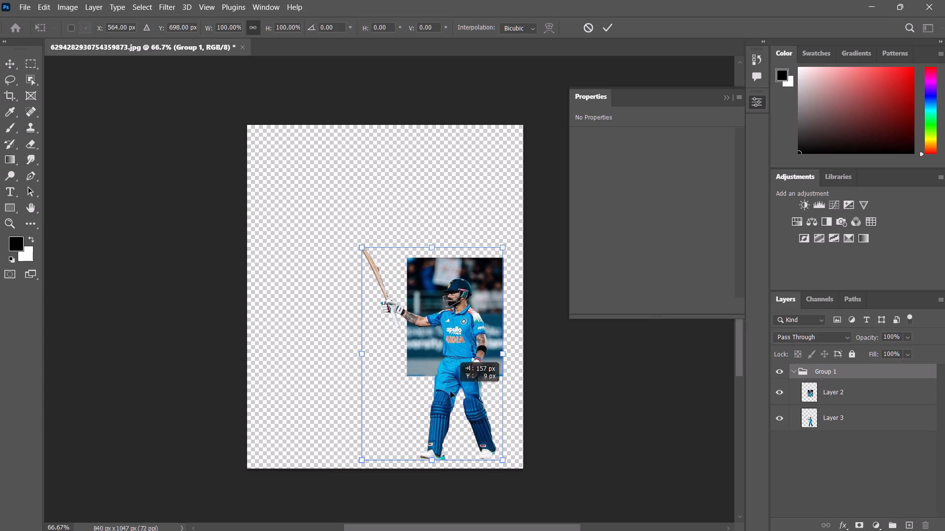
drag(450, 391, 449, 384)
key(Return)
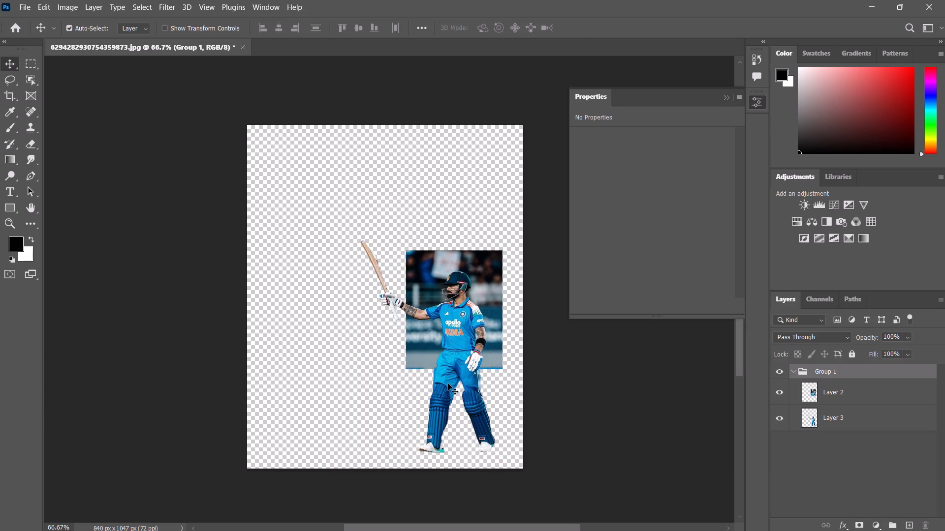
Crop the canvas at its top edge to 840 × 975 px.
key(c)
drag(387, 122, 386, 131)
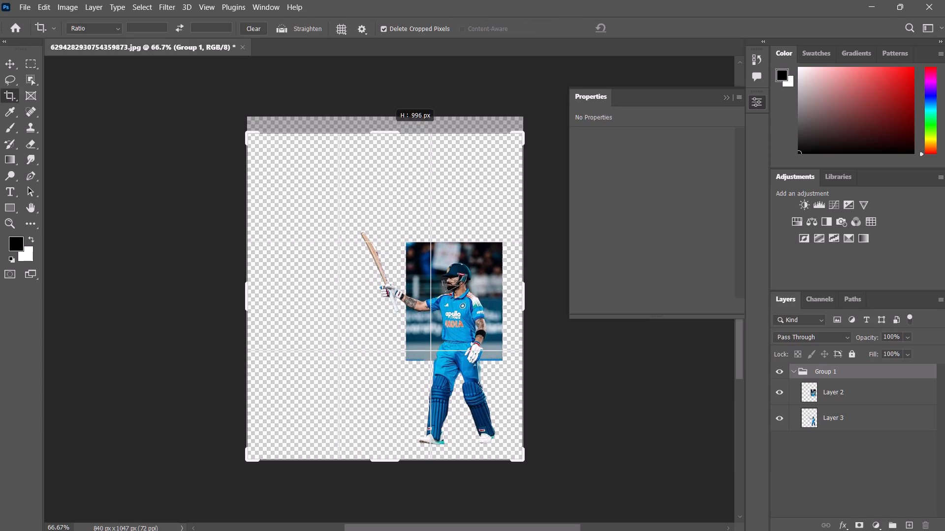
drag(386, 131, 386, 134)
key(Return)
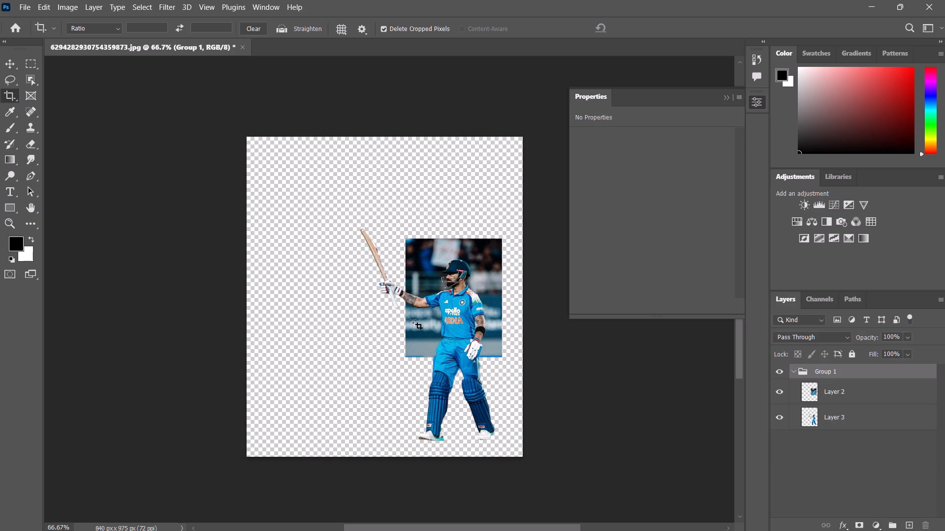
Move Group 1 as a whole about 28 px down within the cropped canvas.
key(v)
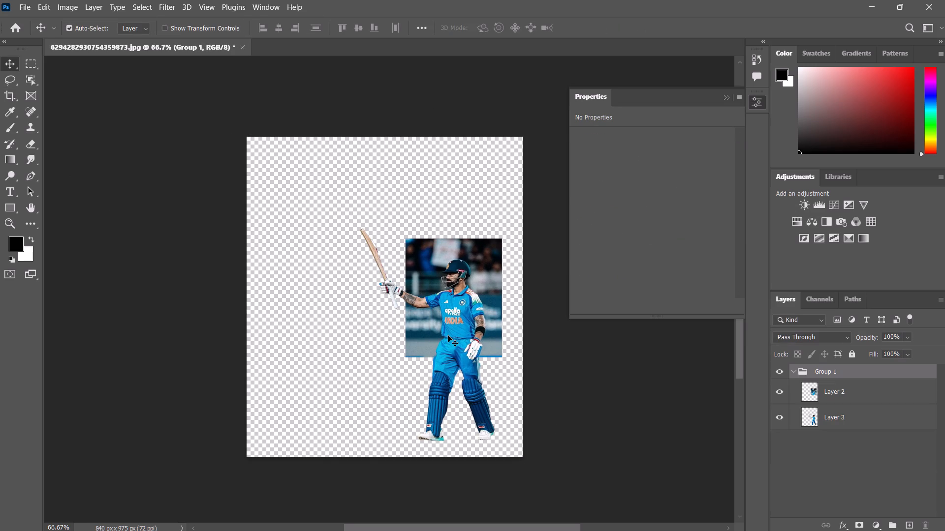
key(ctrl+t)
drag(455, 356, 457, 366)
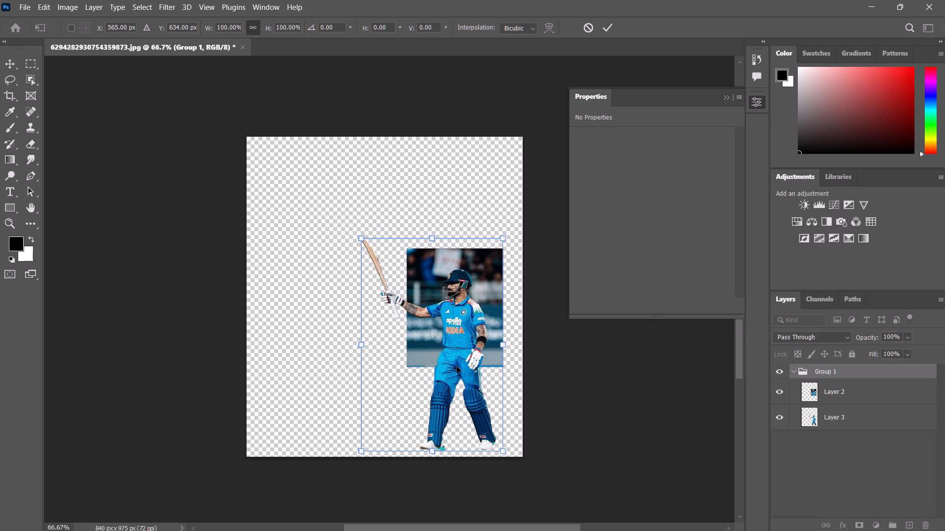
key(Return)
Add a white (#ffffff) Solid Color fill layer and place it beneath Group 1 as the background.
click(873, 487)
click(875, 525)
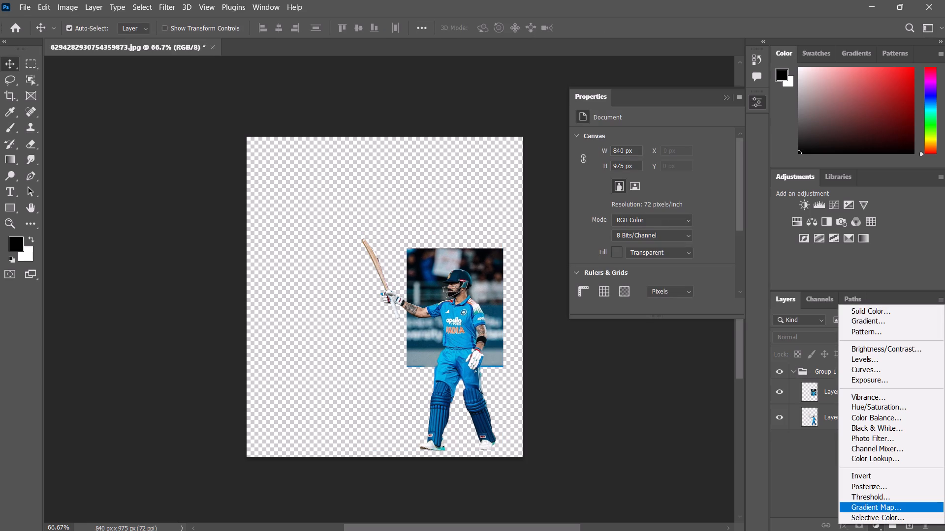
click(889, 313)
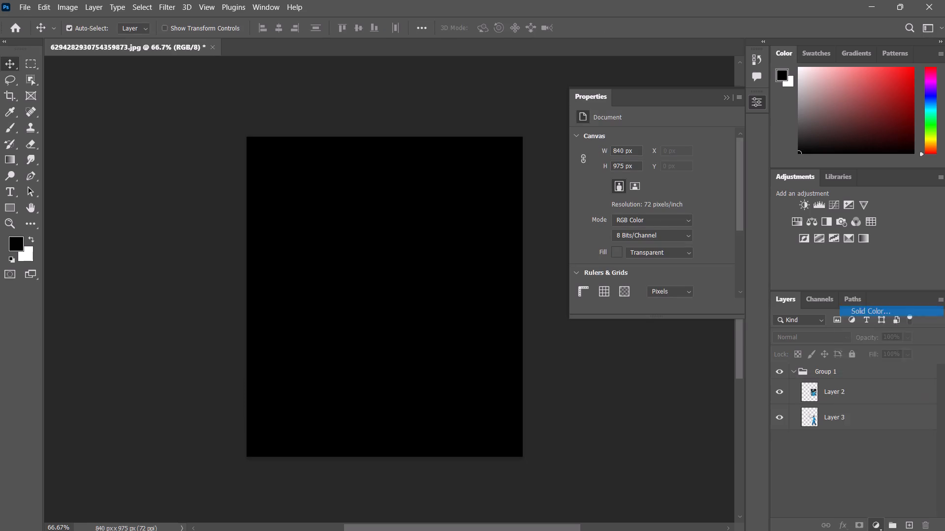
drag(680, 233, 453, 209)
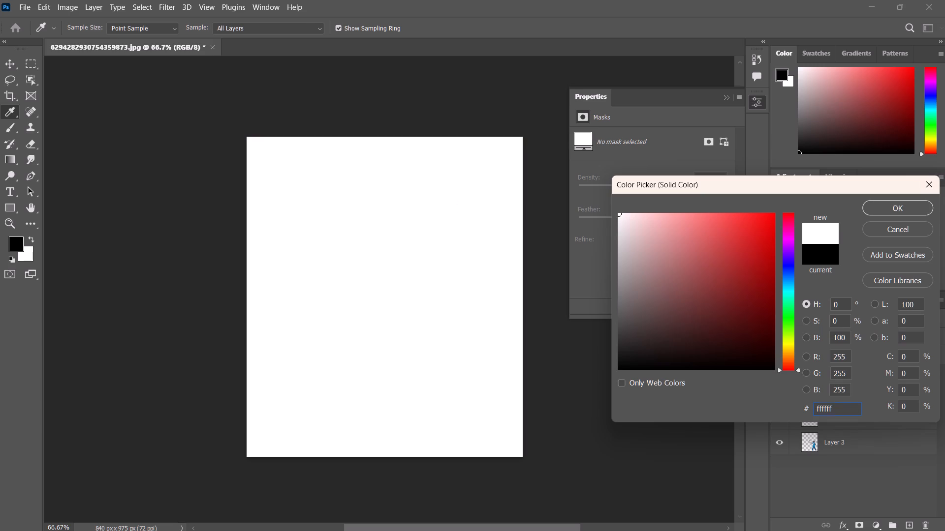
click(920, 208)
drag(866, 389, 865, 462)
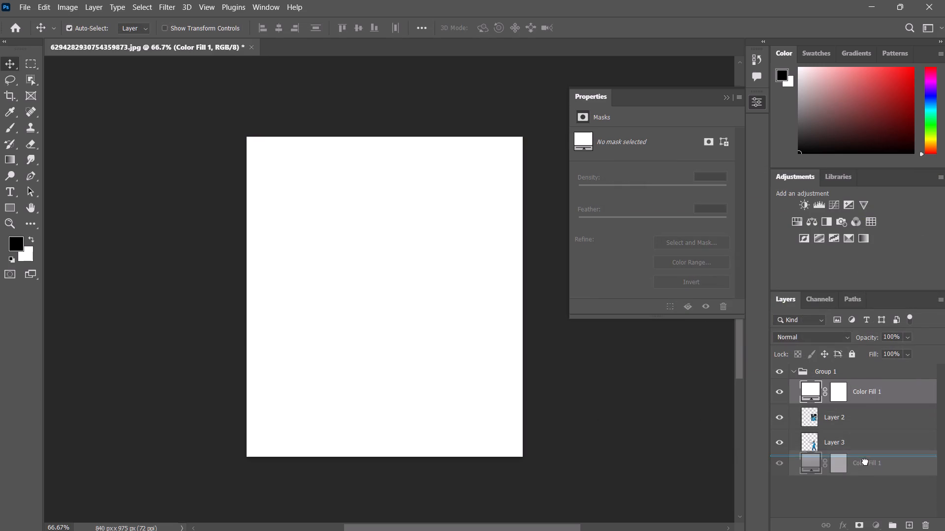
drag(865, 462, 865, 461)
Convert the white Color Fill 1 layer to a smart object.
click(863, 434)
right_click(862, 433)
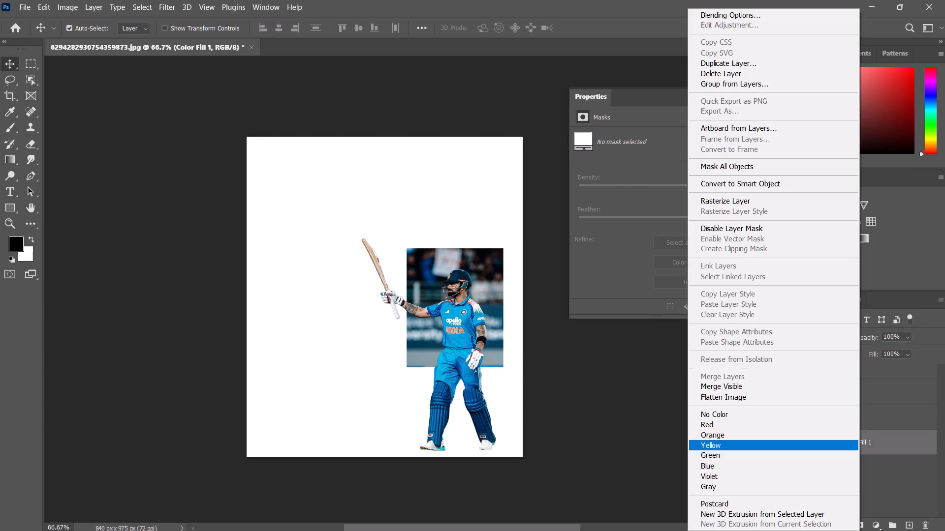
click(876, 438)
right_click(873, 443)
click(765, 190)
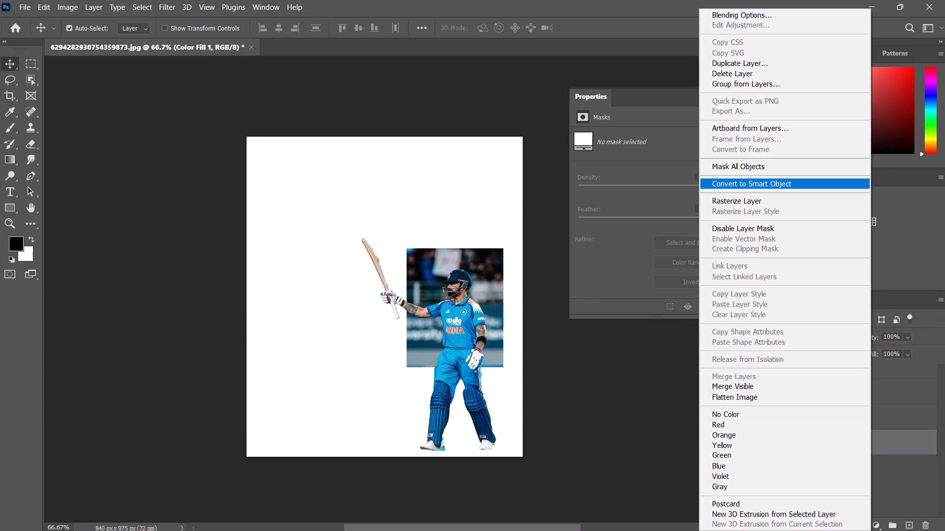
click(764, 184)
Apply the Filter Gallery's Texturizer to the white background with Canvas texture, 100% scaling, relief 4 and top light.
click(170, 7)
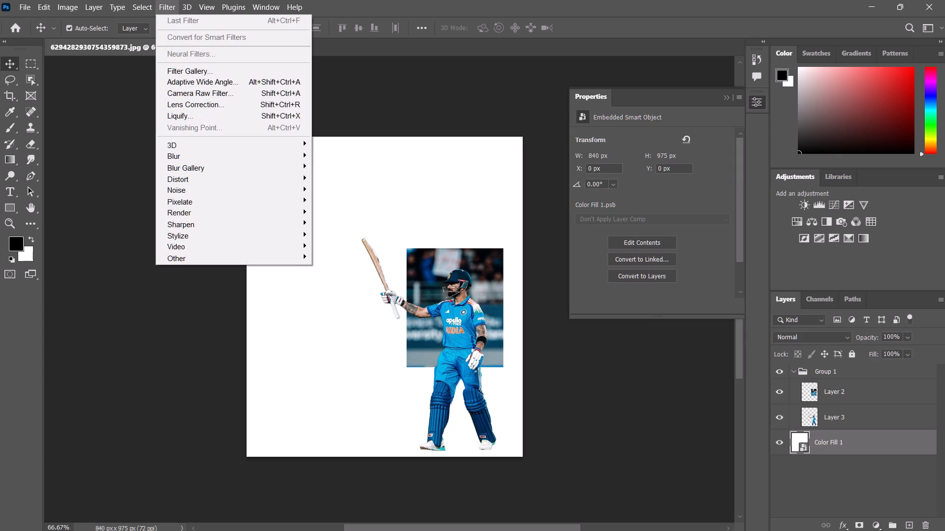
click(176, 68)
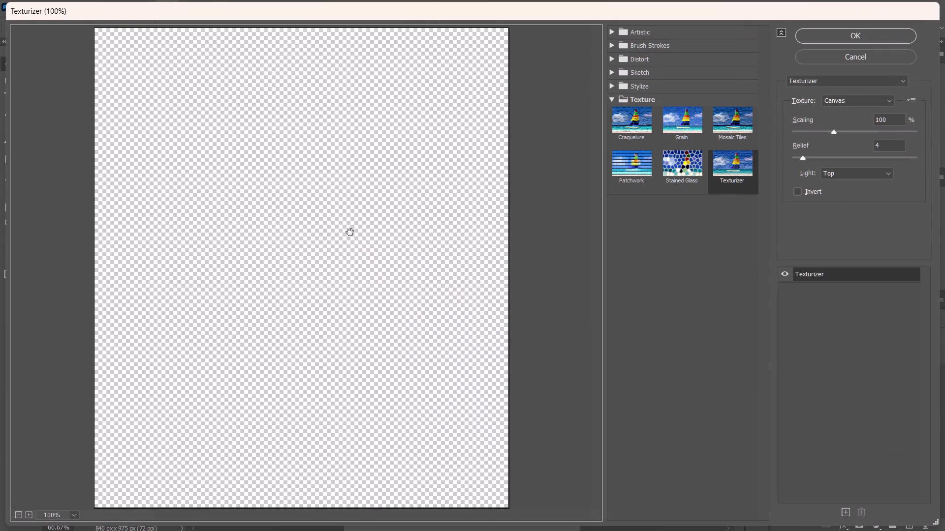
click(860, 36)
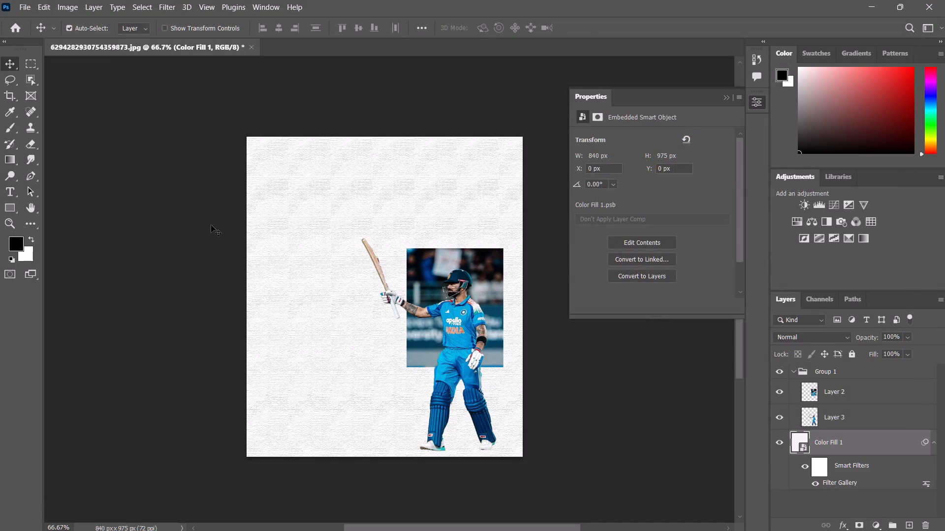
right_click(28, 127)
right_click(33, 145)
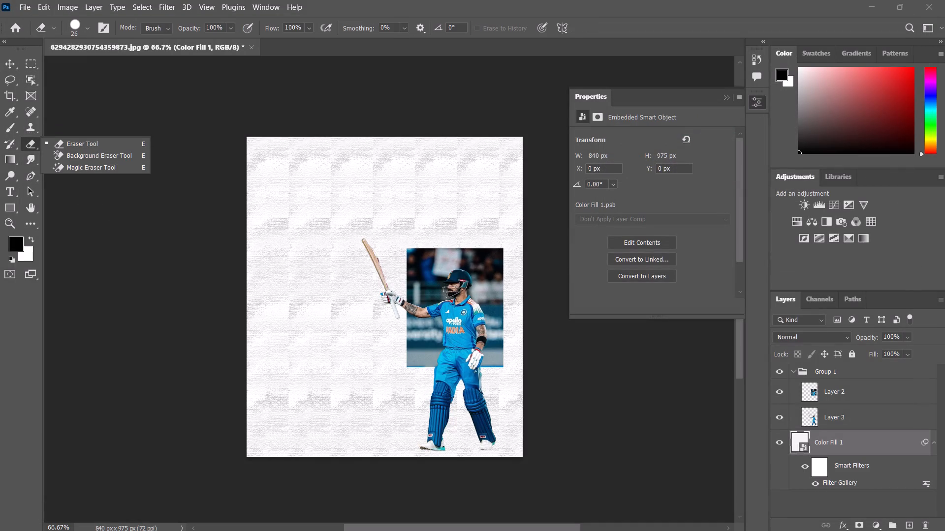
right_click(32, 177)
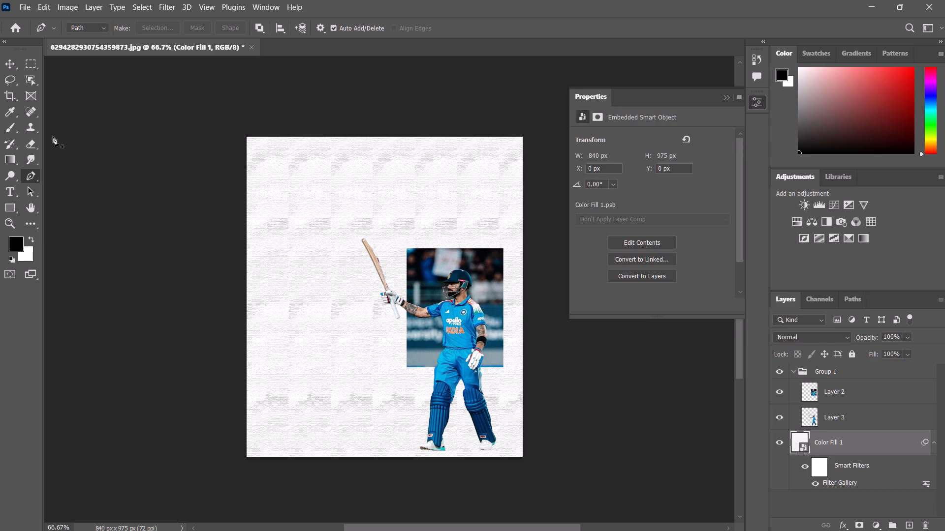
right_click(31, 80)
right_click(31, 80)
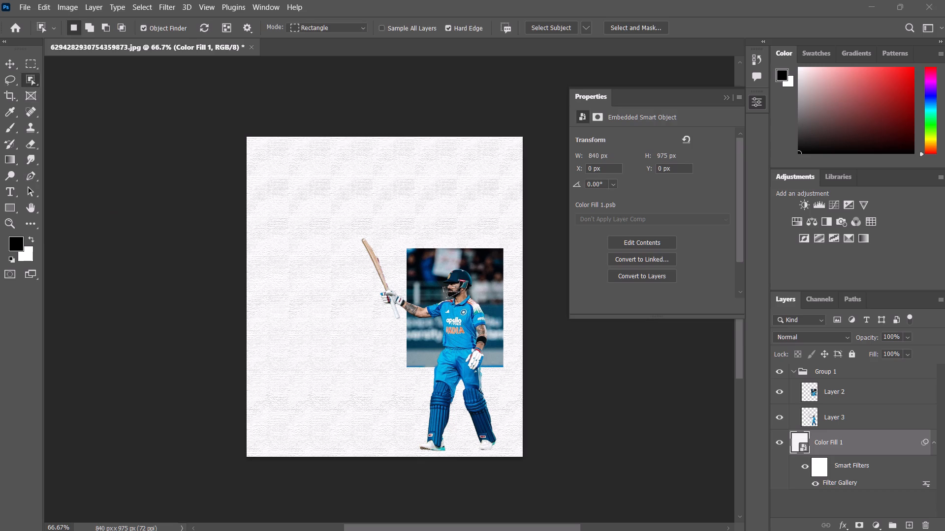
Draw a closed Pen path from the bat's tip out past the canvas's upper-left corner and back, widening away from the bat.
click(32, 177)
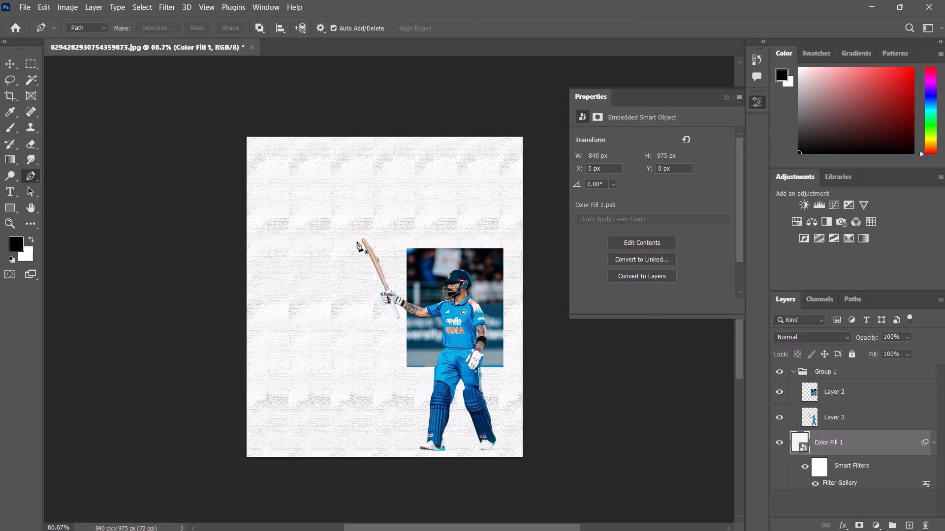
click(361, 240)
click(318, 222)
click(288, 211)
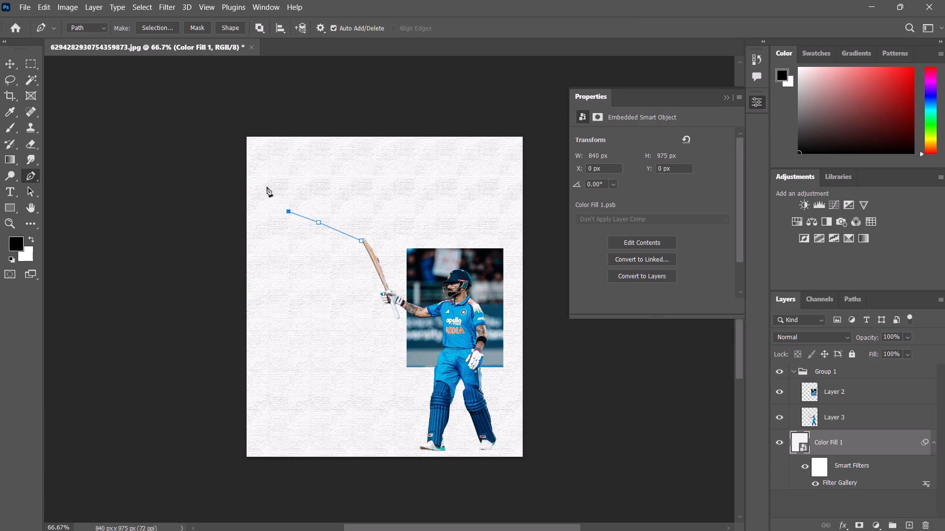
click(268, 194)
click(247, 177)
click(227, 152)
click(242, 115)
click(271, 115)
click(307, 128)
click(325, 155)
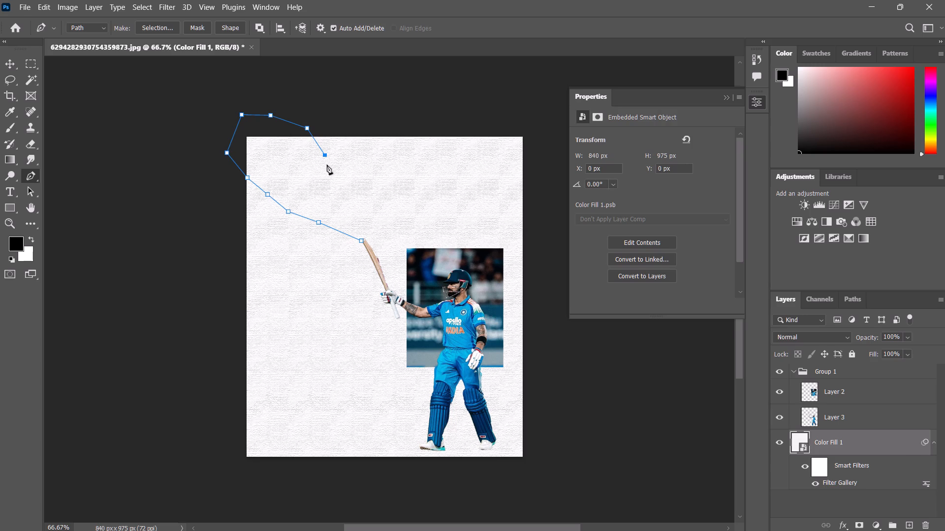
click(348, 171)
click(358, 188)
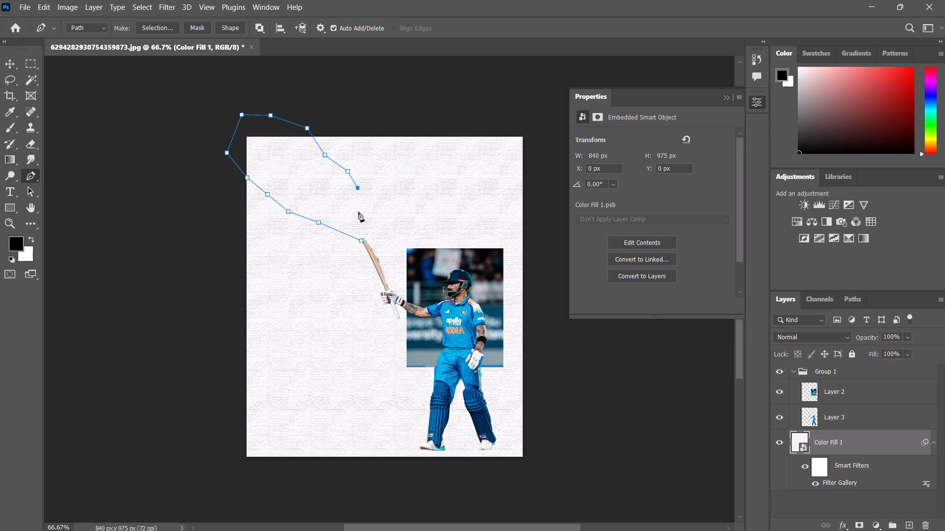
click(367, 215)
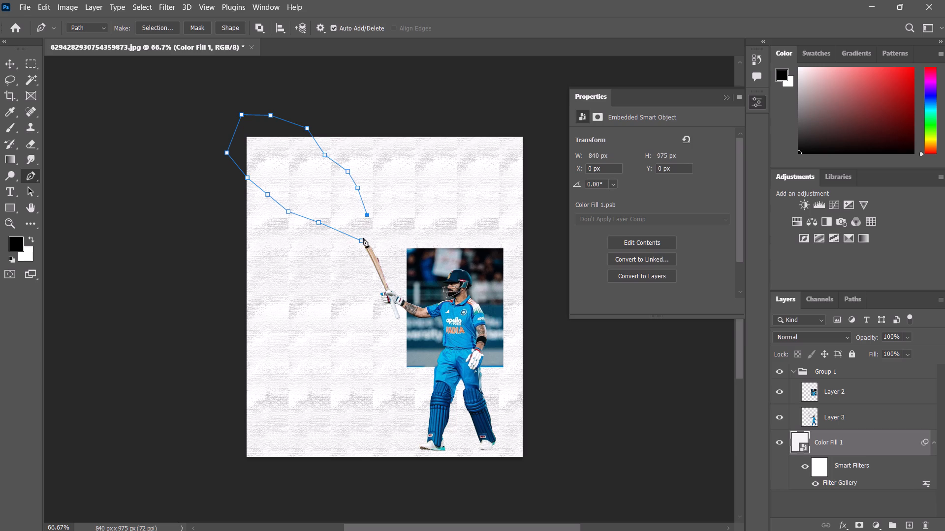
click(363, 240)
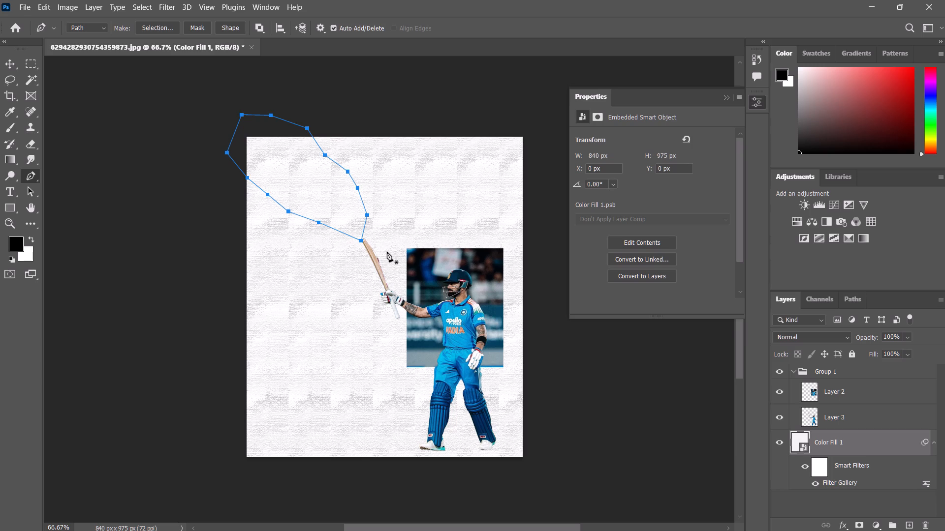
Add a new empty layer directly above the textured Color Fill 1 layer.
right_click(325, 192)
click(476, 212)
click(908, 525)
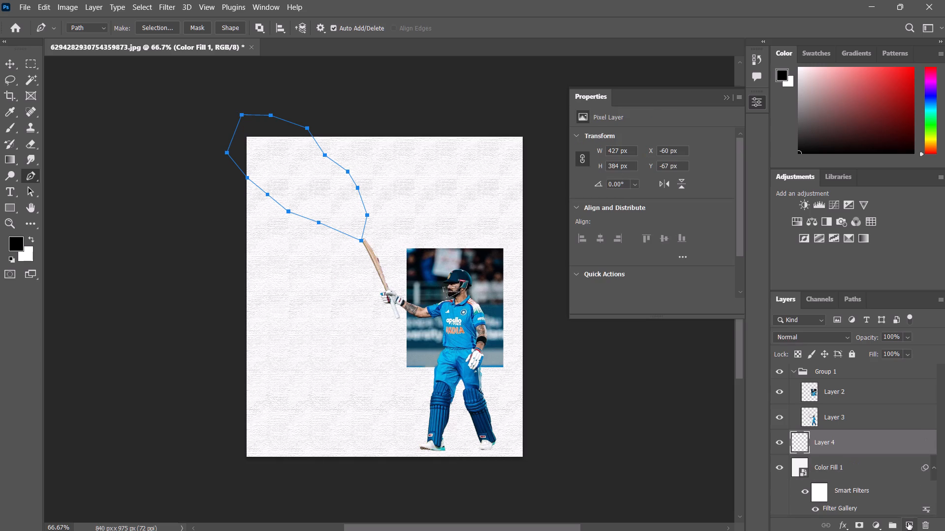
click(829, 444)
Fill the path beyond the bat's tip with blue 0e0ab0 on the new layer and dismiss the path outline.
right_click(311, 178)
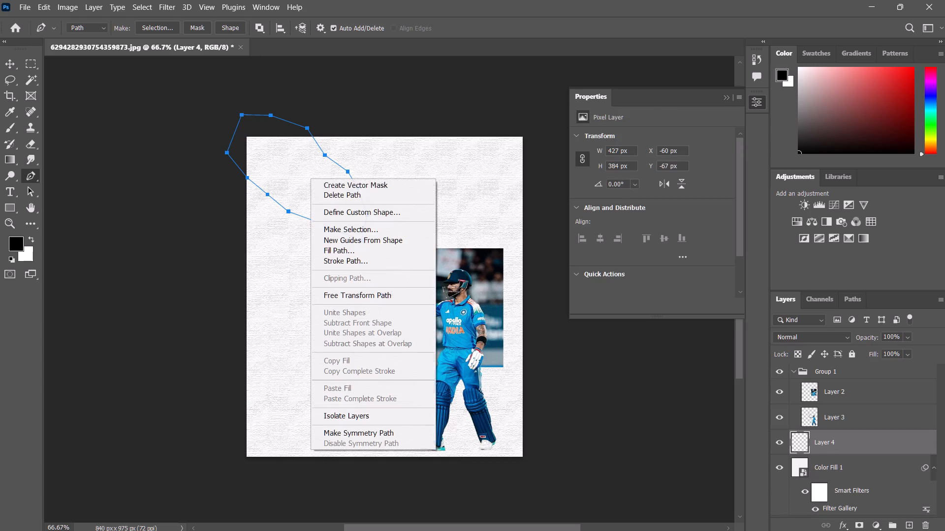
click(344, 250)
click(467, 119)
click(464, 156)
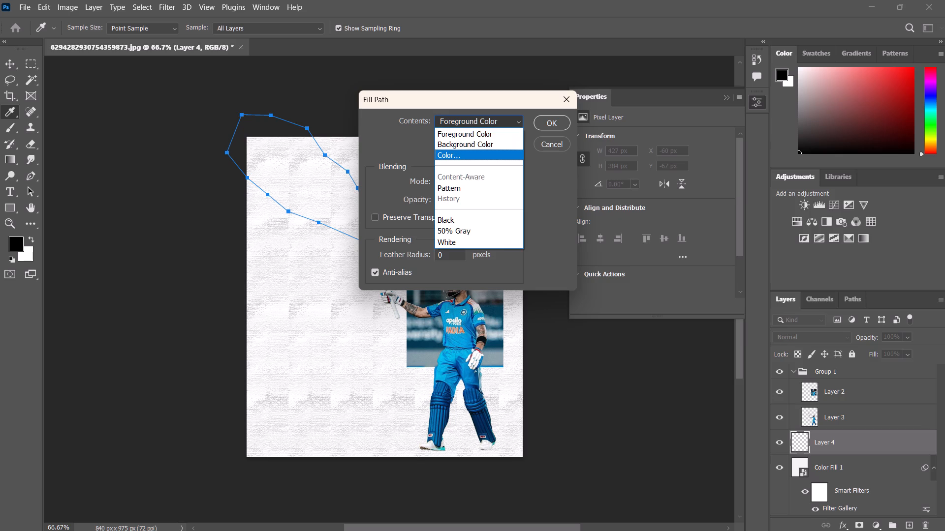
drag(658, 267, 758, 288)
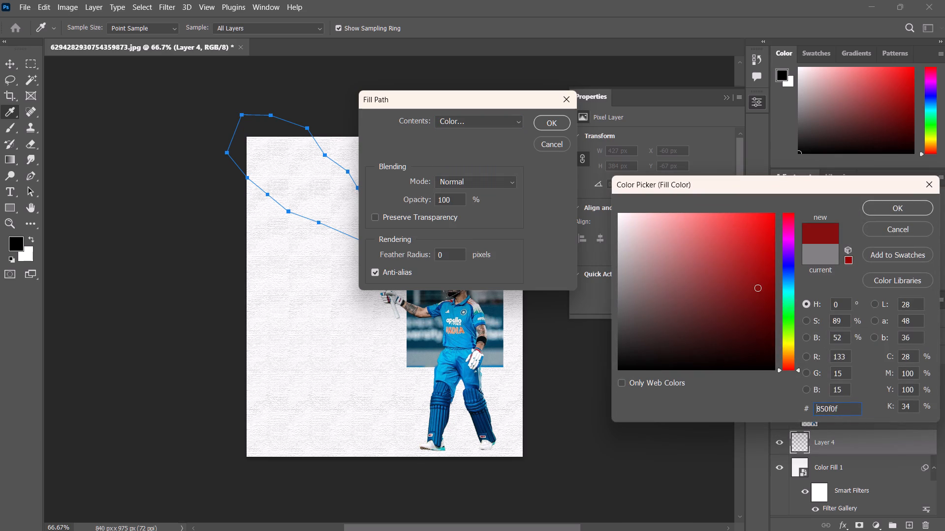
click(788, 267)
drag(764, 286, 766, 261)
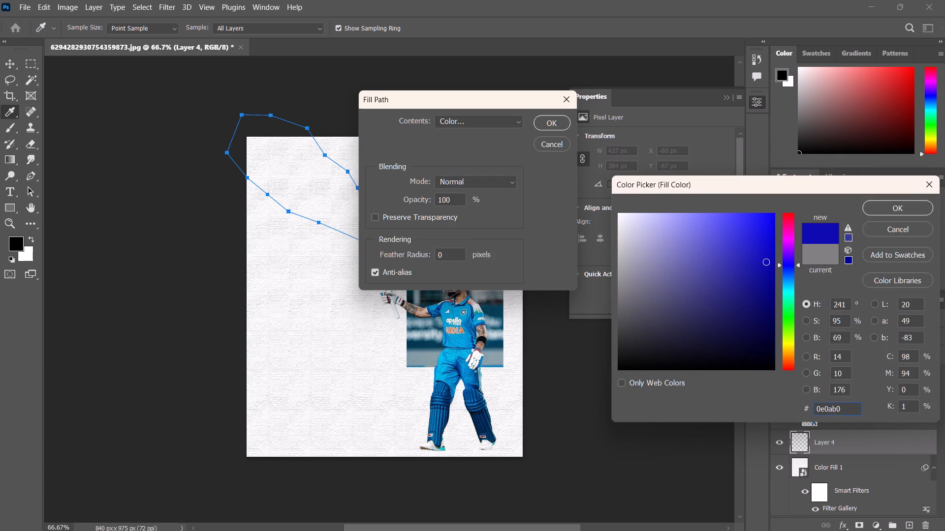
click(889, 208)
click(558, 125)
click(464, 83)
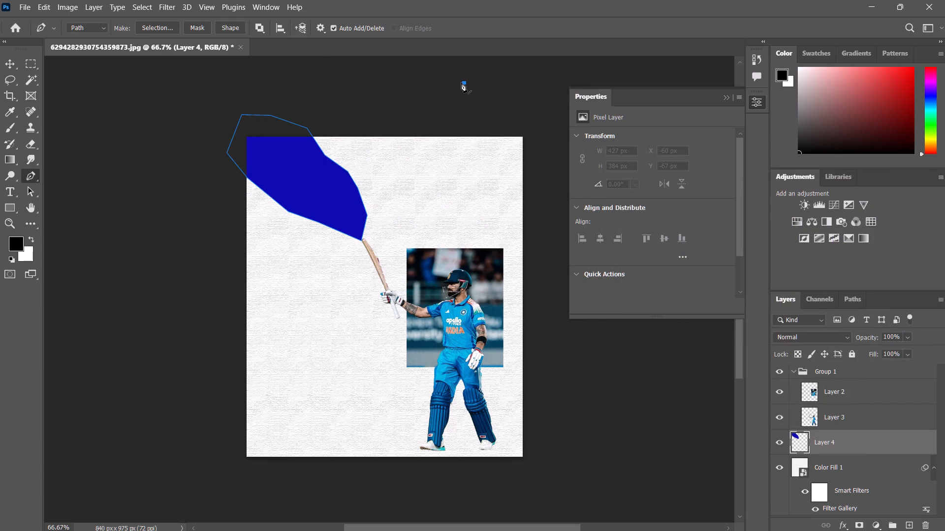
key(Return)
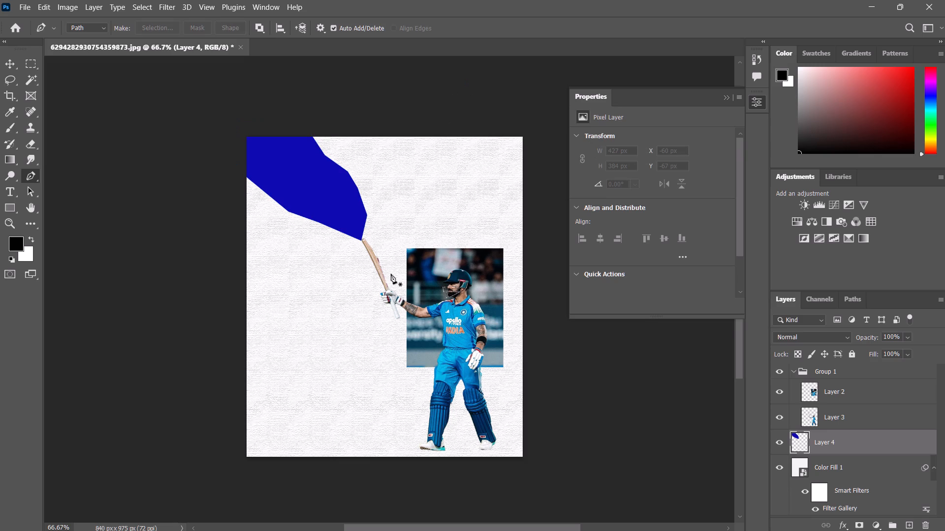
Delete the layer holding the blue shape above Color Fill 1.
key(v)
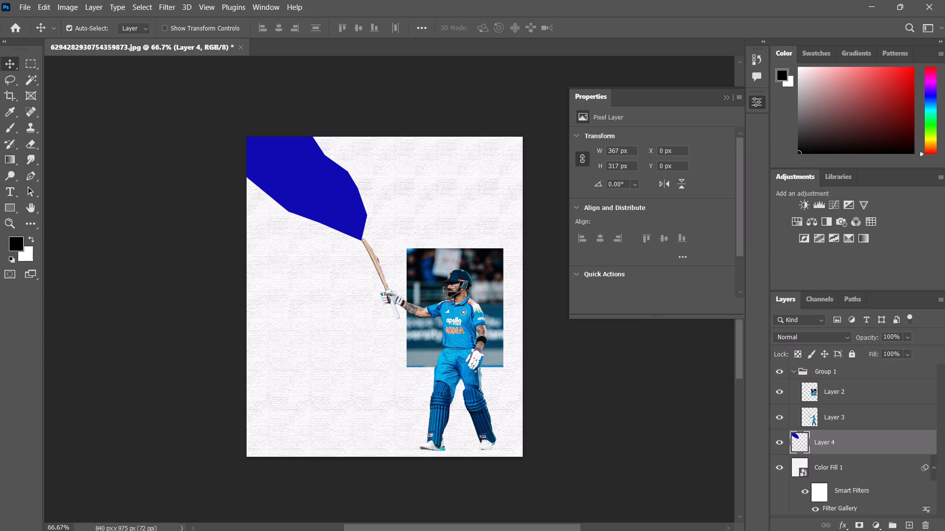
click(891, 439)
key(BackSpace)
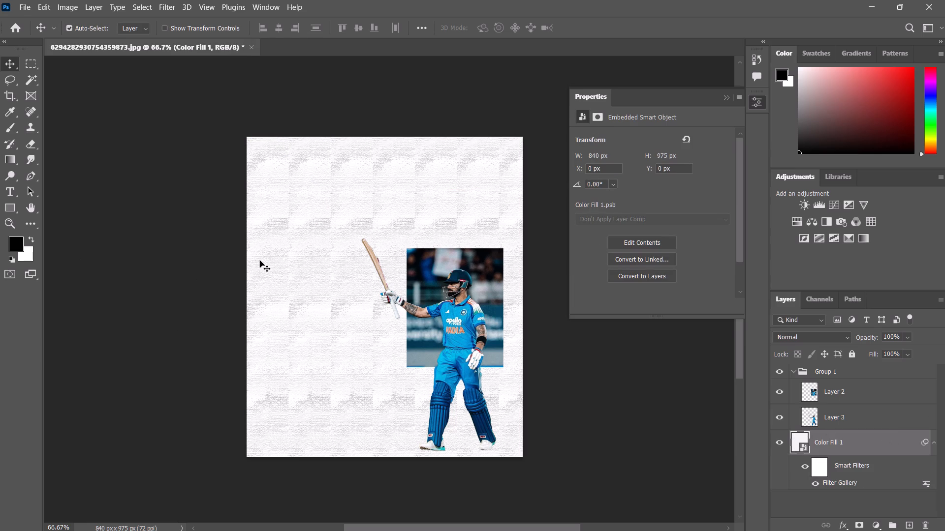
Add the text "virat kohli" just above the upper-right corner of the background photo piece.
key(ctrl+plus)
key(ctrl+plus)
scroll(323, 281, up, 4)
scroll(323, 281, down, 1)
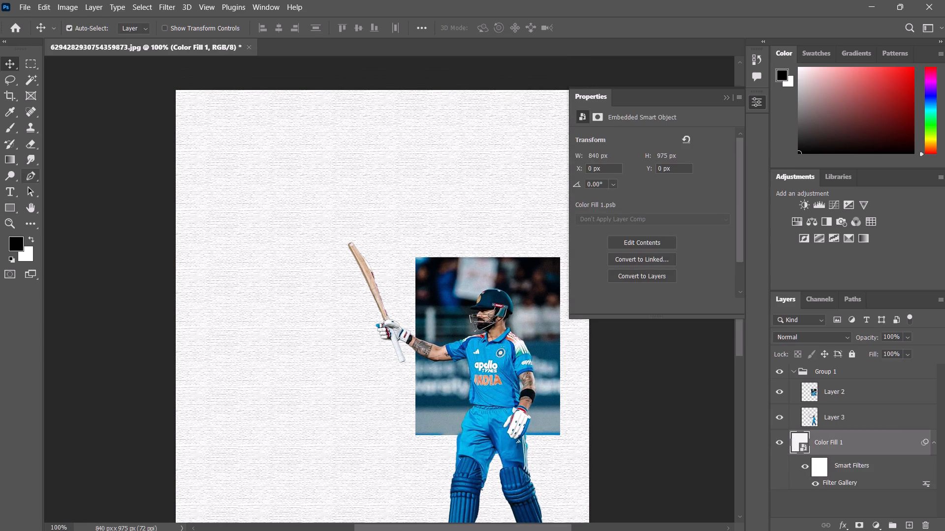
click(10, 190)
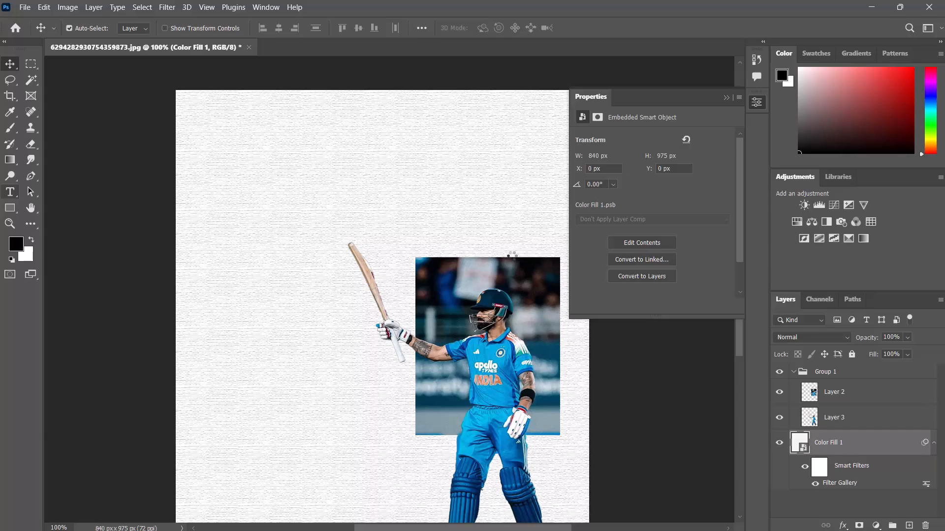
click(505, 251)
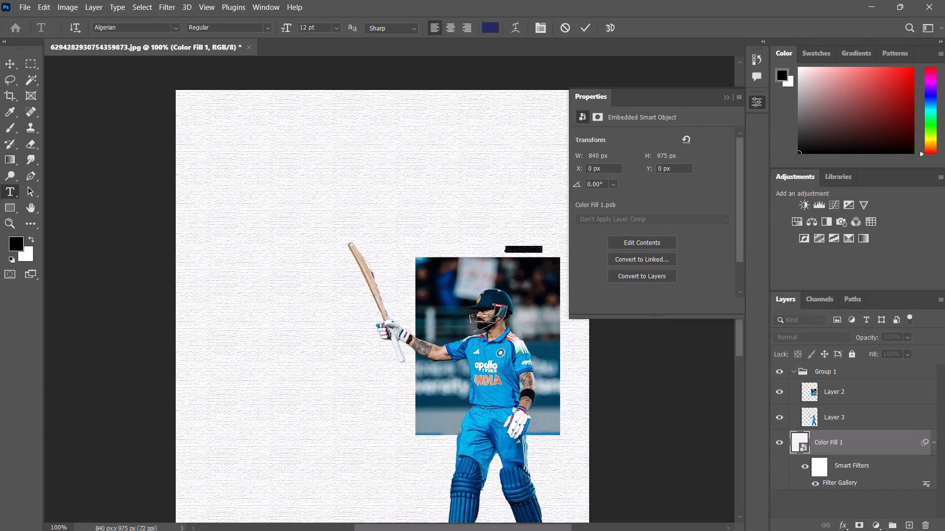
text(virat)
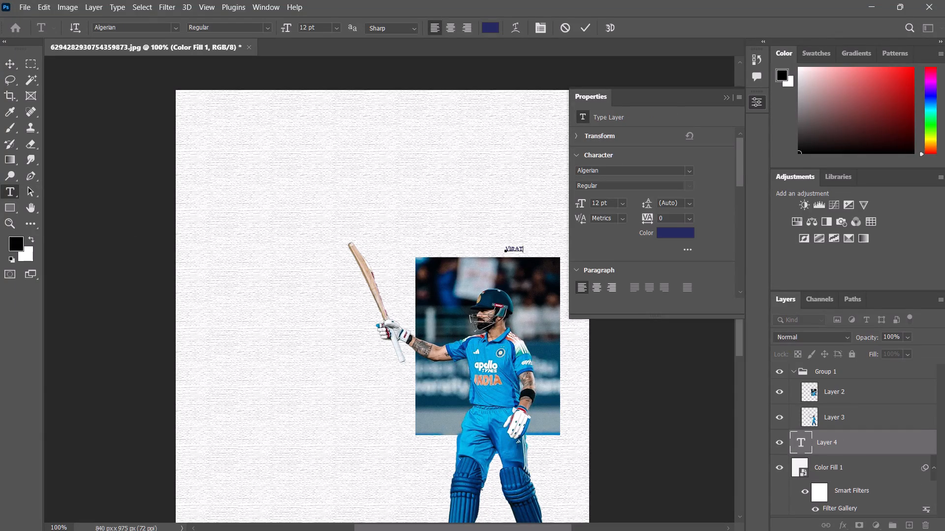
key(space)
text(kohli)
Scale the whole "virat kohli" text up to 15.66 pt.
double_click(530, 250)
key(ctrl+a)
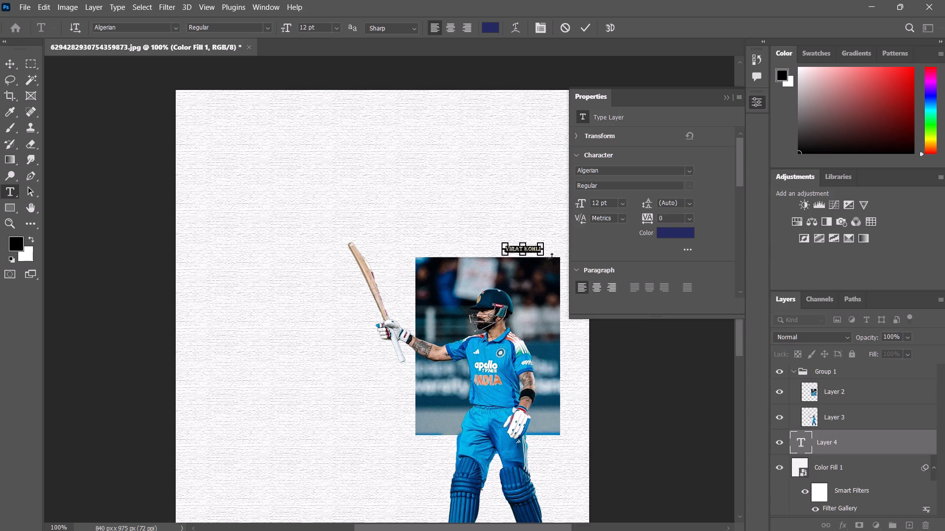
ctrl+drag(543, 256, 556, 257)
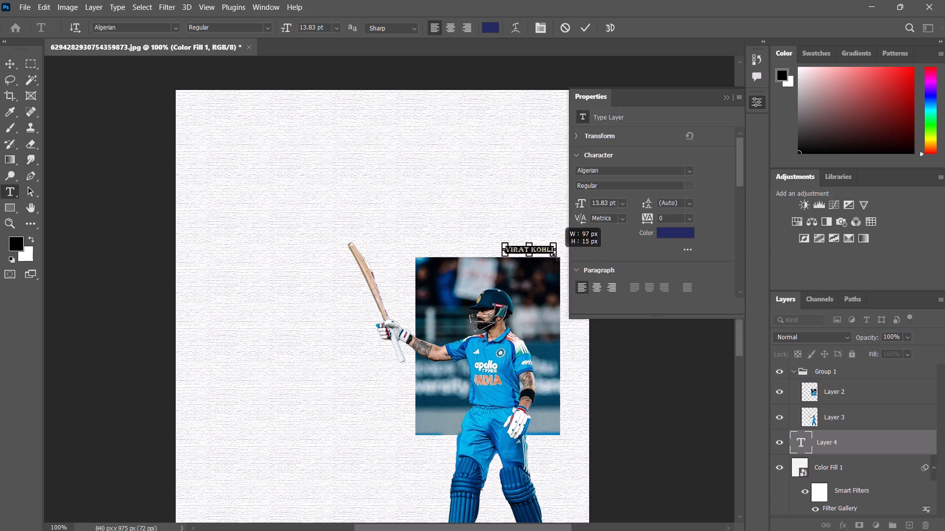
ctrl+drag(556, 257, 560, 258)
key(Return)
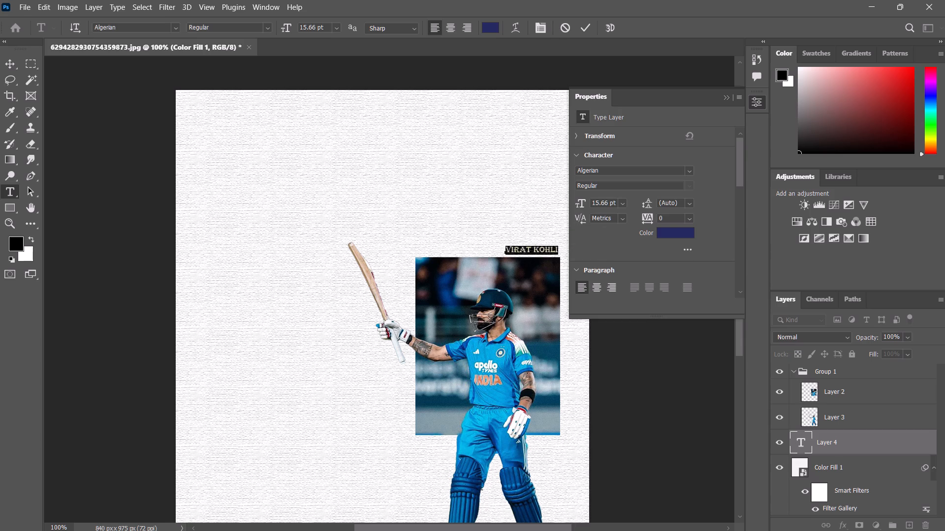
Move the "virat kohli" text so it sits on the photo's top edge, aligned with the photo's right edge.
key(v)
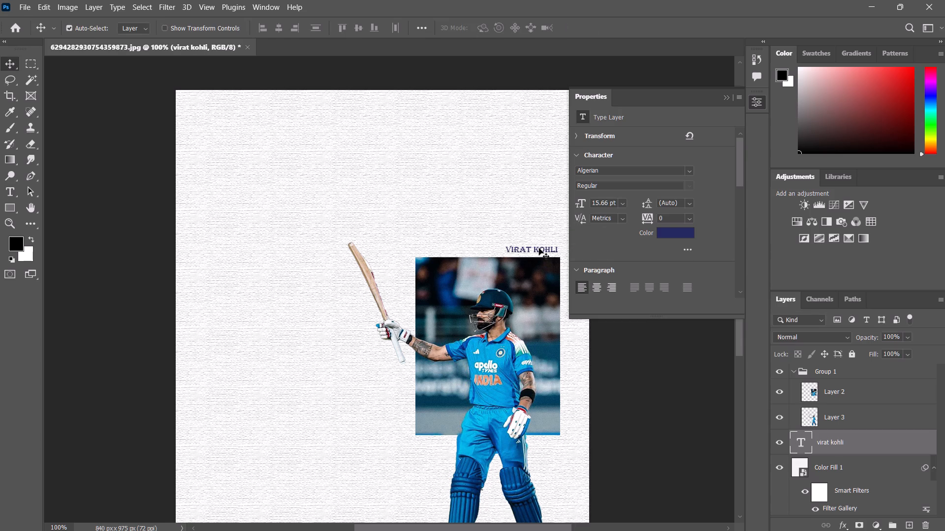
click(539, 248)
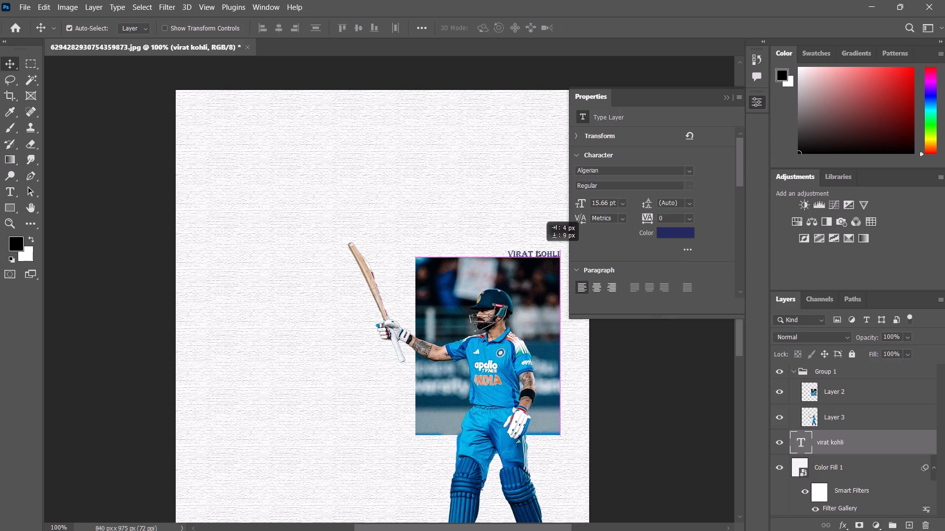
click(535, 220)
Add a period at the end of the "virat kohli" text.
scroll(527, 217, down, 1)
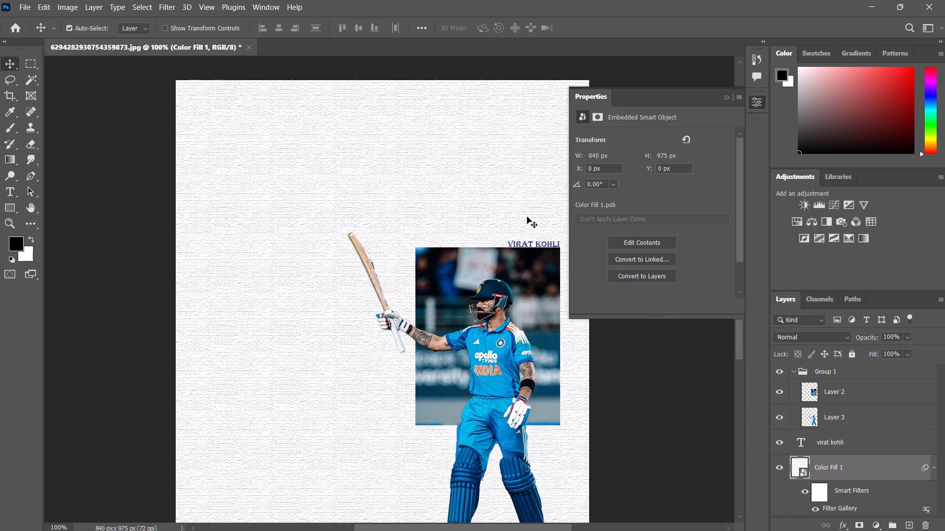
key(ctrl+minus)
key(ctrl+minus)
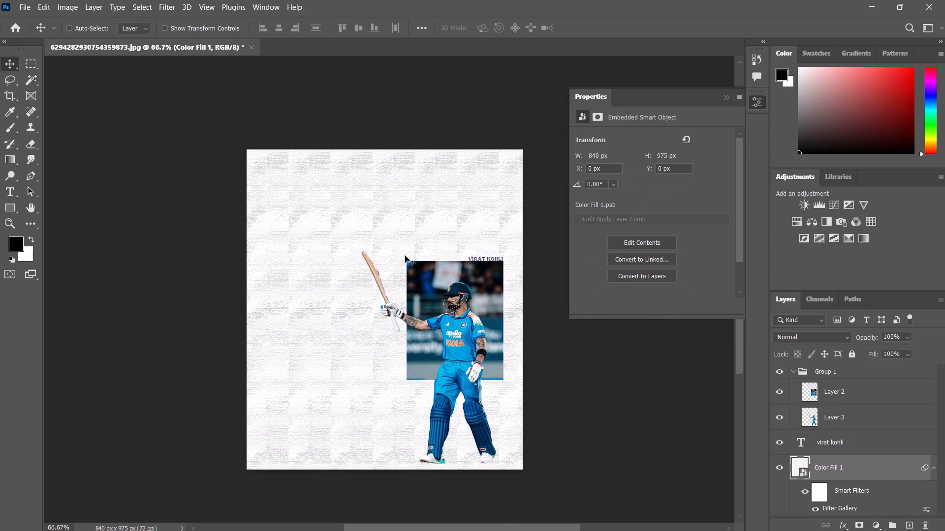
scroll(405, 256, down, 2)
key(ctrl+plus)
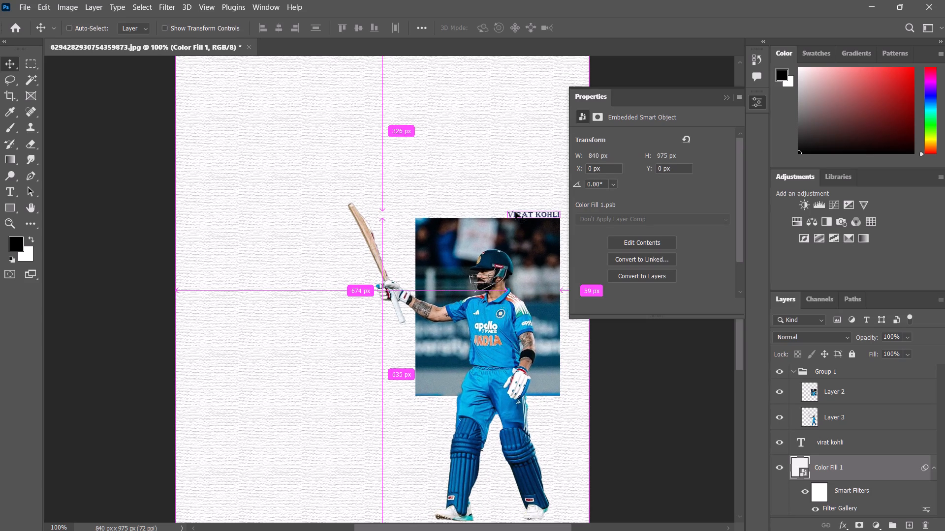
key(plus)
key(ctrl+plus)
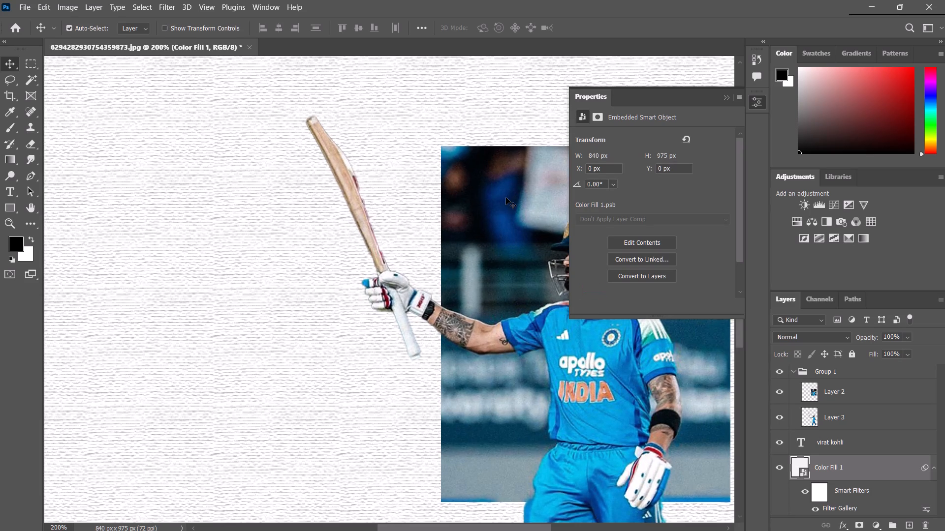
ctrl+scroll(506, 198, up, 1)
ctrl+scroll(506, 198, down, 19)
ctrl+scroll(444, 163, down, 3)
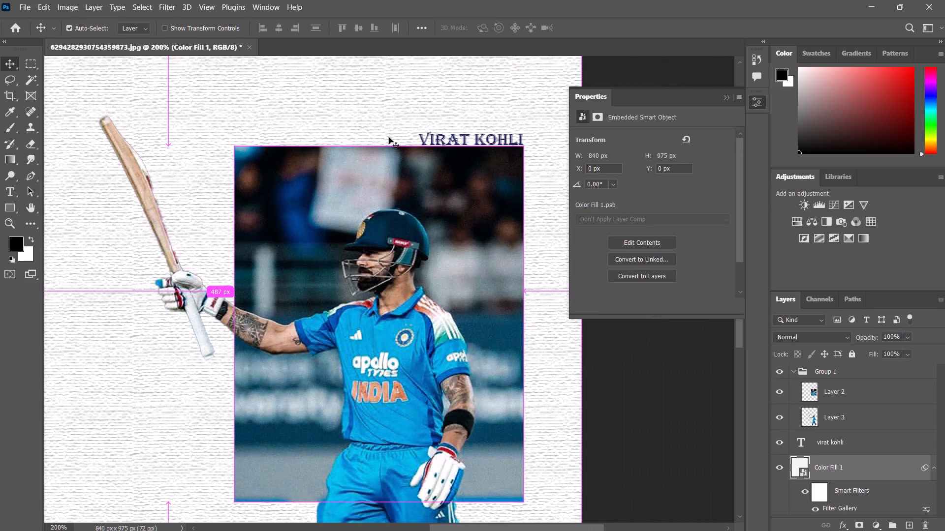
double_click(486, 142)
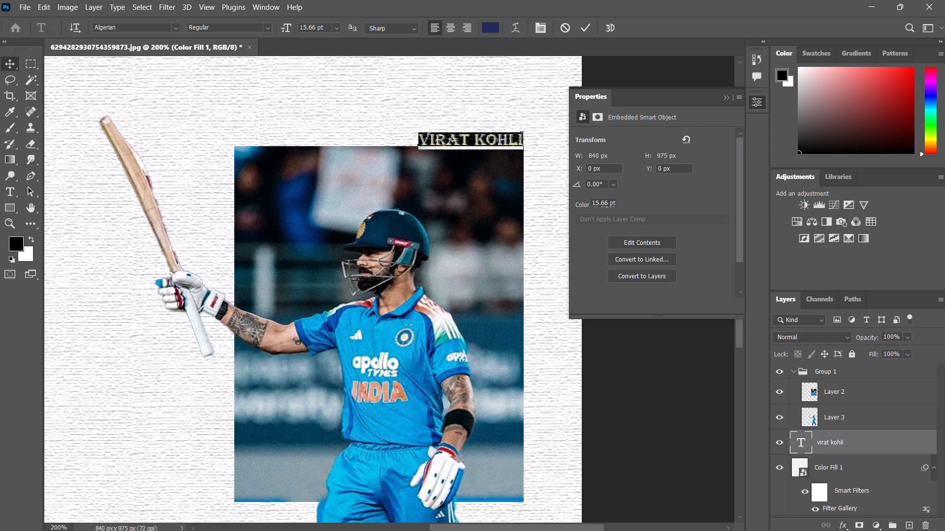
click(524, 139)
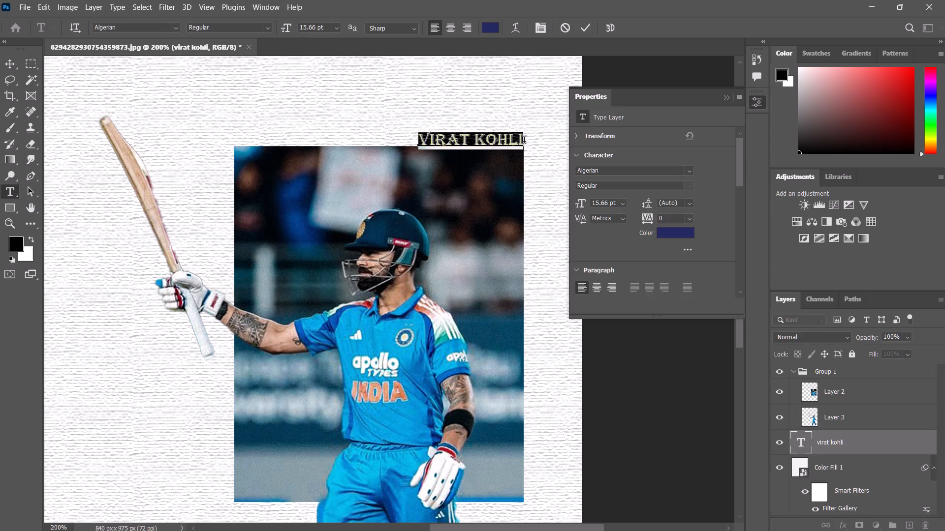
key(period)
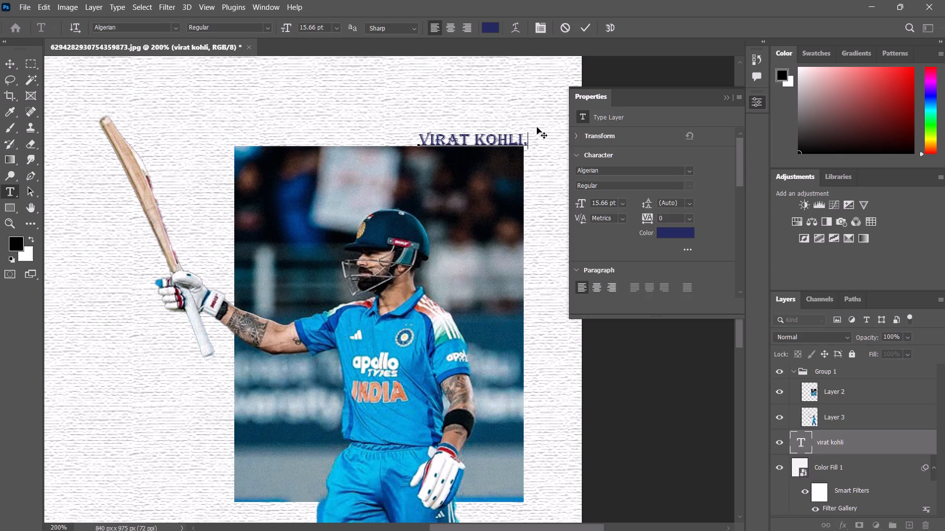
Shift the "virat kohli." text left and slightly up so its period lines up with the photo's right edge.
double_click(495, 135)
key(ctrl+a)
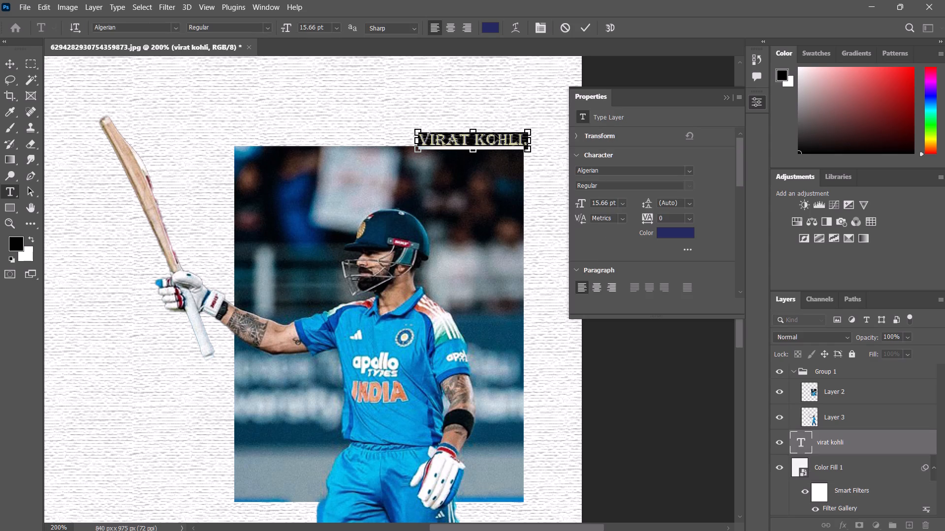
ctrl+drag(497, 143, 491, 142)
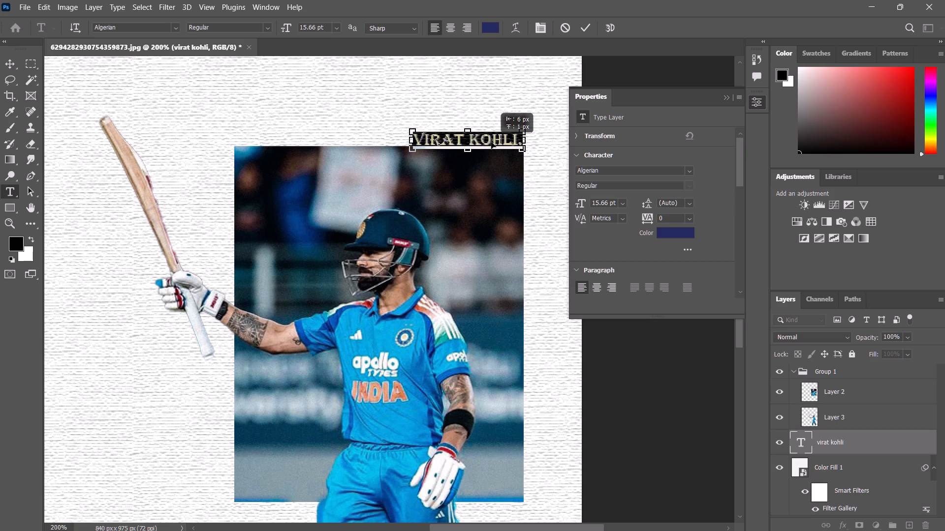
ctrl+drag(491, 142, 492, 141)
key(Return)
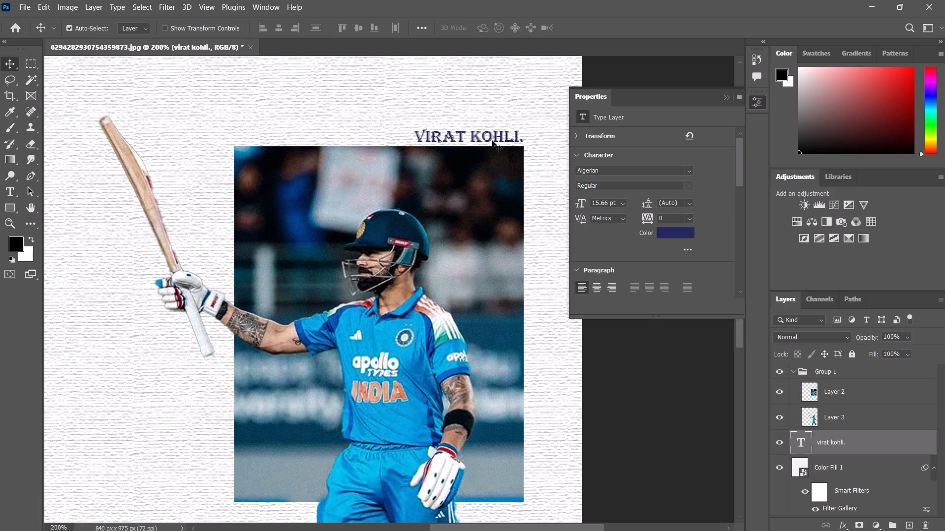
Draw a flat elliptical selection about 285 by 12 px beneath the batsman's feet.
key(ctrl+minus)
scroll(315, 243, down, 2)
ctrl+scroll(87, 173, down, 1)
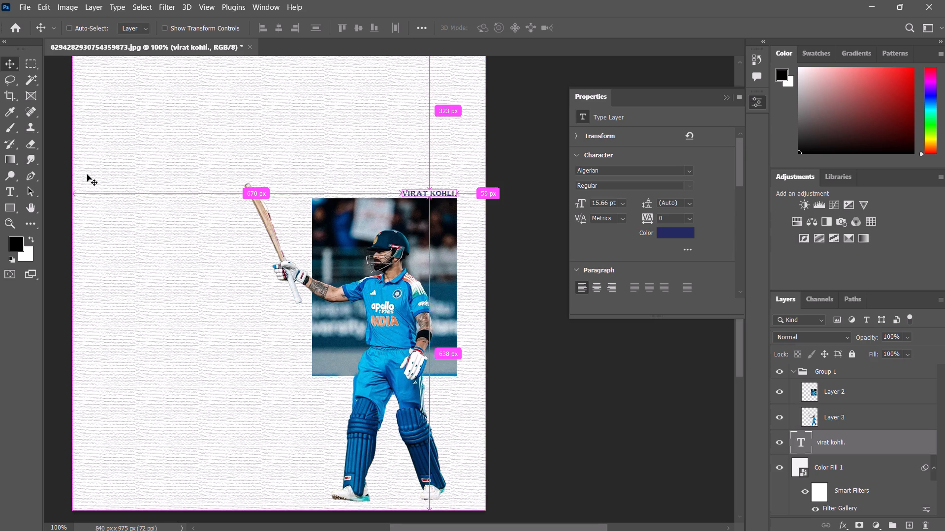
ctrl+scroll(87, 175, down, 1)
ctrl+scroll(88, 175, up, 3)
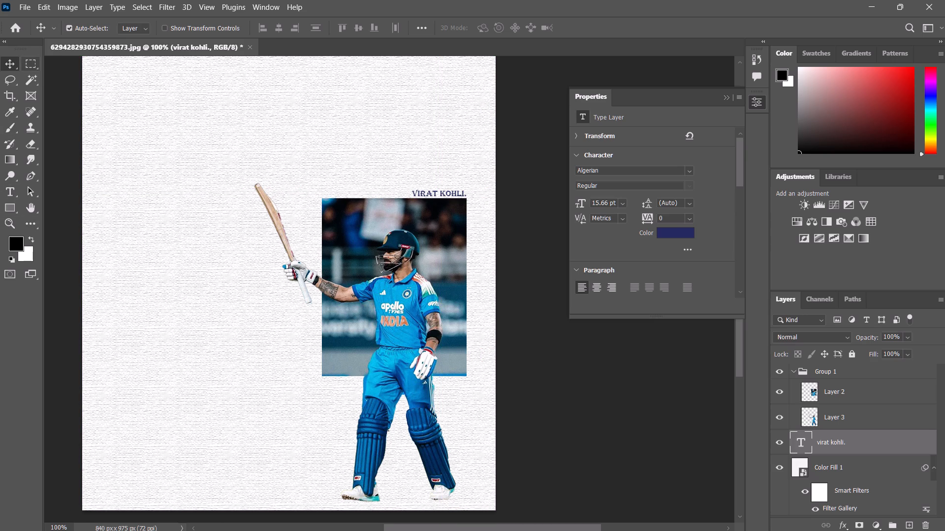
right_click(36, 63)
click(71, 80)
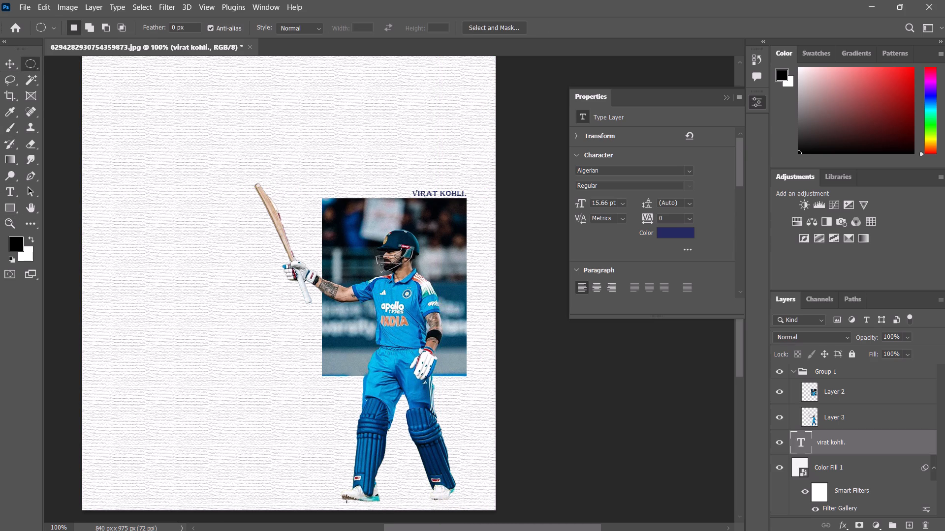
drag(342, 499, 457, 511)
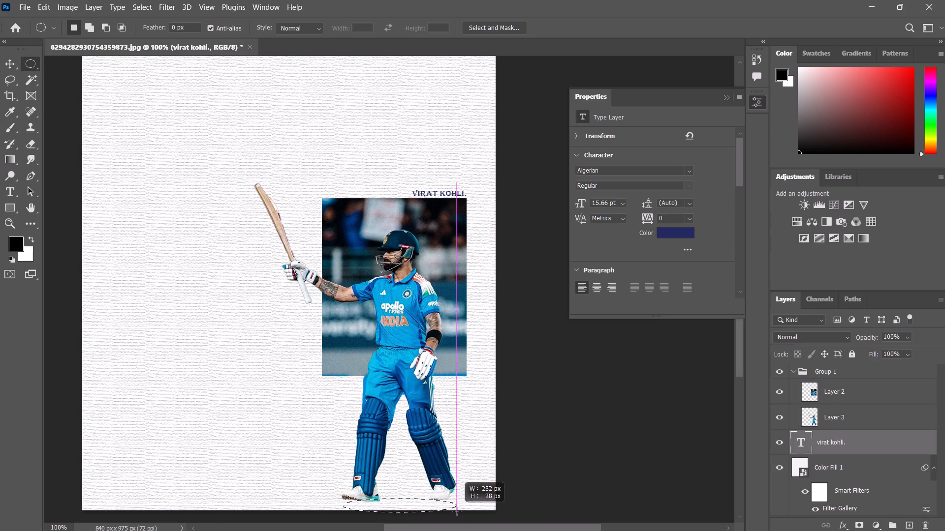
drag(457, 511, 481, 503)
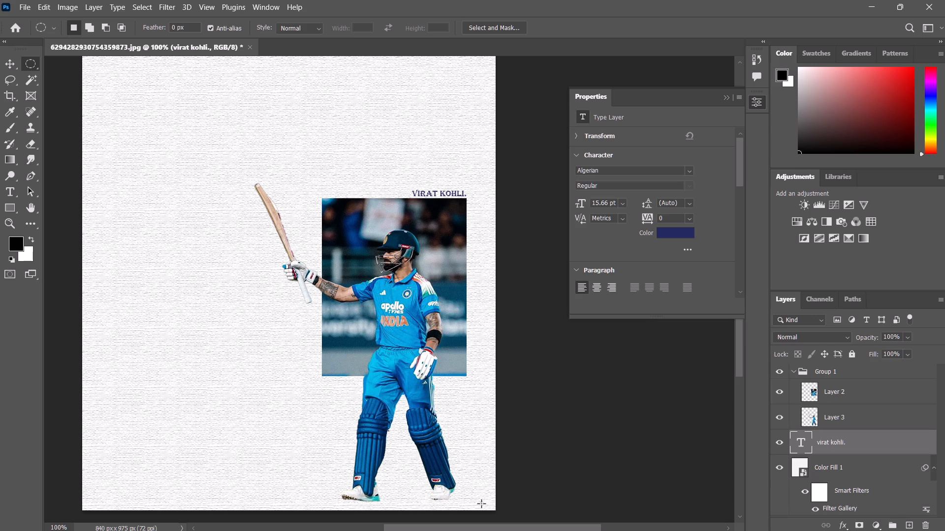
Add a new empty layer directly above the "virat kohli." text layer.
click(910, 528)
Fill the elliptical selection beneath the batsman's feet with a near-black colour at 55% opacity in Normal mode, and deselect it.
right_click(426, 501)
click(454, 404)
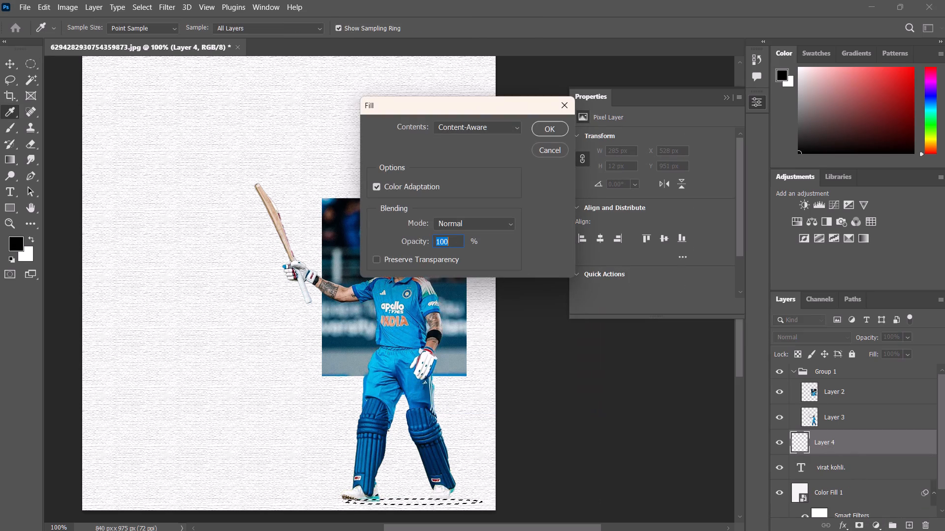
click(451, 125)
click(453, 156)
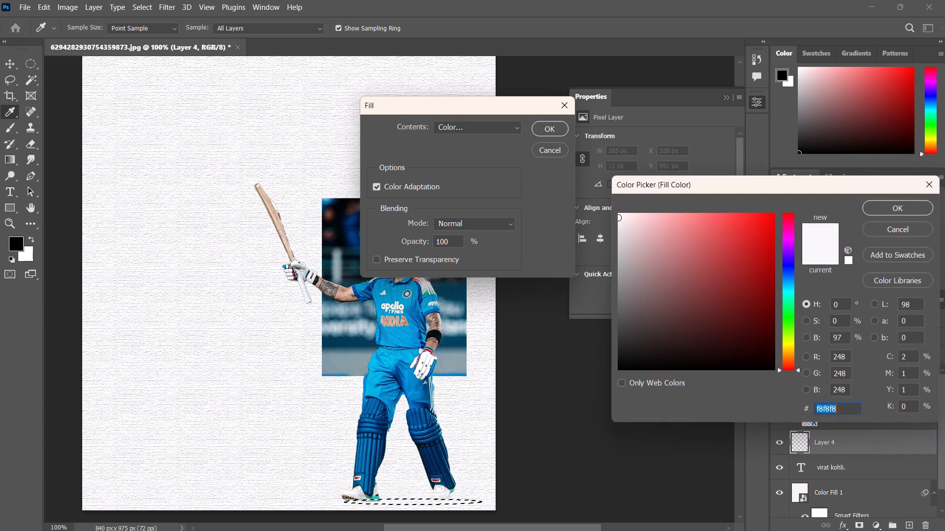
drag(641, 363, 625, 362)
click(920, 201)
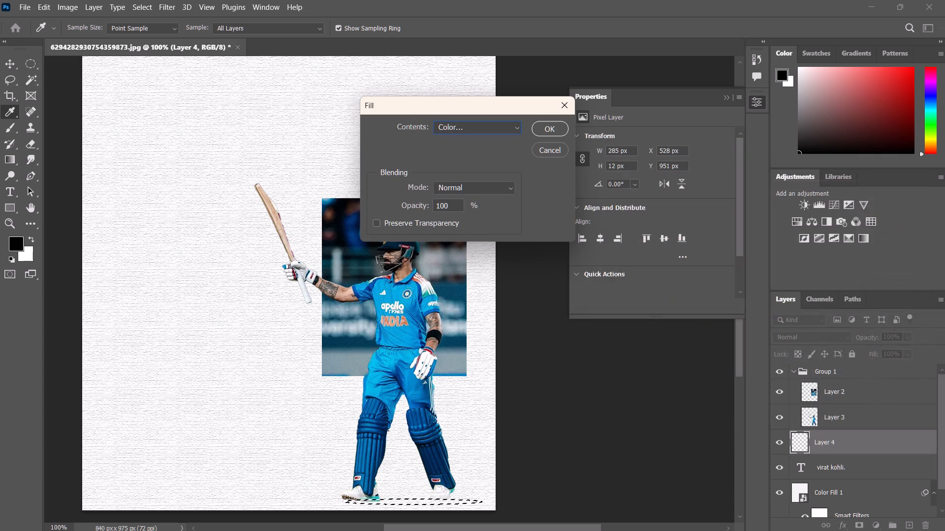
double_click(451, 207)
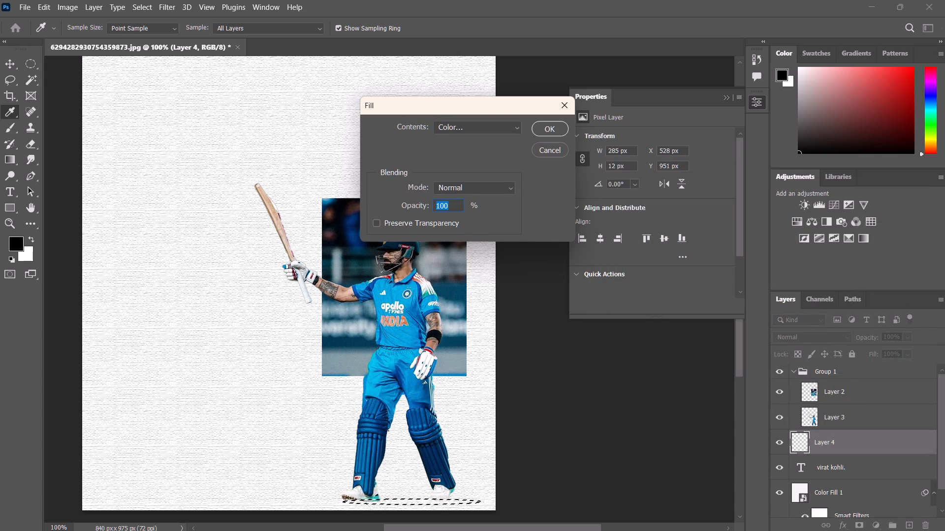
text(55)
click(546, 127)
click(527, 402)
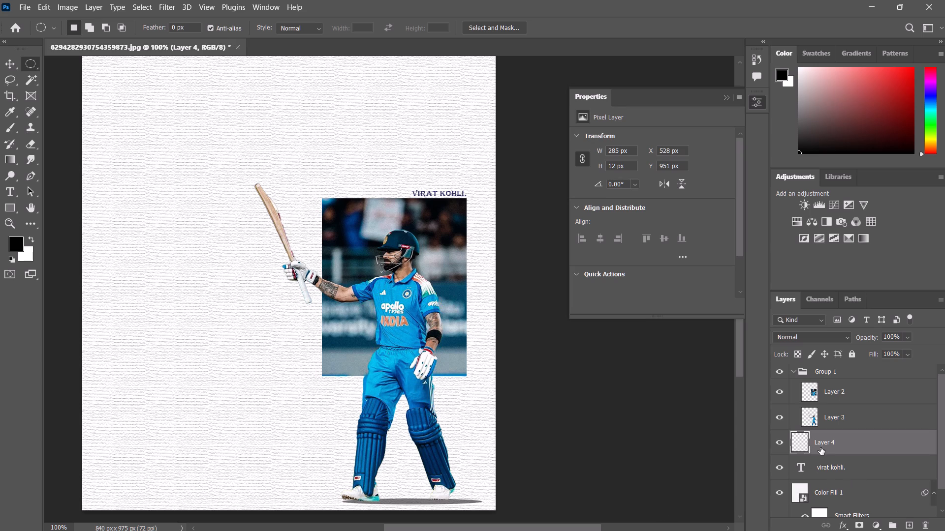
Restore the elliptical selection, fill it again with the same dark colour at 75% opacity, and deselect it.
key(ctrl+z)
right_click(416, 502)
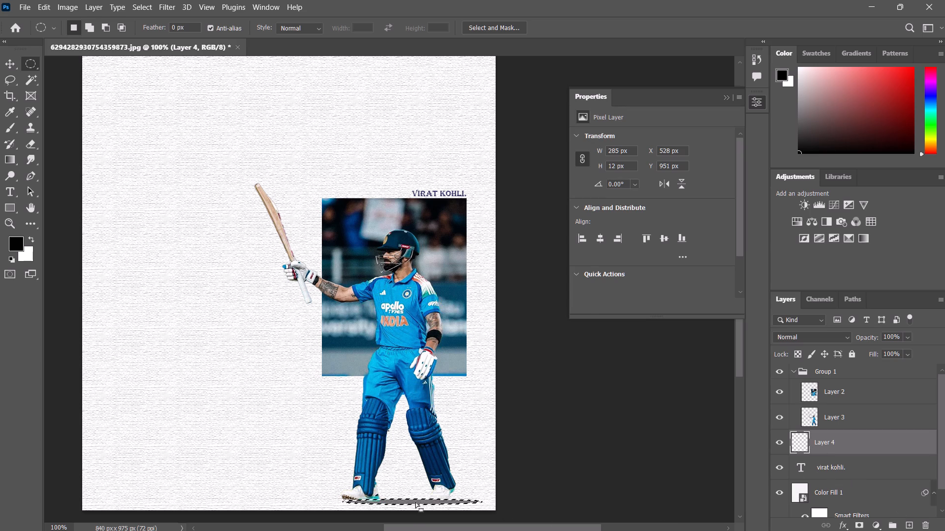
click(449, 409)
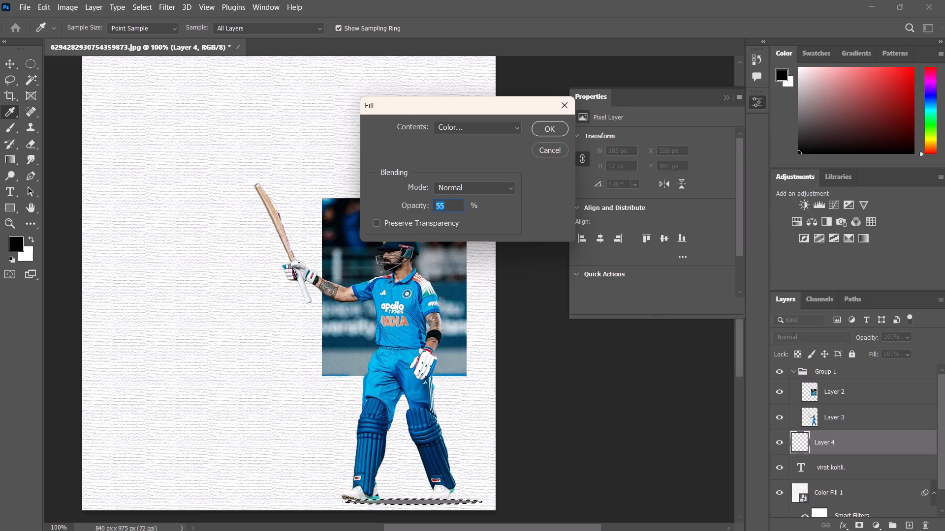
key(7)
key(5)
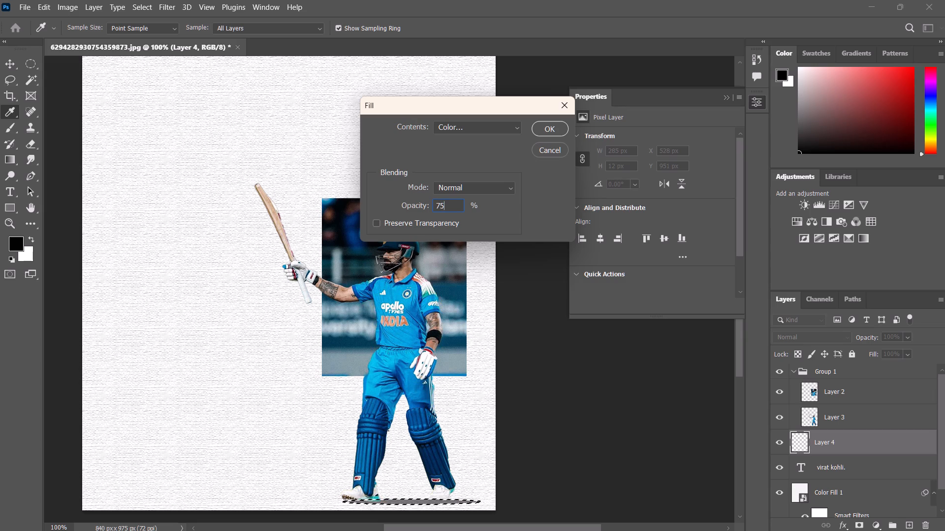
click(552, 129)
click(514, 464)
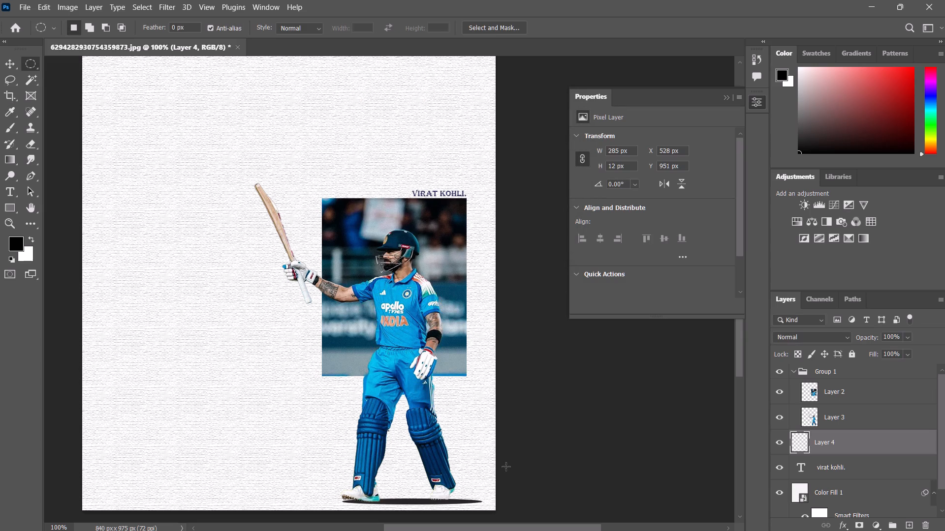
Move the shadow on Layer 4 under the batsman's shoes, to about X 516 px, Y 953 px.
key(v)
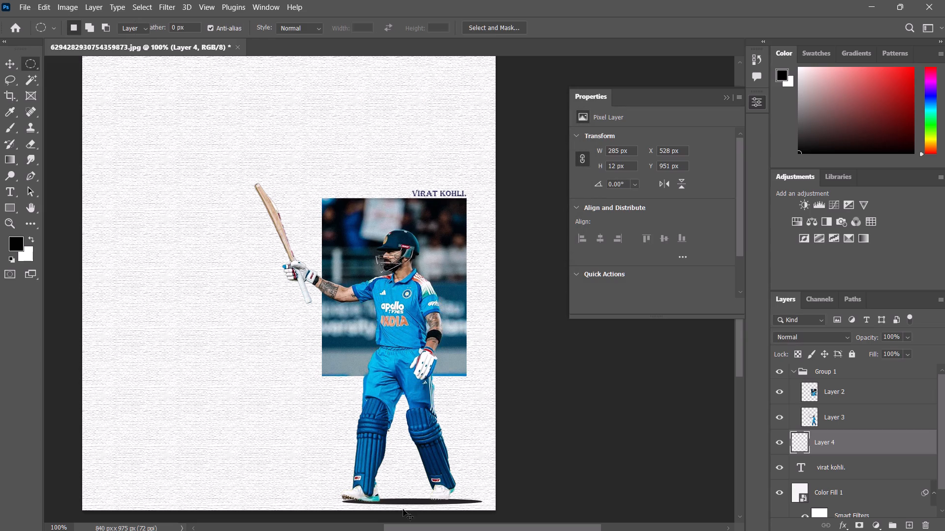
click(414, 505)
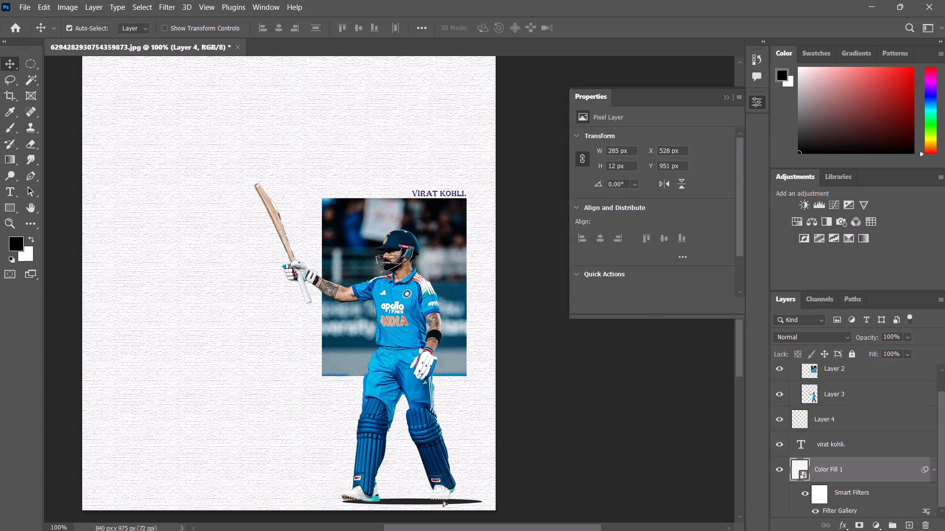
click(846, 418)
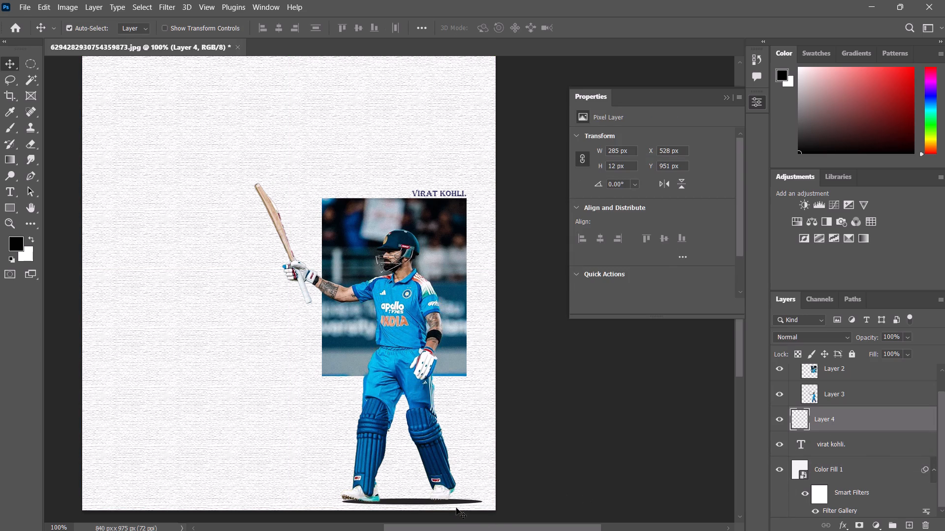
drag(454, 502, 449, 502)
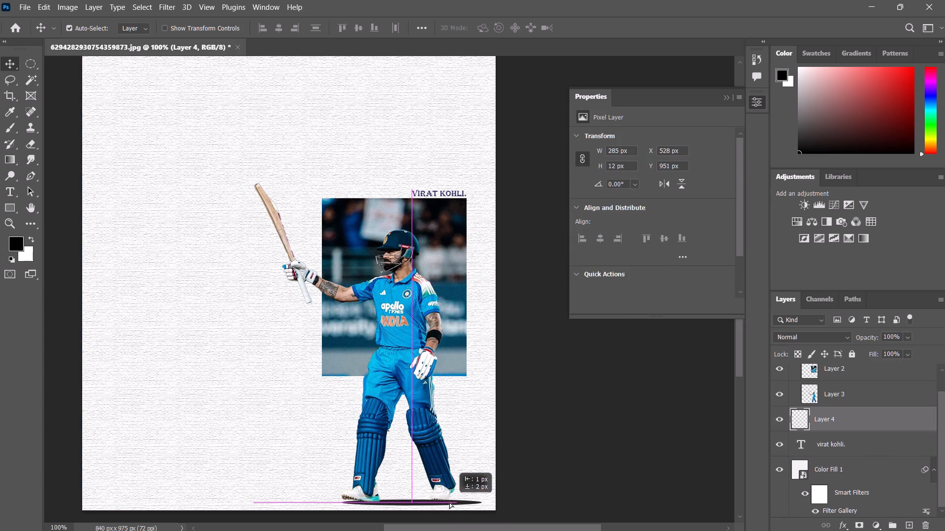
drag(449, 502, 448, 501)
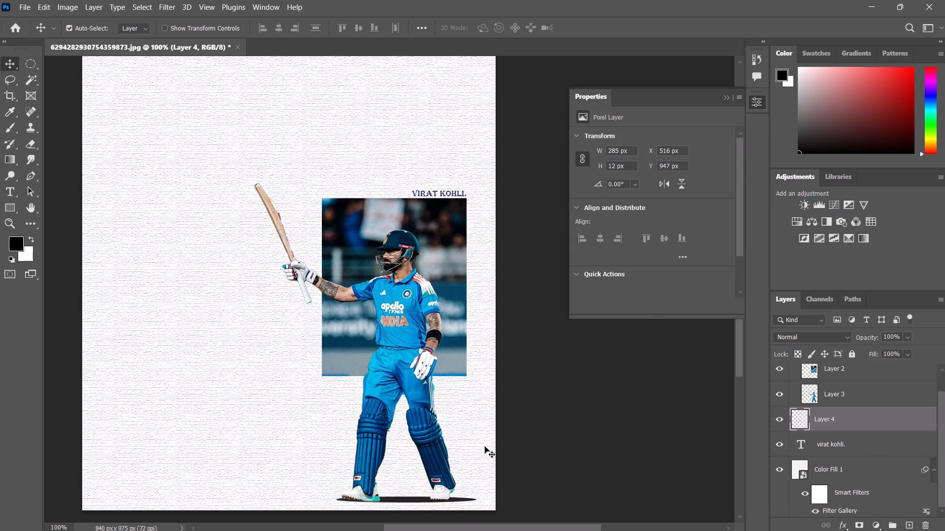
click(403, 499)
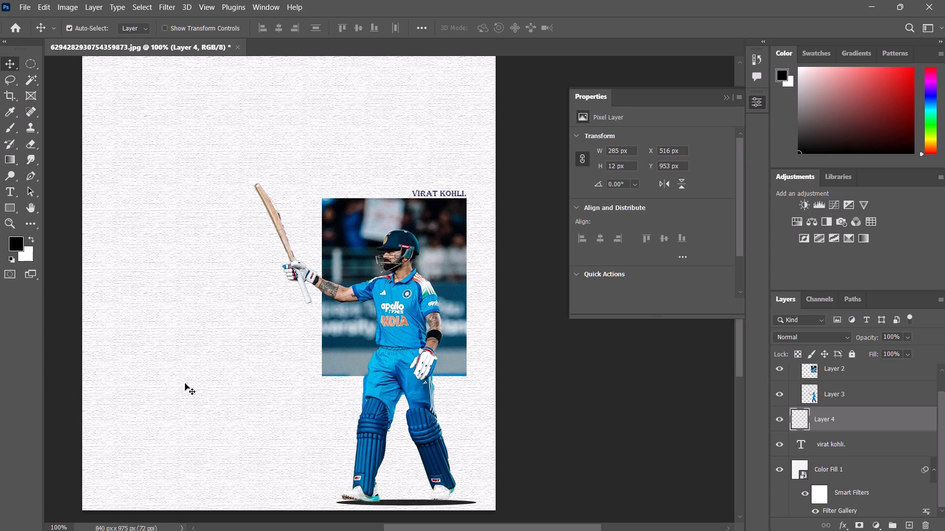
Crop the canvas evenly at its left and right sides to a width of about 792 px.
key(ctrl+minus)
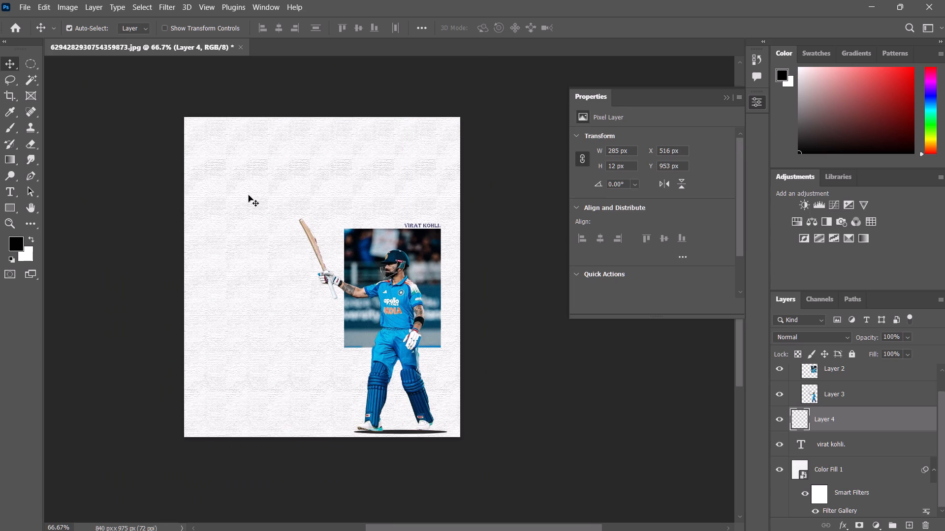
key(c)
drag(182, 285, 183, 285)
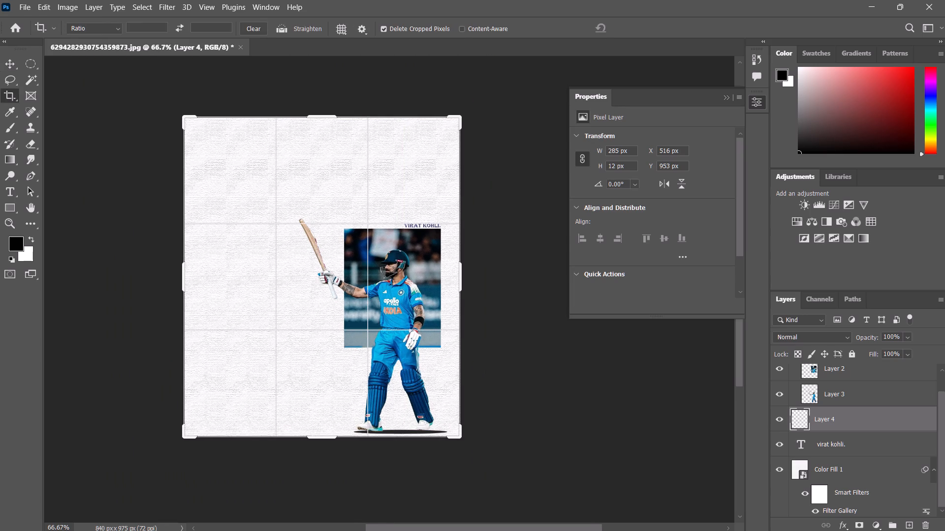
drag(183, 285, 188, 285)
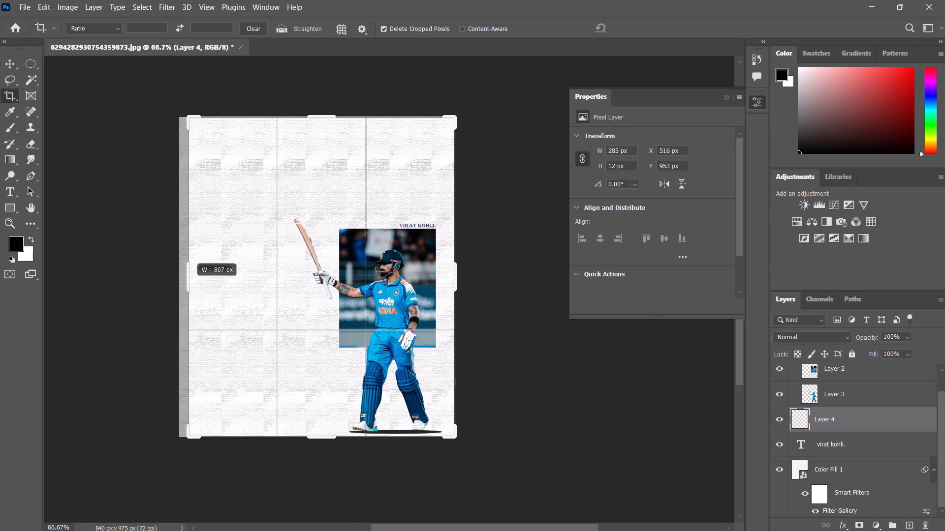
drag(188, 285, 190, 286)
key(Return)
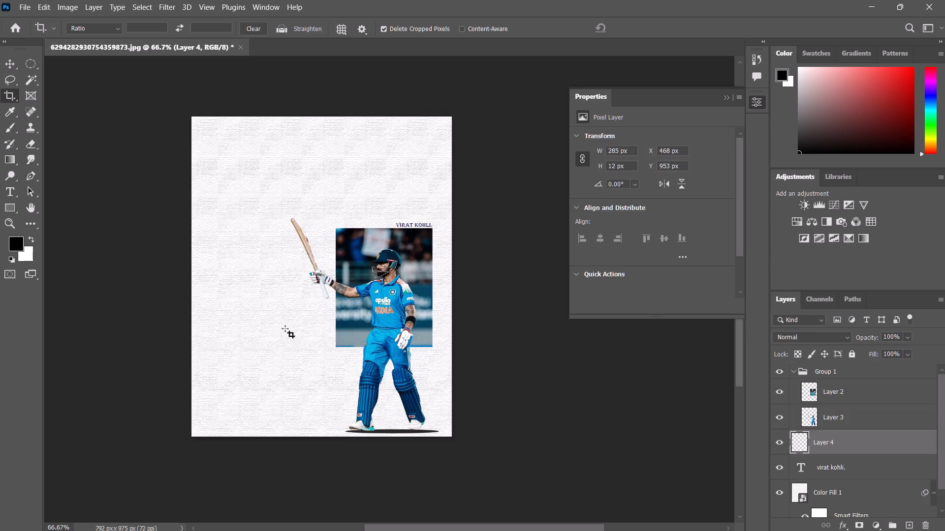
Start a Pen path at the bat's tip and run its lower side in straight segments past the canvas's upper-left edge.
key(v)
click(34, 176)
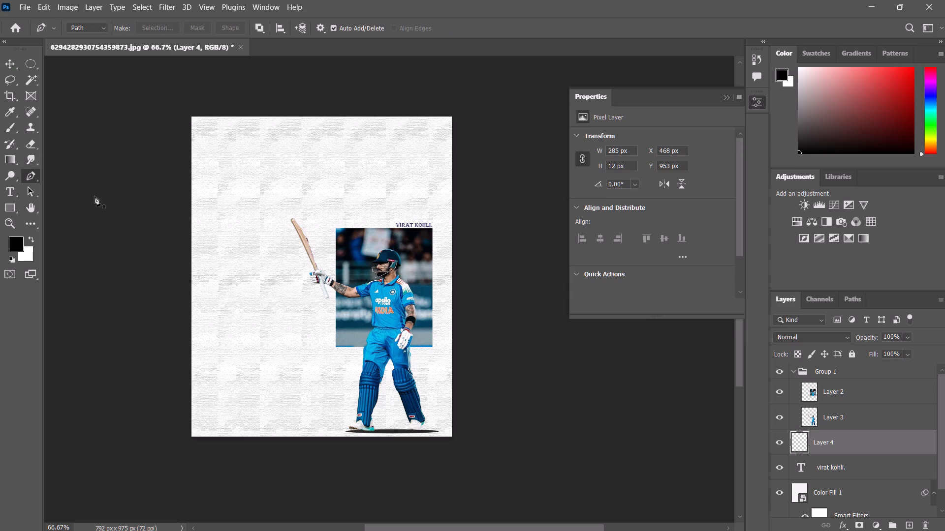
key(ctrl+plus)
key(ctrl+plus)
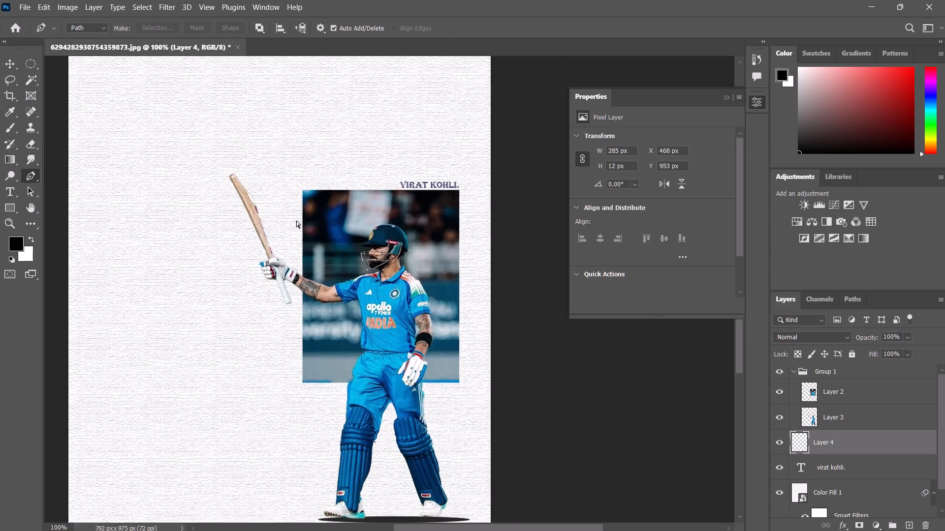
scroll(8, 286, up, 20)
scroll(8, 286, up, 1)
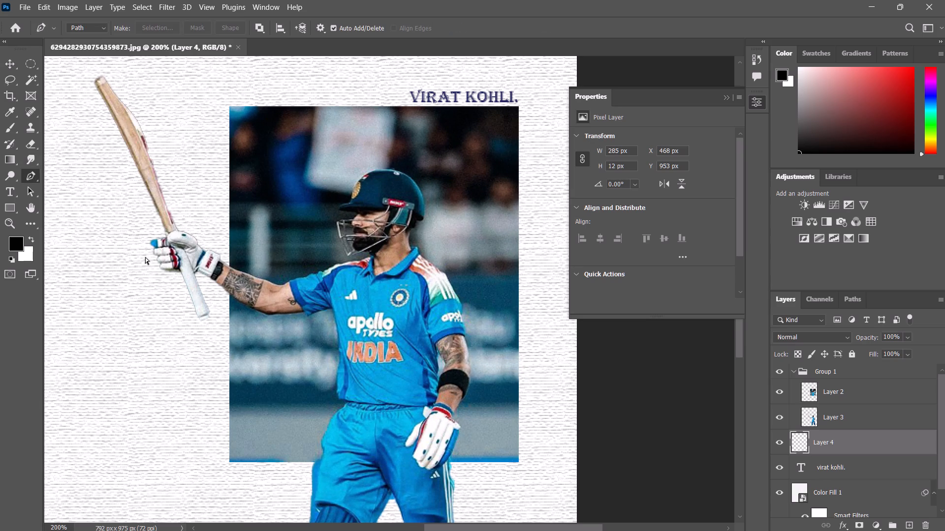
key(ctrl+minus)
key(ctrl+minus)
key(ctrl+plus)
ctrl+scroll(145, 257, up, 4)
scroll(196, 200, up, 5)
ctrl+scroll(298, 201, up, 4)
scroll(357, 190, up, 4)
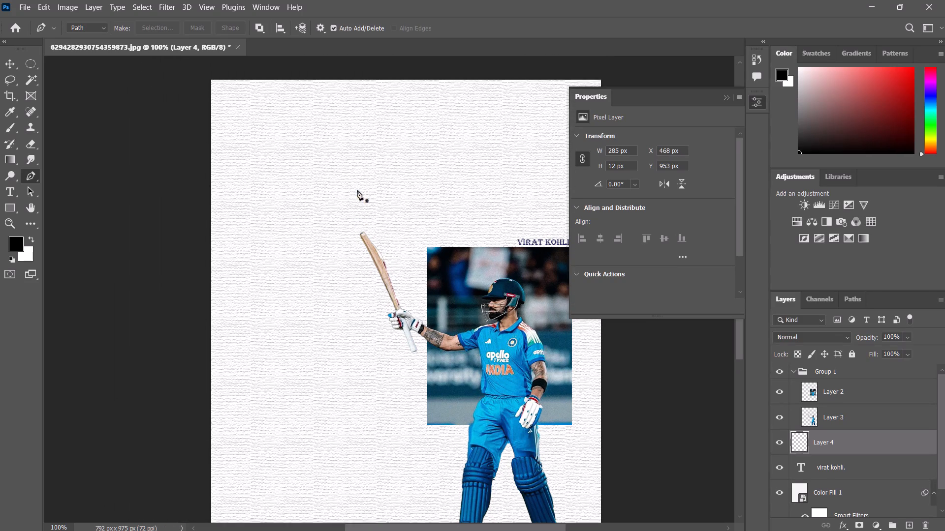
scroll(357, 190, up, 1)
click(360, 244)
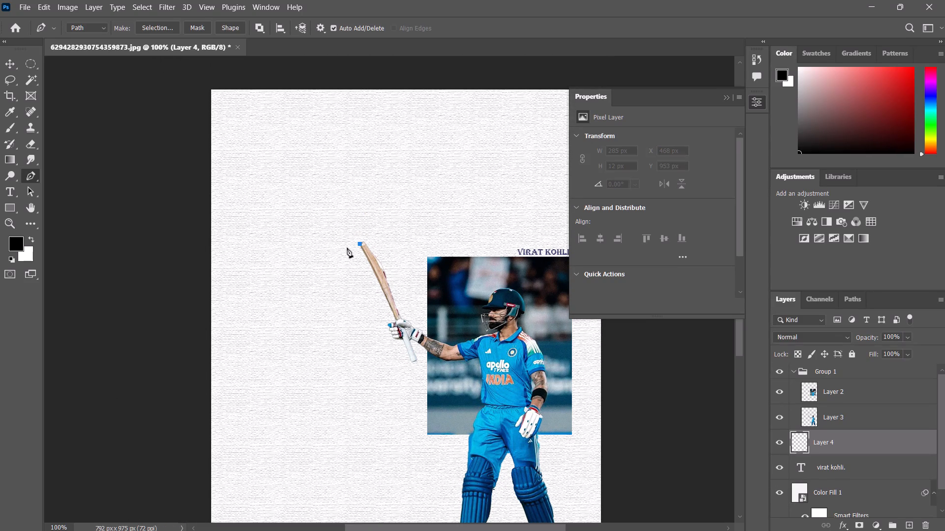
click(313, 236)
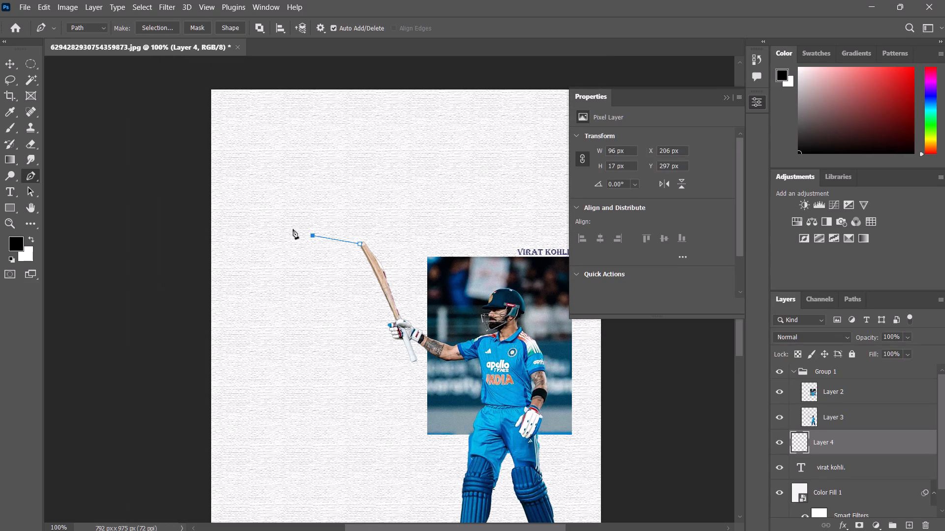
key(ctrl+z)
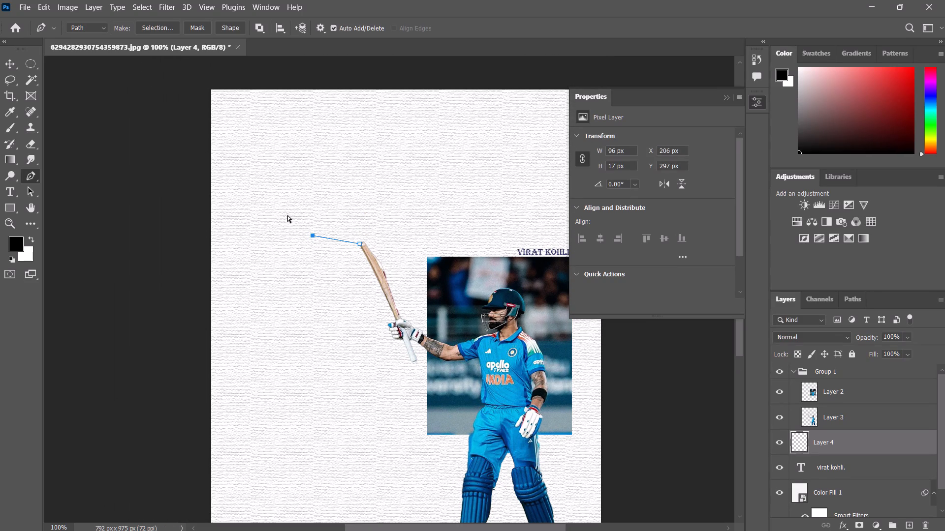
click(288, 215)
click(250, 191)
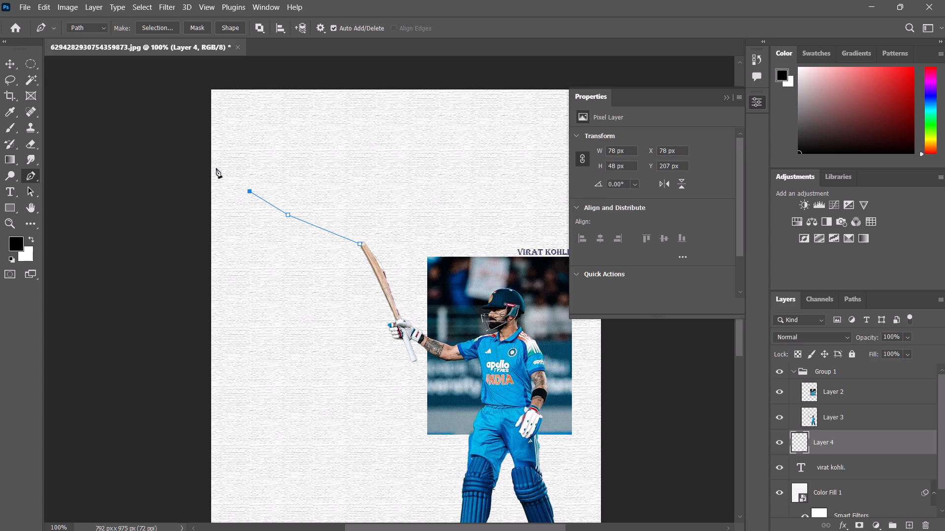
click(216, 168)
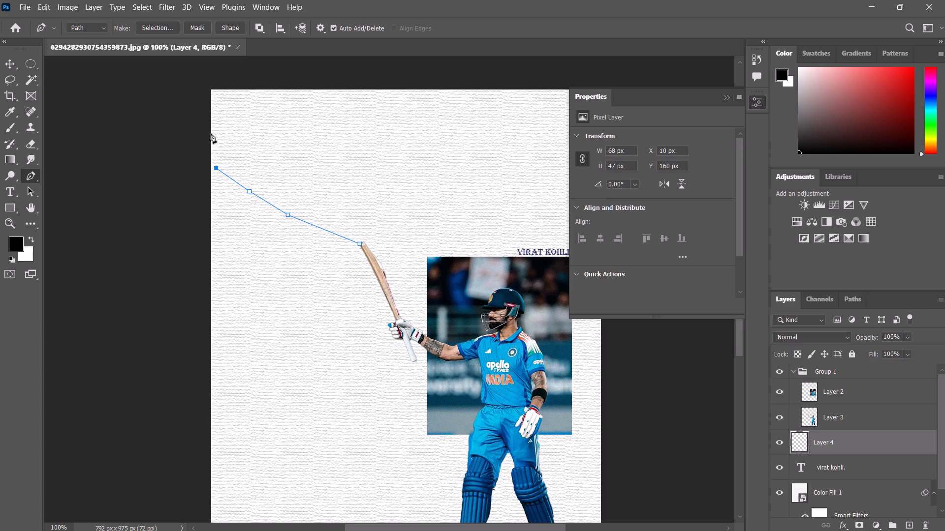
click(205, 135)
click(200, 90)
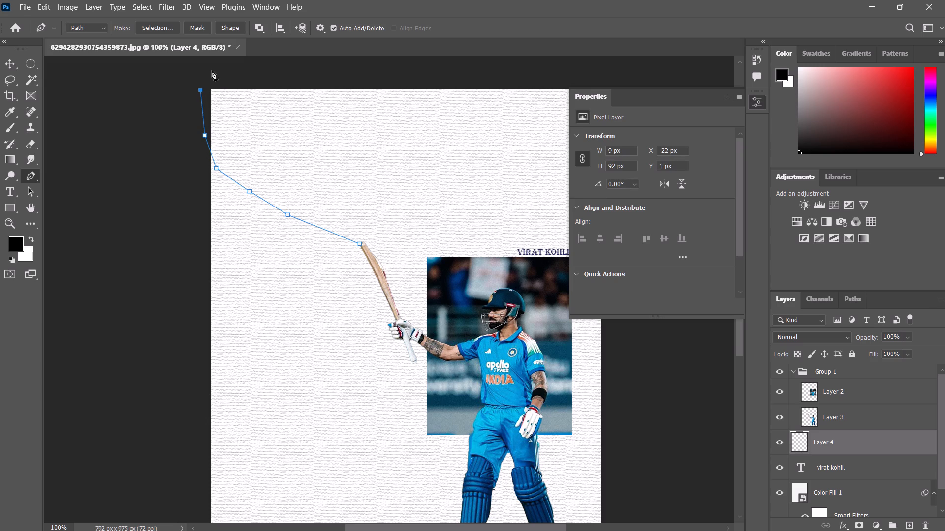
Carry the path around the canvas's top-left corner and back to the bat's tip, closing a shape about 332 by 352 px.
click(217, 71)
click(248, 73)
click(282, 88)
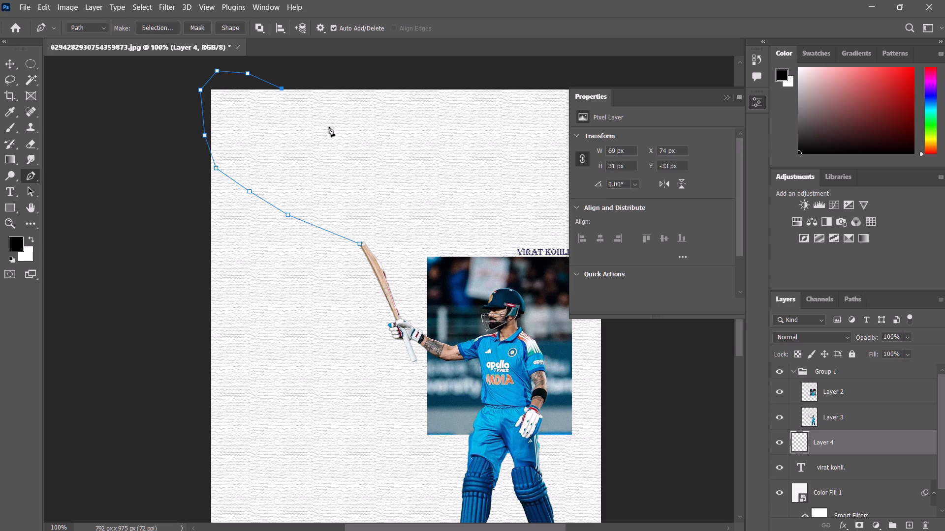
click(324, 120)
click(336, 157)
click(356, 179)
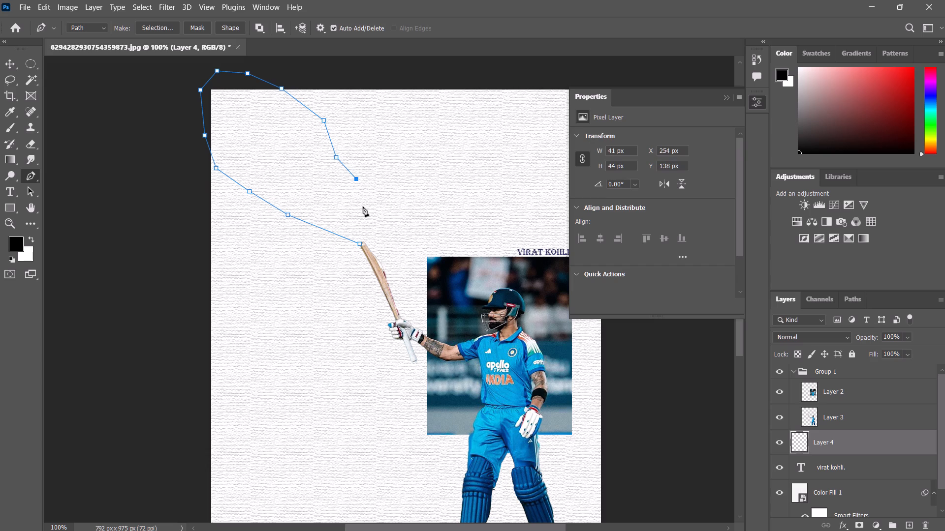
click(363, 206)
click(364, 243)
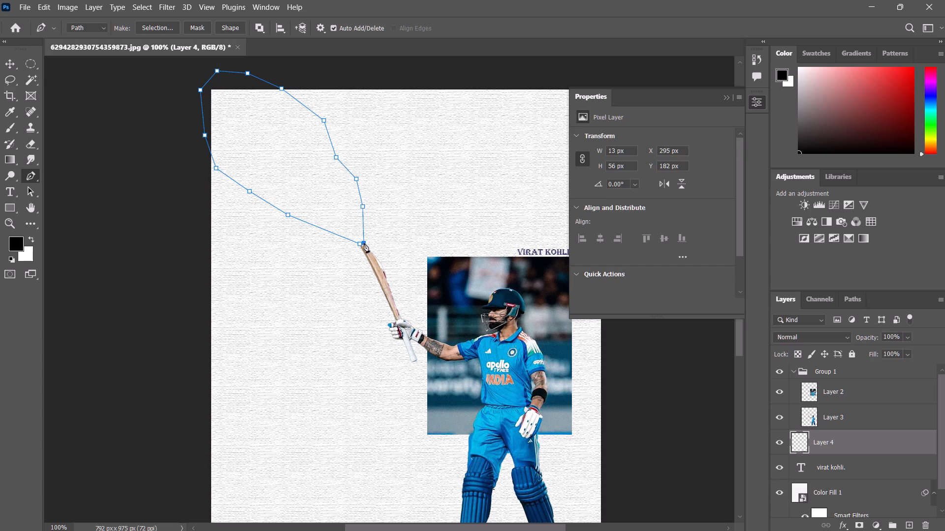
click(361, 243)
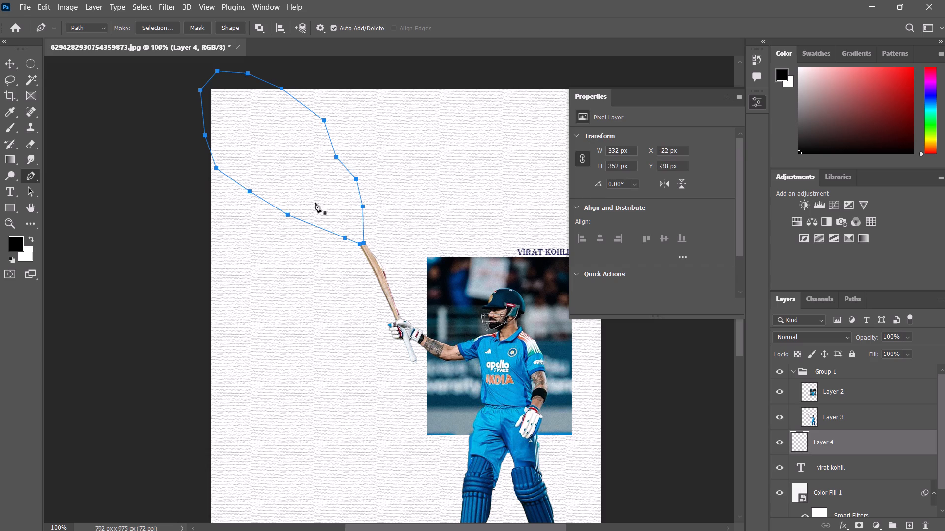
Add a new layer above Layer 4 and fill the closed path on it with solid blue #0e0ab0 at 100% opacity.
right_click(309, 190)
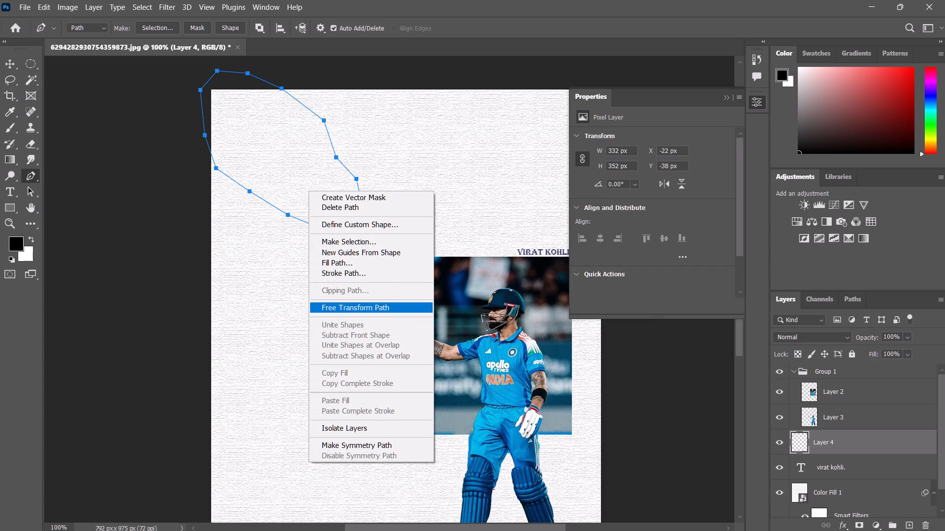
click(906, 527)
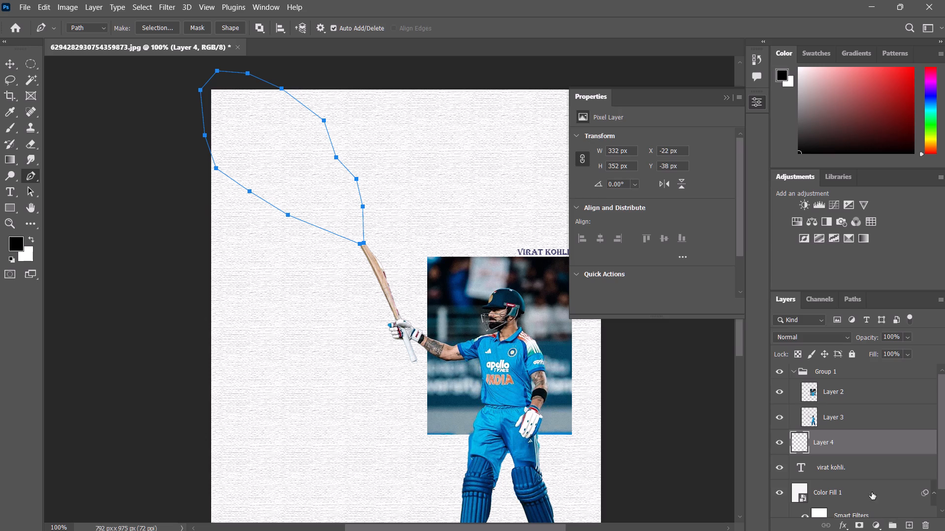
click(905, 525)
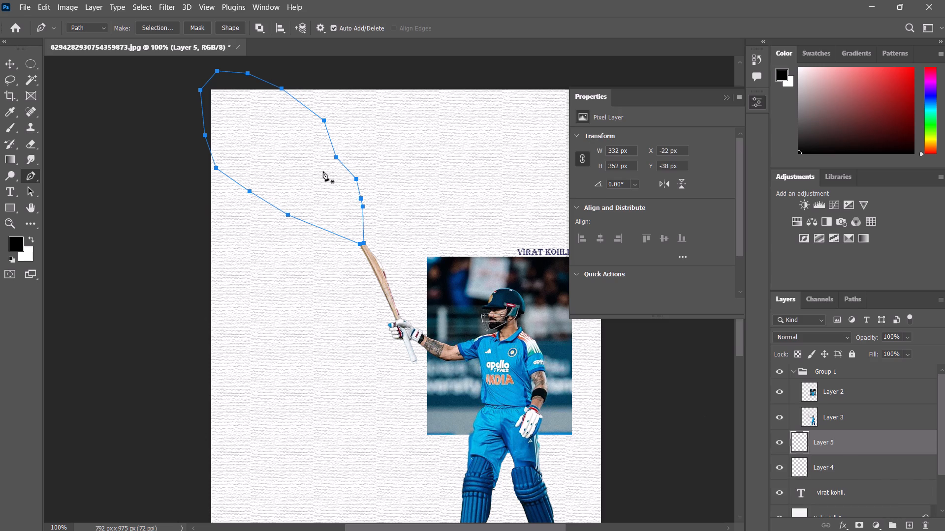
right_click(323, 171)
click(361, 243)
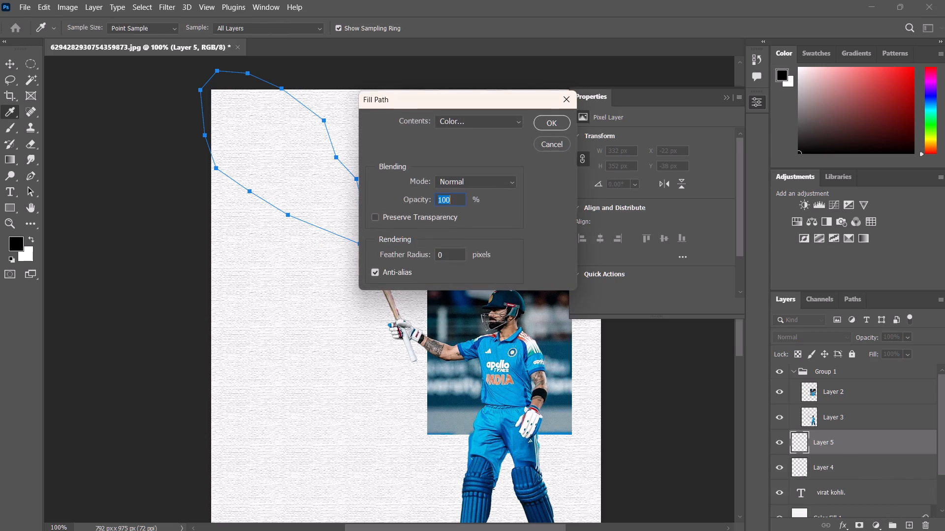
click(497, 123)
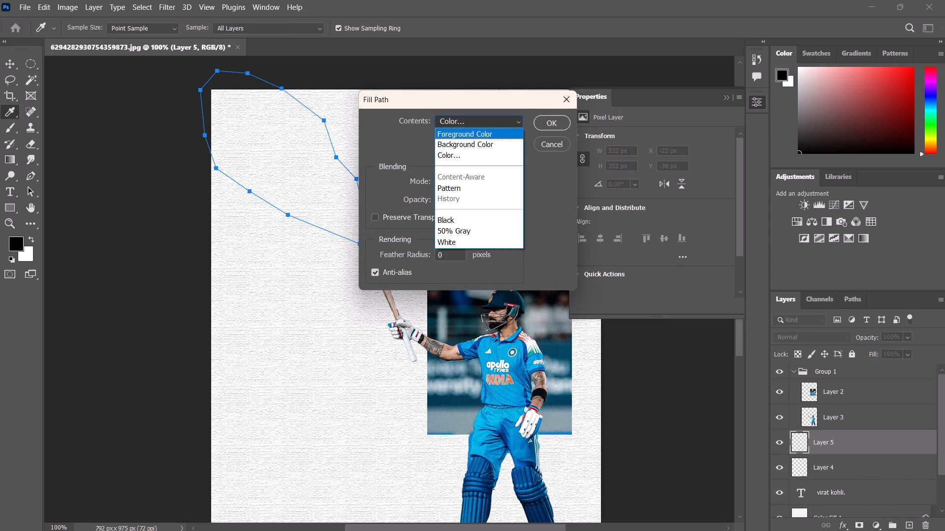
click(482, 151)
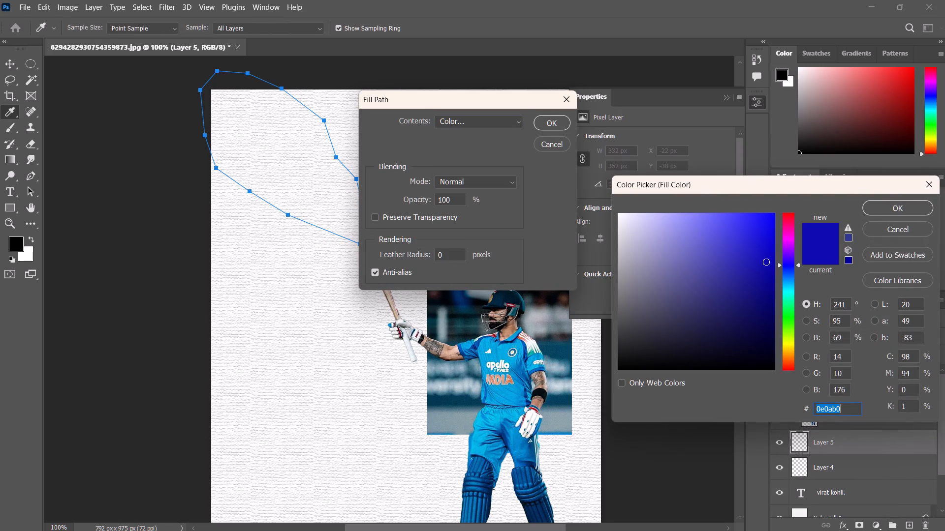
click(895, 206)
click(560, 121)
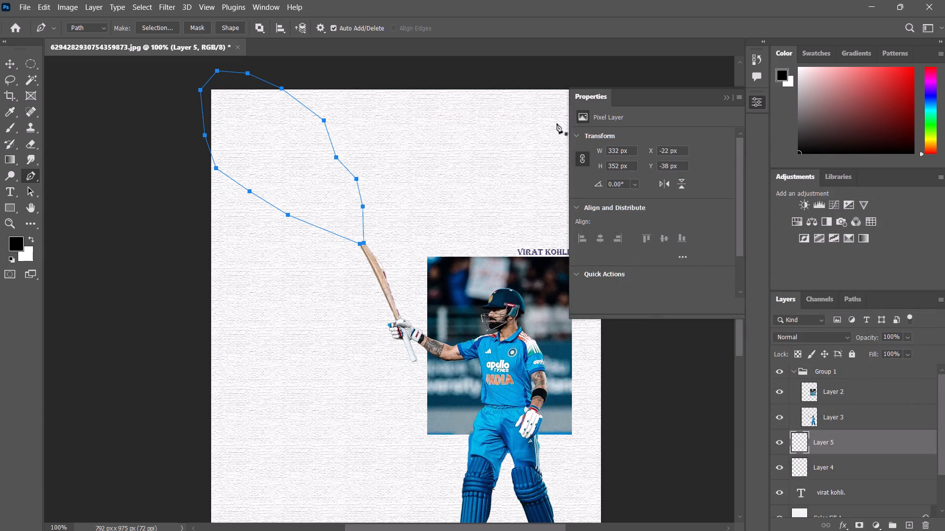
Dismiss the path outline around the blue shape on Layer 5, keeping only the fill.
click(388, 83)
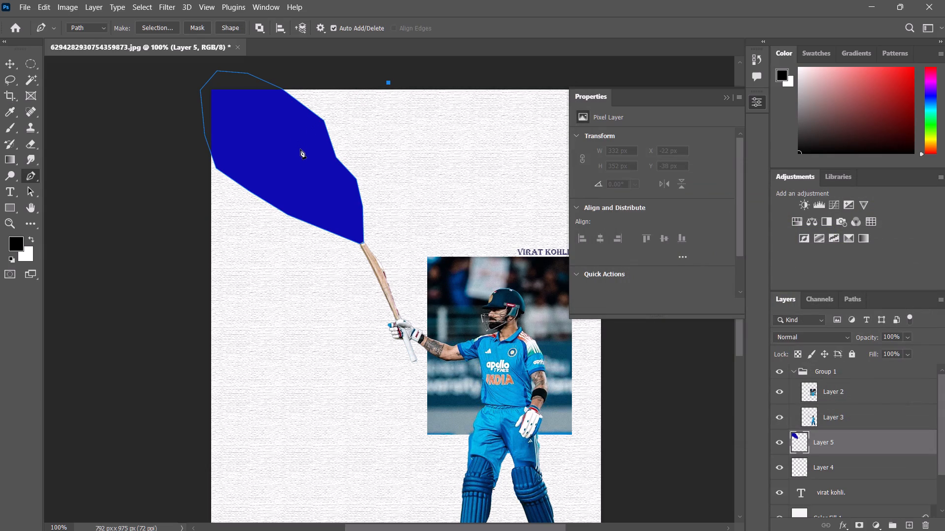
key(ctrl+z)
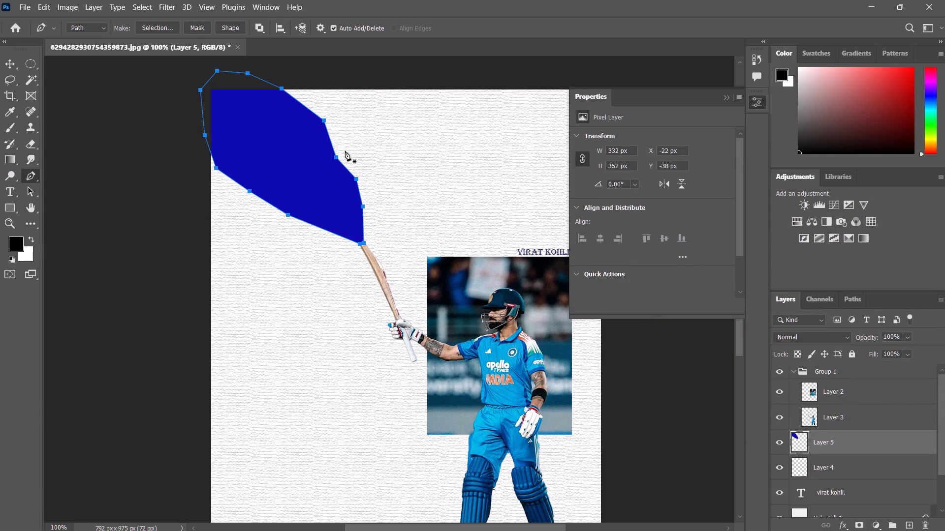
key(Return)
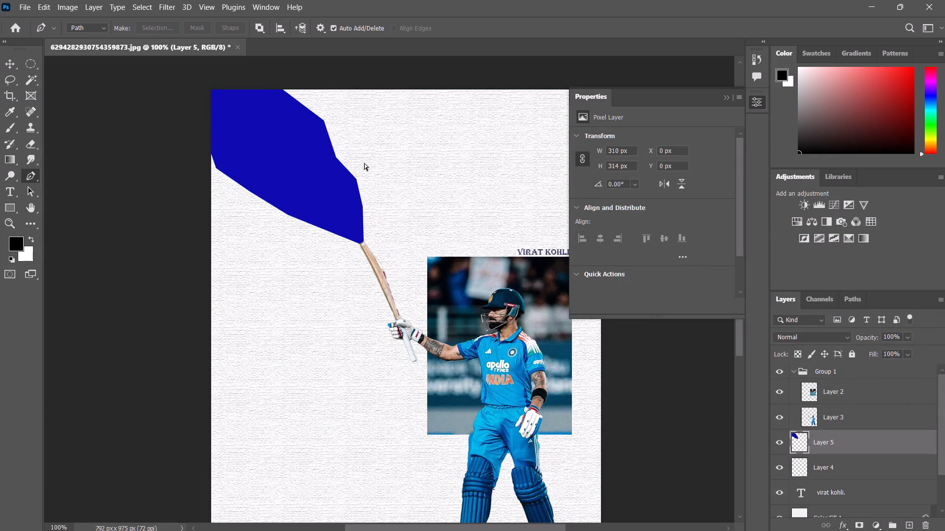
ctrl+scroll(364, 163, up, 4)
key(ctrl+minus)
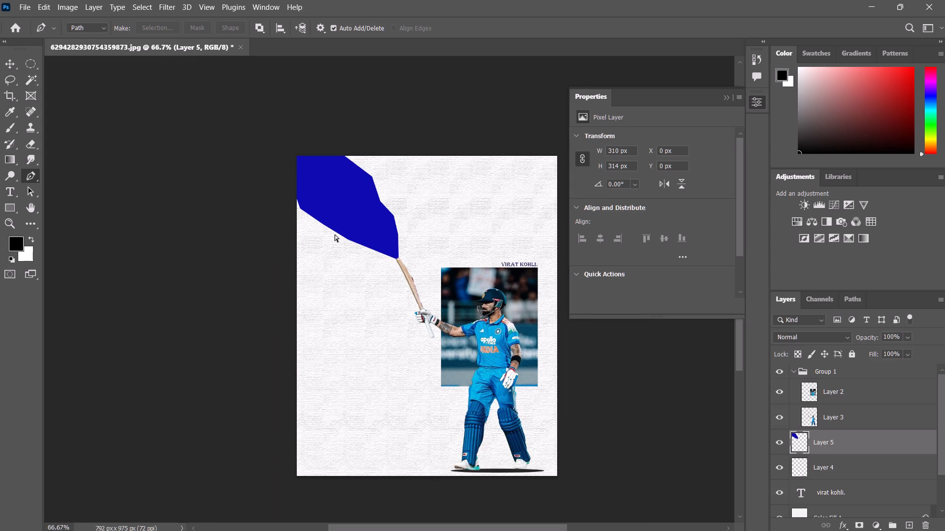
Switch to Brave and run a Google image search for "paper cut photo" in a new tab.
click(872, 4)
click(589, 530)
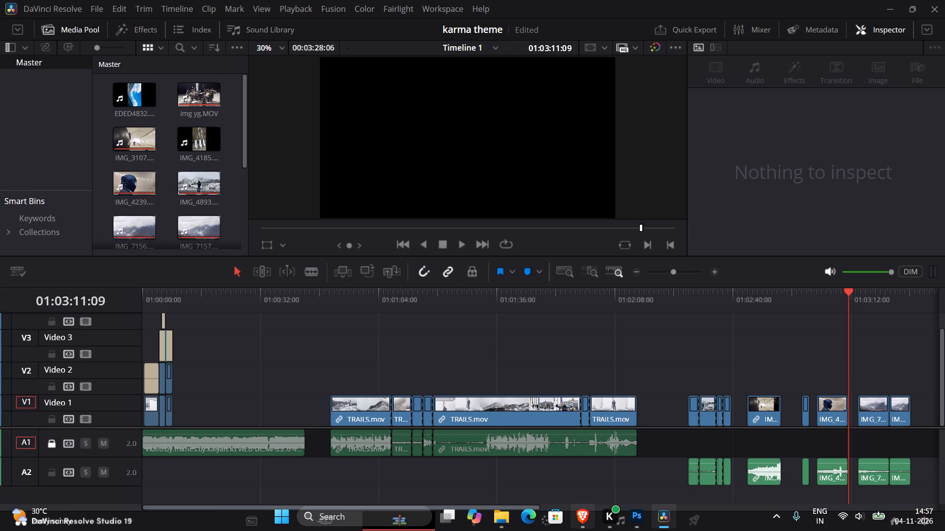
click(465, 12)
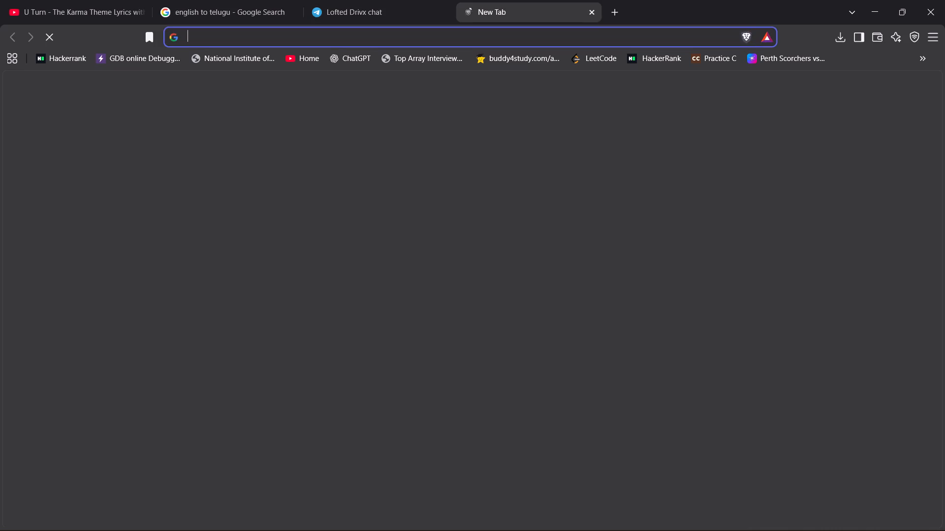
click(442, 36)
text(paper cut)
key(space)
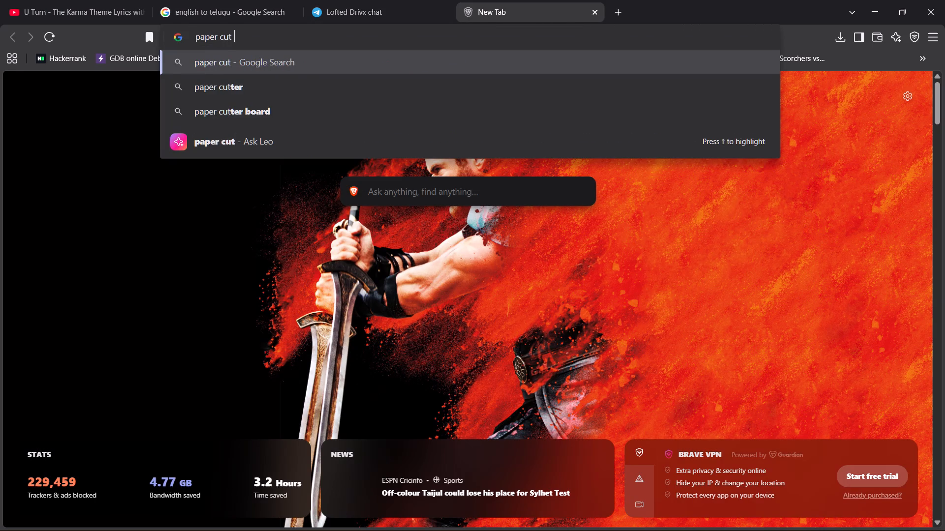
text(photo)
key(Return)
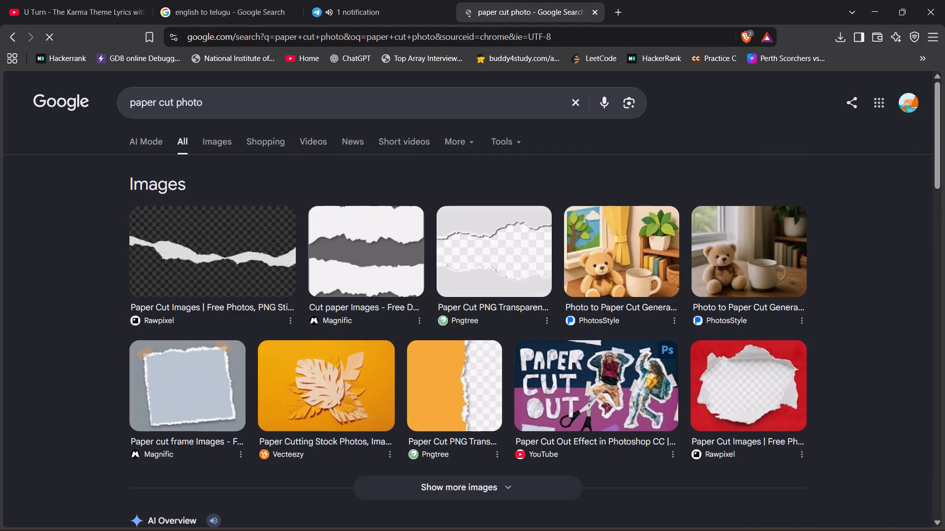
click(225, 138)
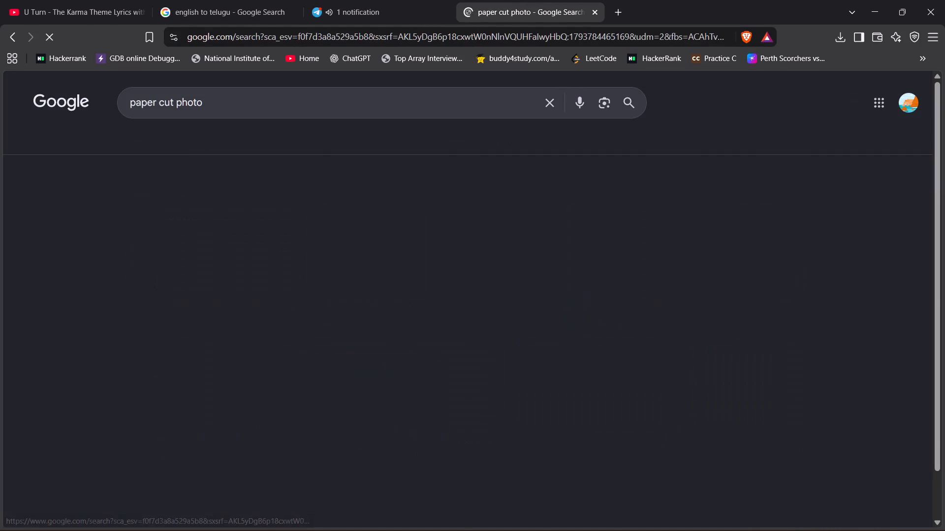
Look through the image results for a suitable cut-paper picture.
scroll(147, 345, down, 2)
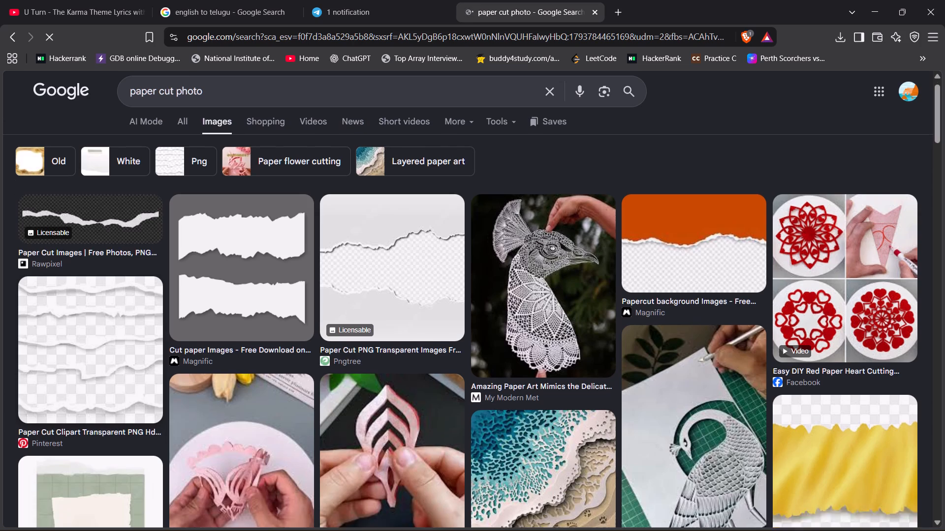
scroll(147, 345, down, 5)
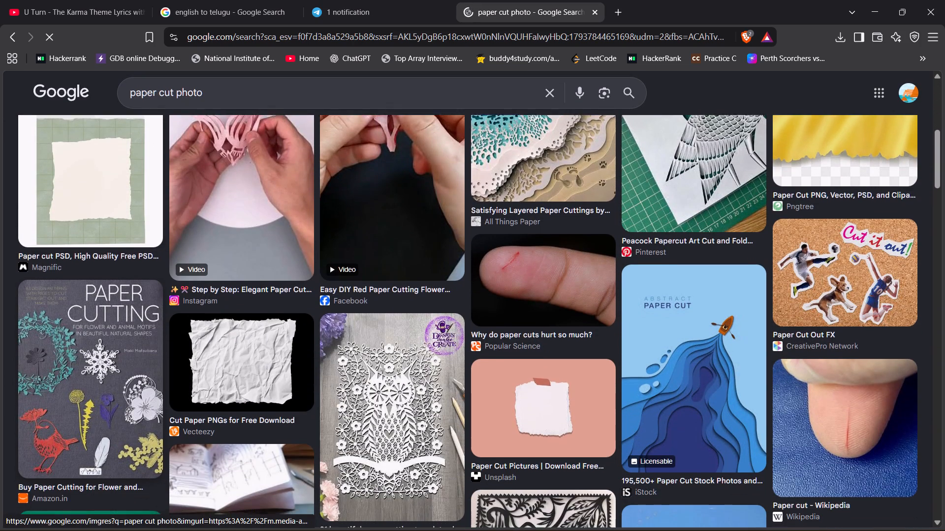
In Brave, look through the image results for "paper cut photo" and the pictures related to the cut-paper strips image.
scroll(152, 342, down, 4)
scroll(152, 342, up, 5)
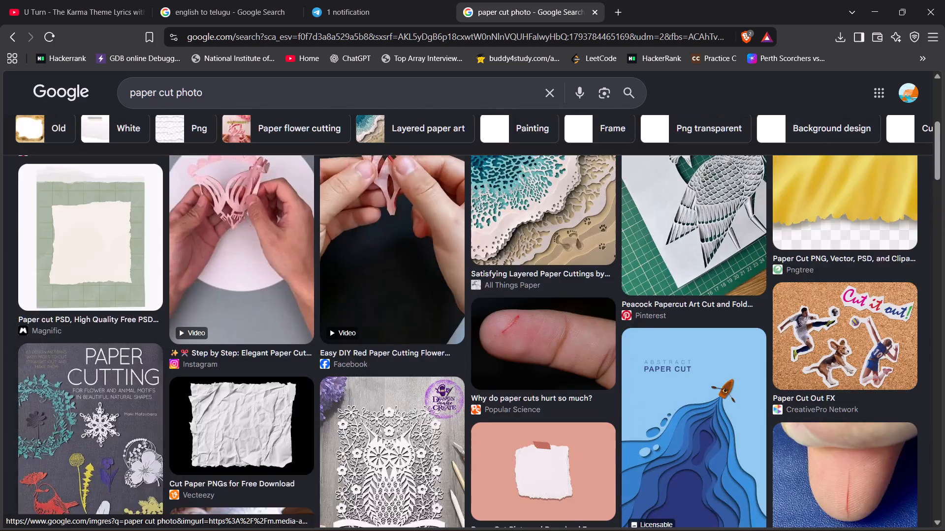
scroll(152, 342, up, 9)
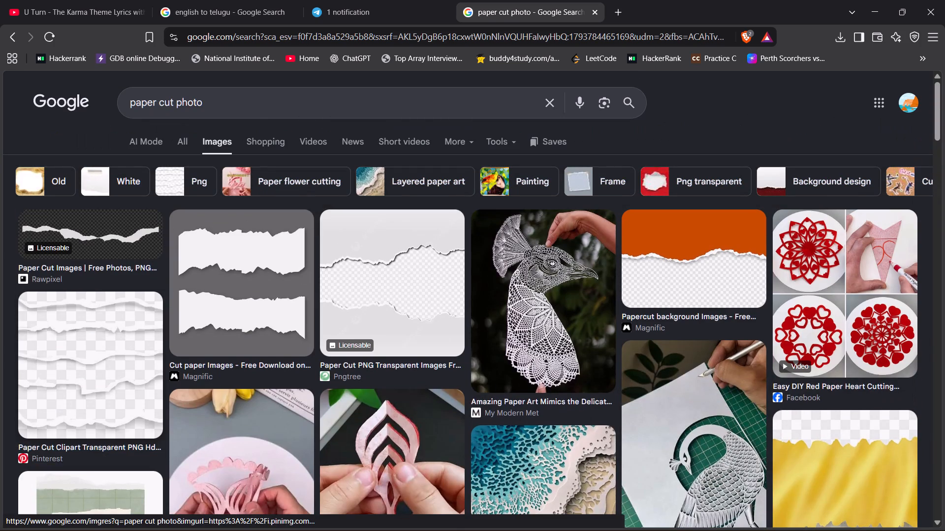
click(225, 284)
scroll(787, 334, down, 5)
scroll(725, 331, up, 1)
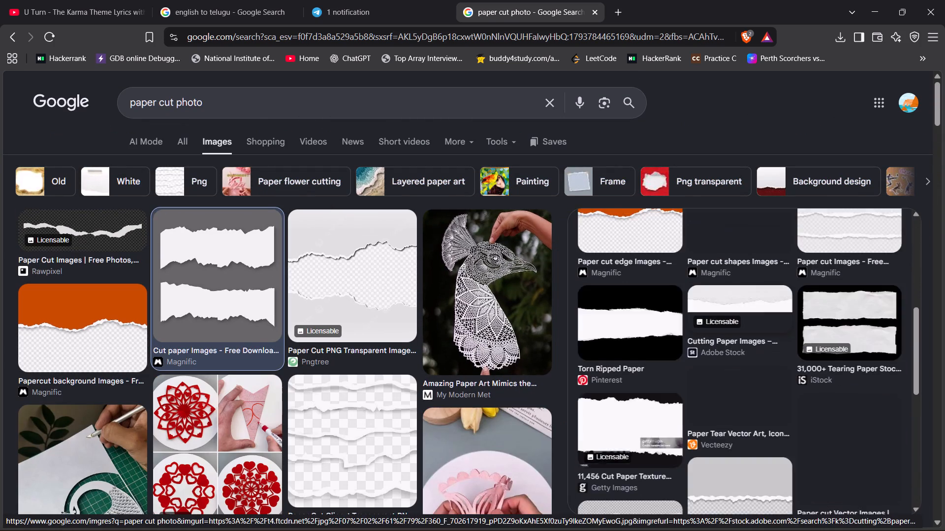
scroll(725, 331, up, 1)
scroll(725, 331, down, 4)
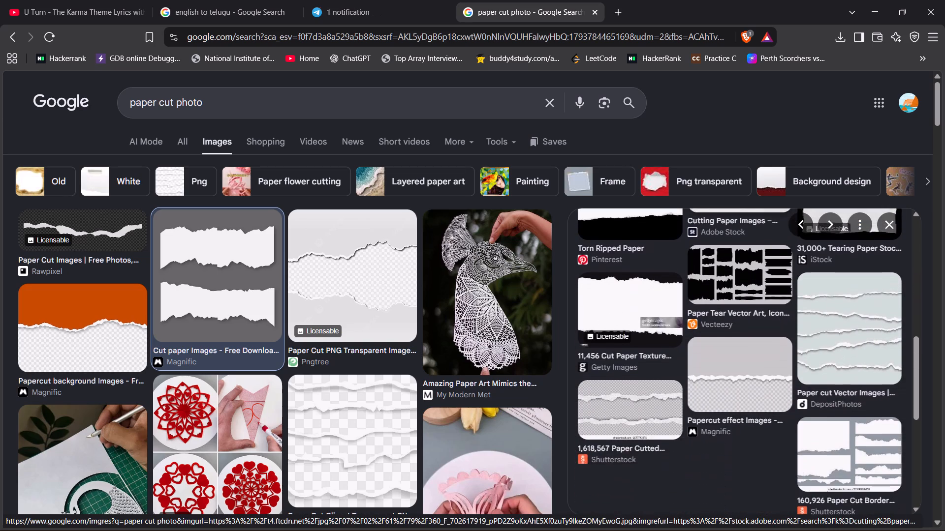
scroll(725, 331, down, 1)
scroll(725, 331, up, 3)
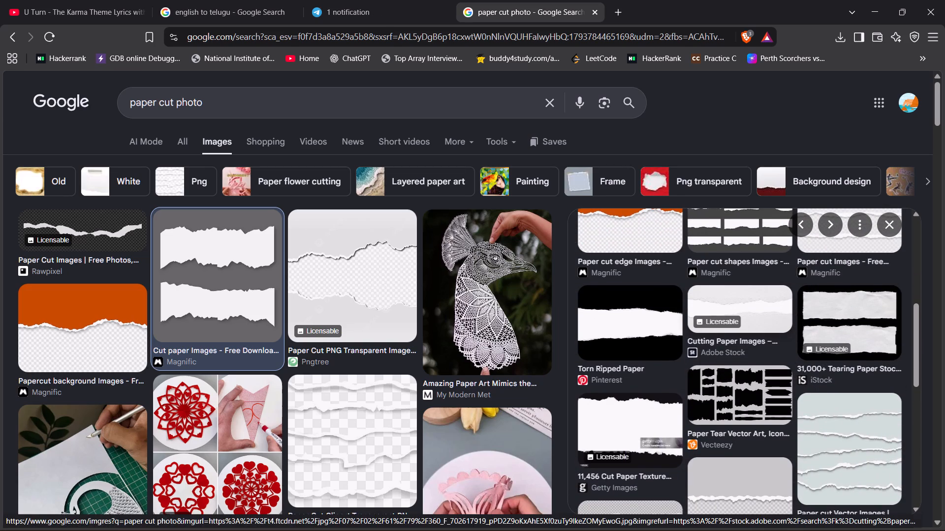
scroll(725, 331, down, 8)
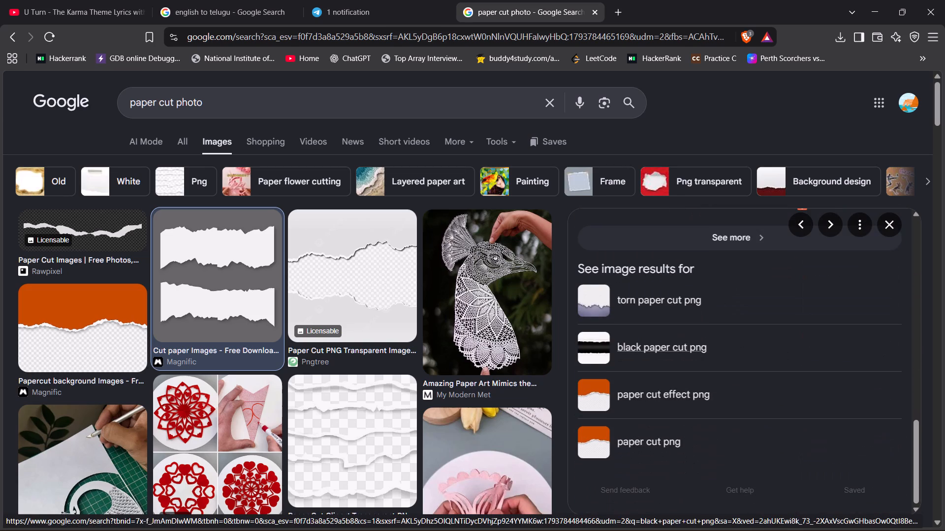
scroll(628, 330, down, 2)
Narrow the image results to PNG and save the Magnific picture of a diagonal ripped-paper edge.
click(172, 184)
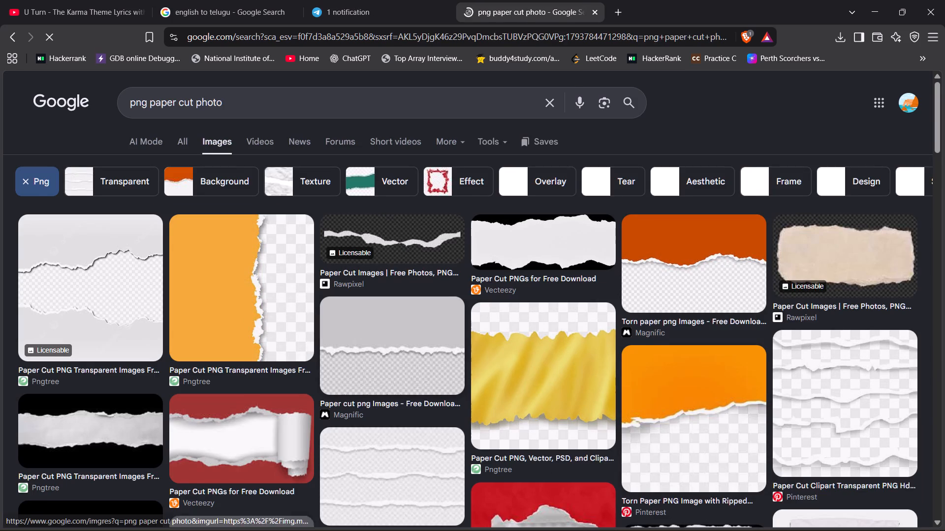
scroll(370, 320, down, 5)
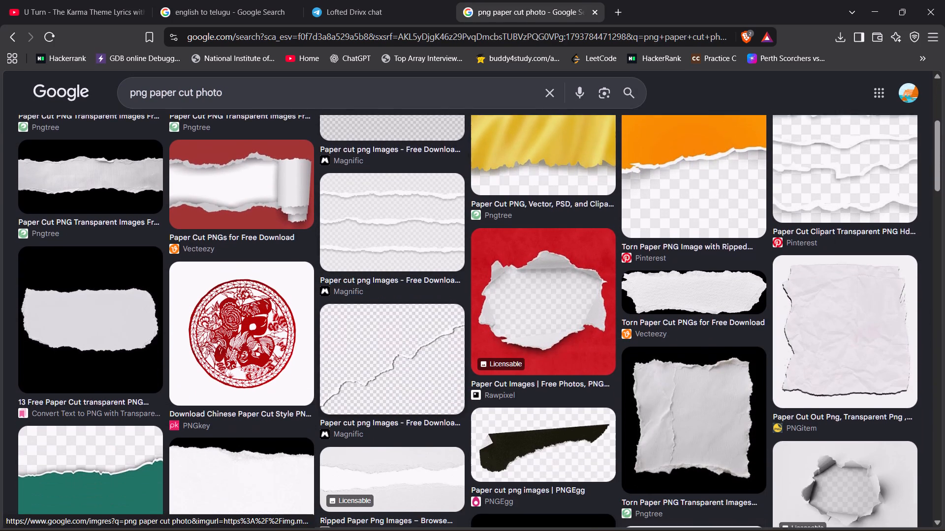
scroll(370, 321, down, 1)
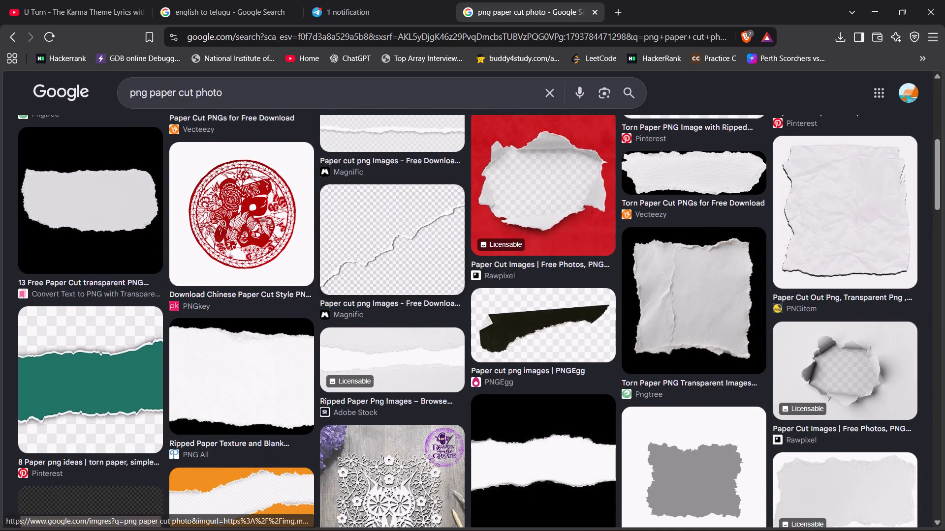
click(390, 263)
right_click(695, 234)
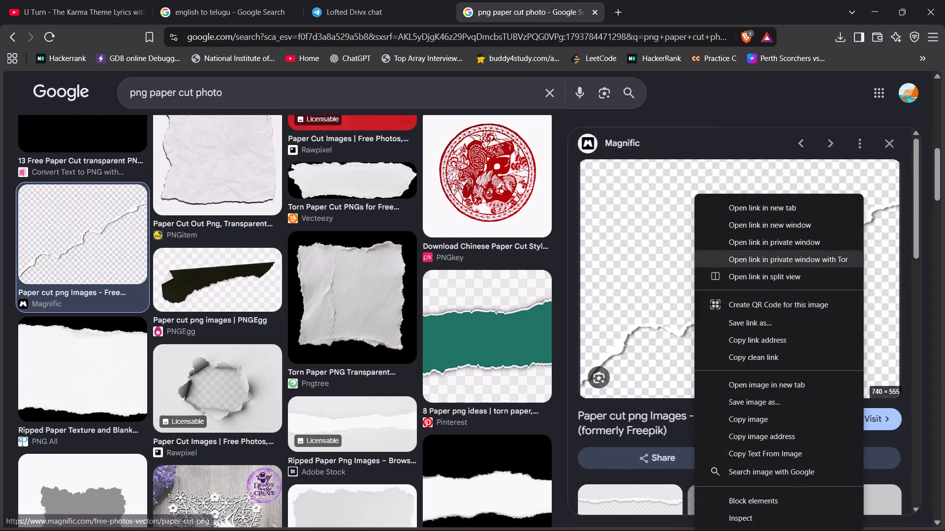
click(753, 406)
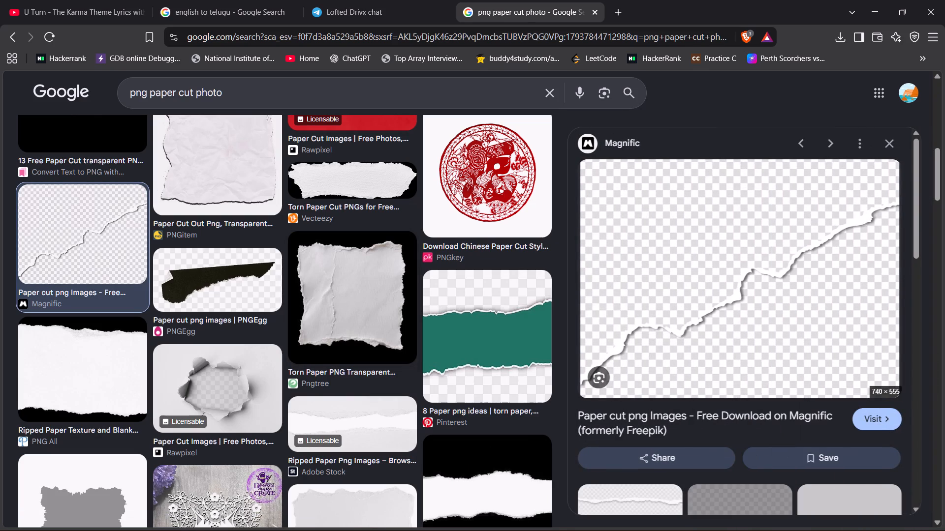
click(381, 275)
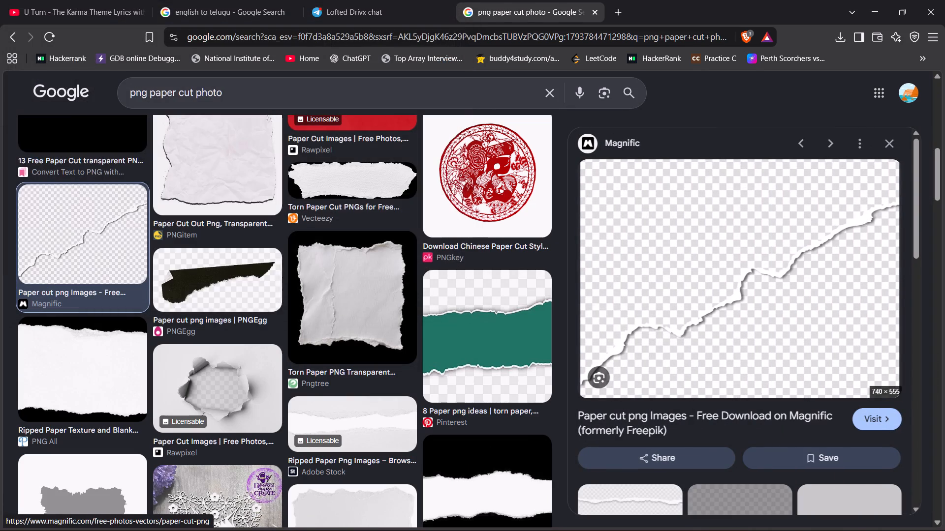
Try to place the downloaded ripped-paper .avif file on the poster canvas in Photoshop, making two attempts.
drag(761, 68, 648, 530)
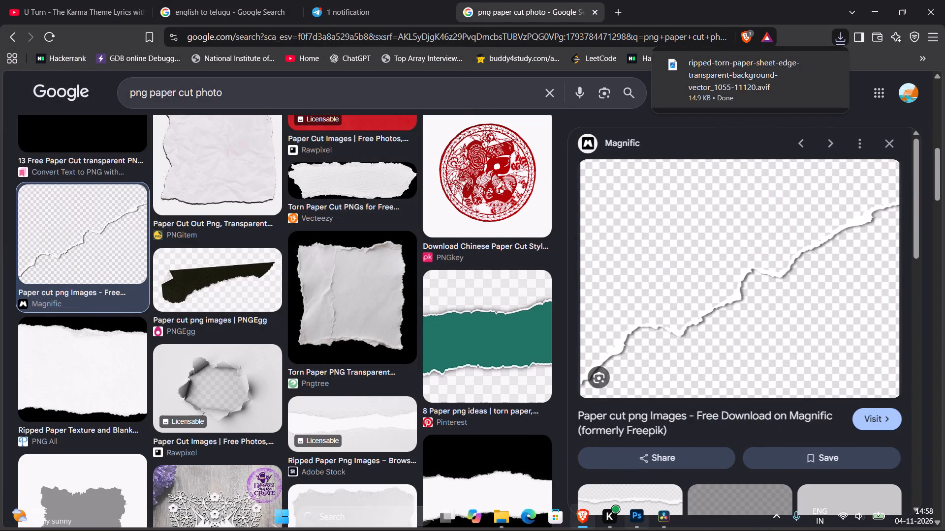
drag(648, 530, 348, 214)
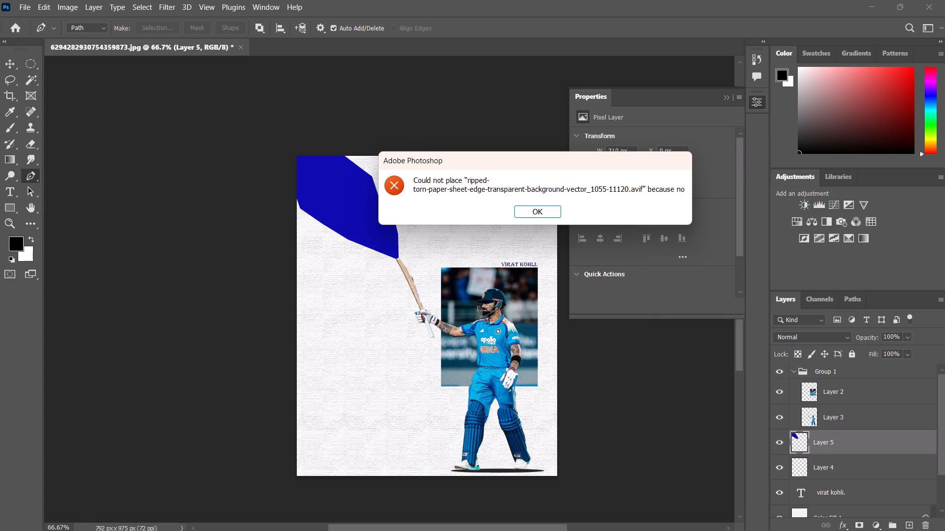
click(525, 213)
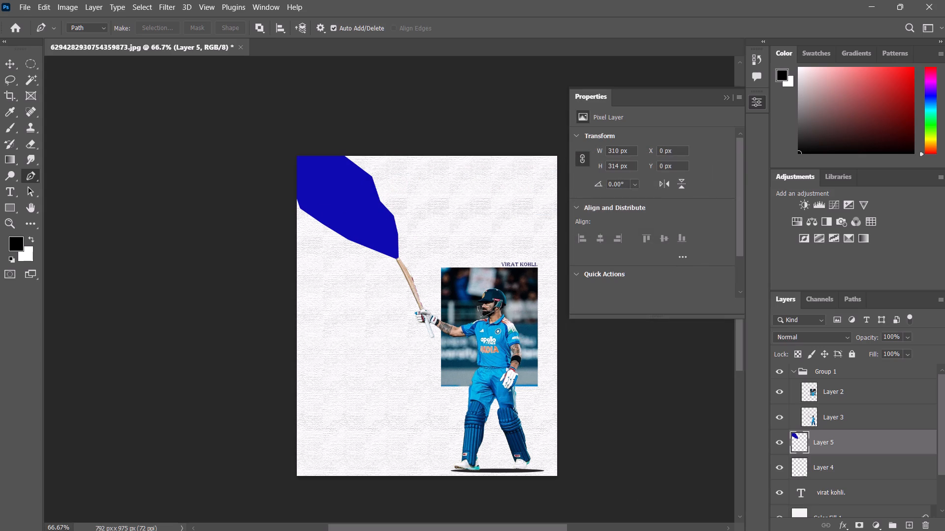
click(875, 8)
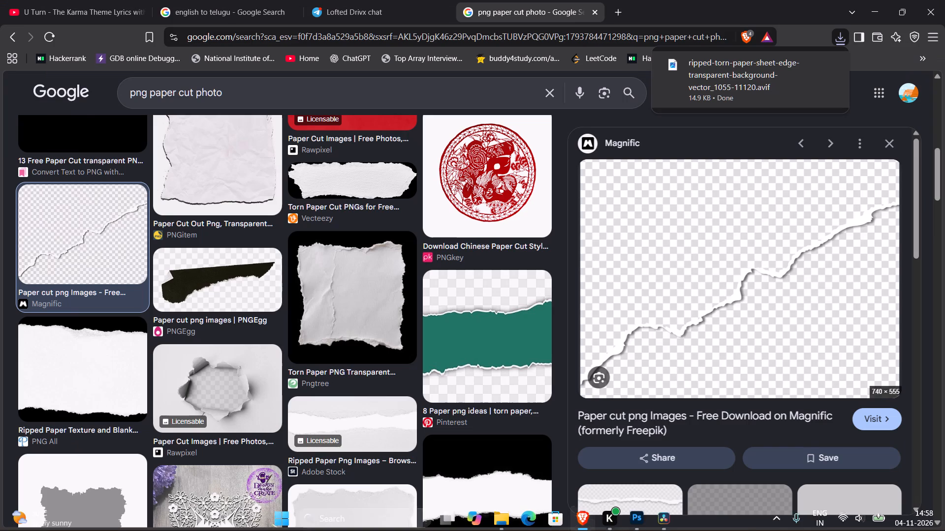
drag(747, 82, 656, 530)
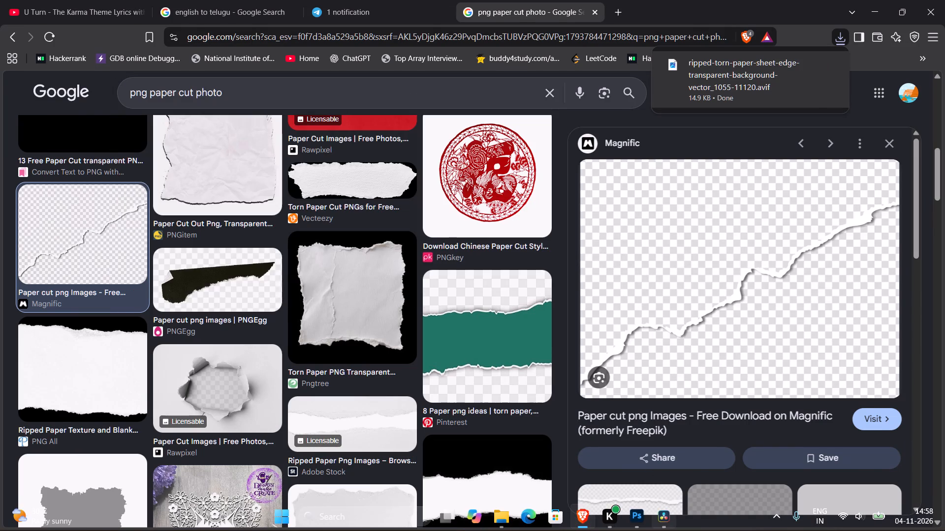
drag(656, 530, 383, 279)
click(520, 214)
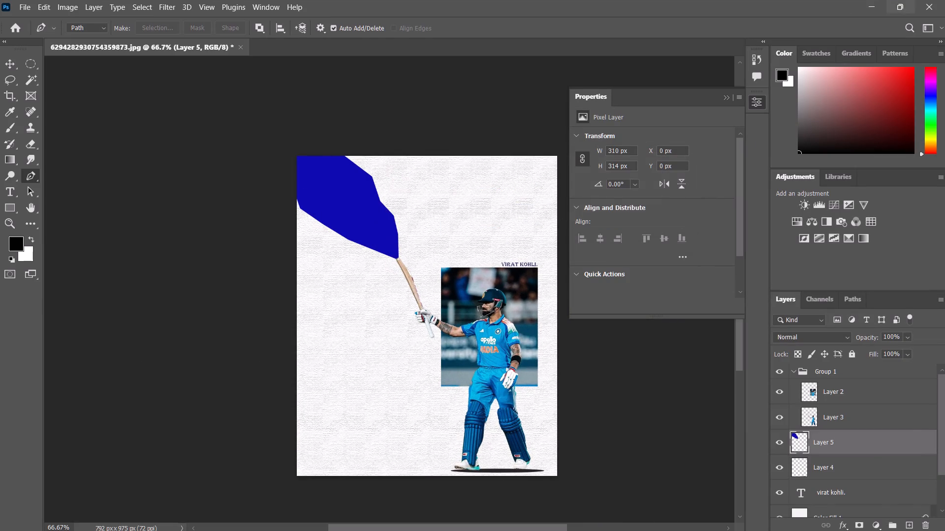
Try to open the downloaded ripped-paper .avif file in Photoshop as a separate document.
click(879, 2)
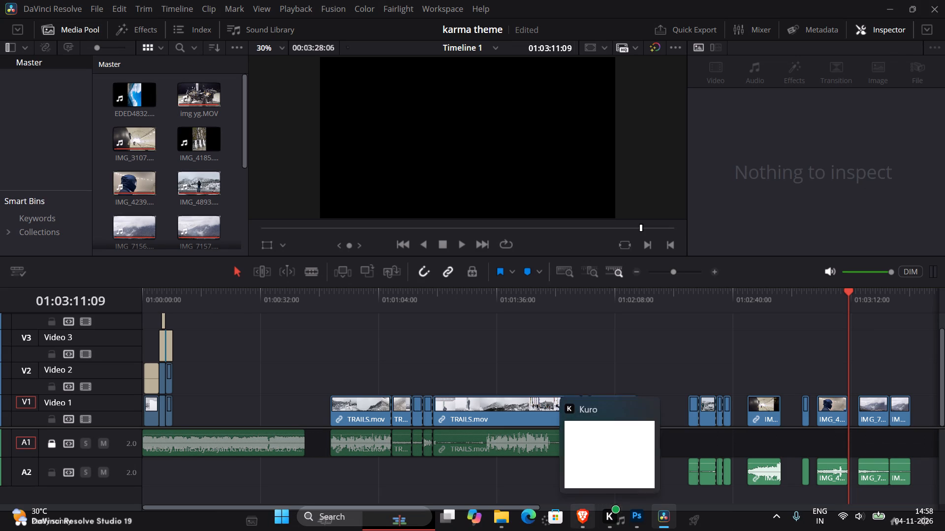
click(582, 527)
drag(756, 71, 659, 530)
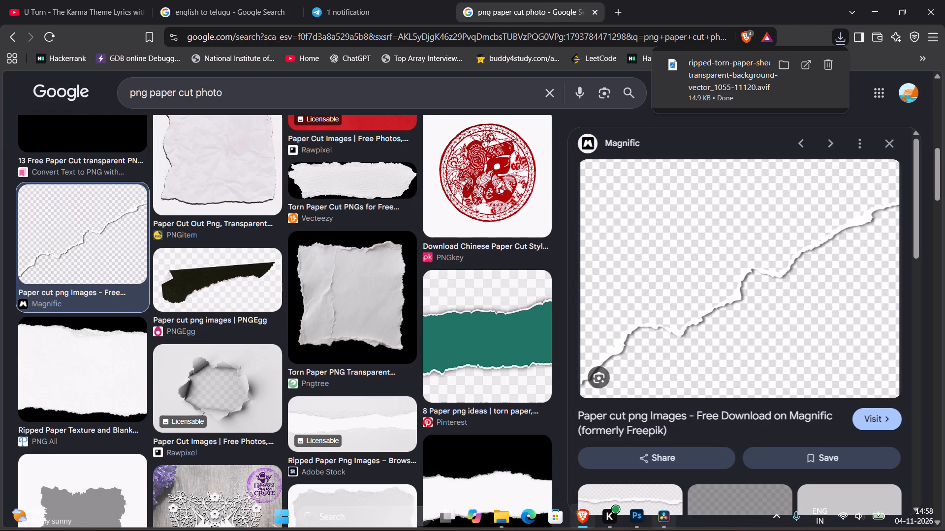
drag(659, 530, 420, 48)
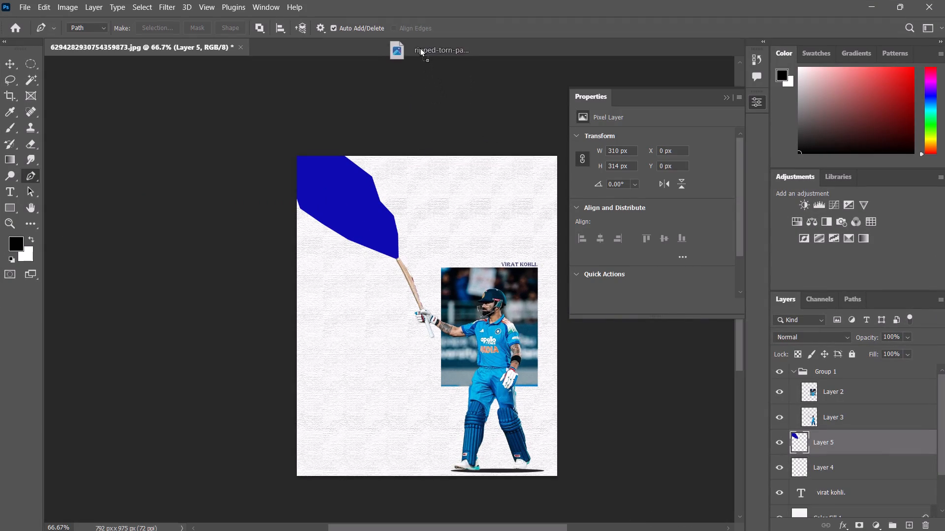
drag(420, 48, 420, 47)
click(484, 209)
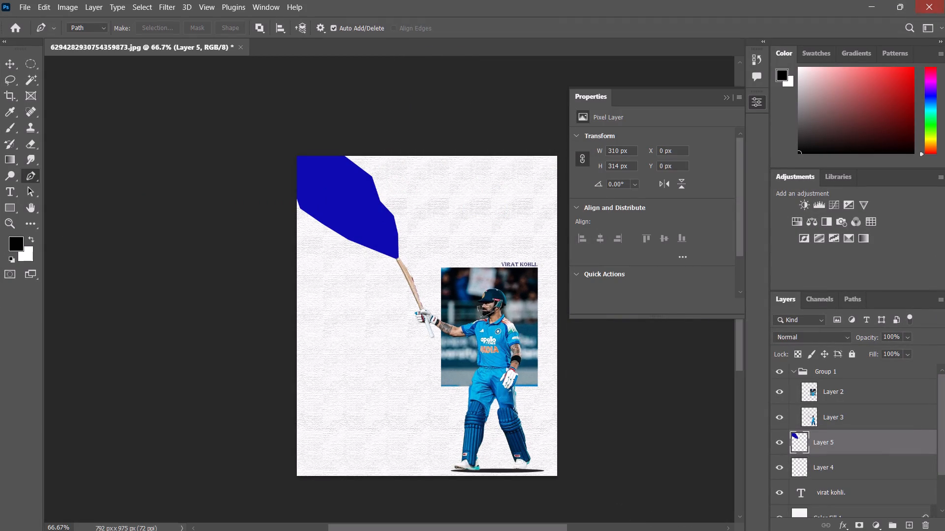
click(874, 8)
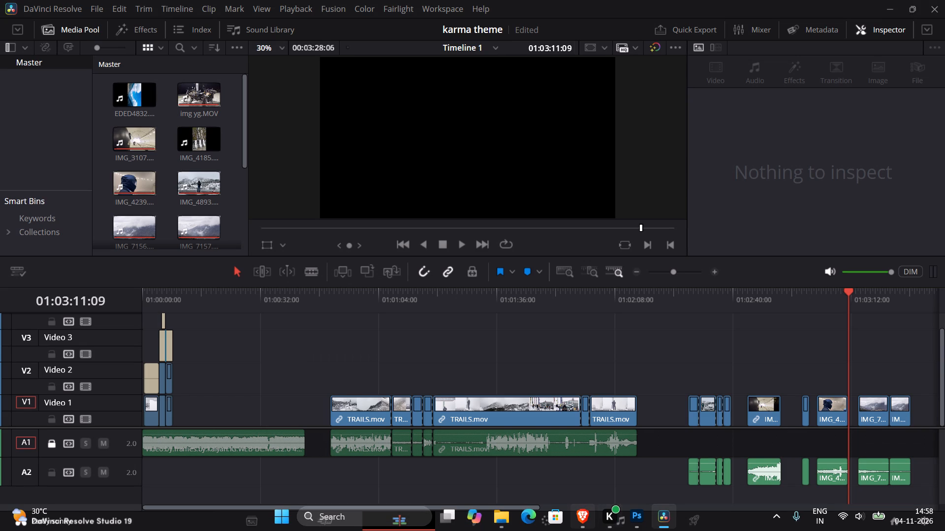
click(504, 524)
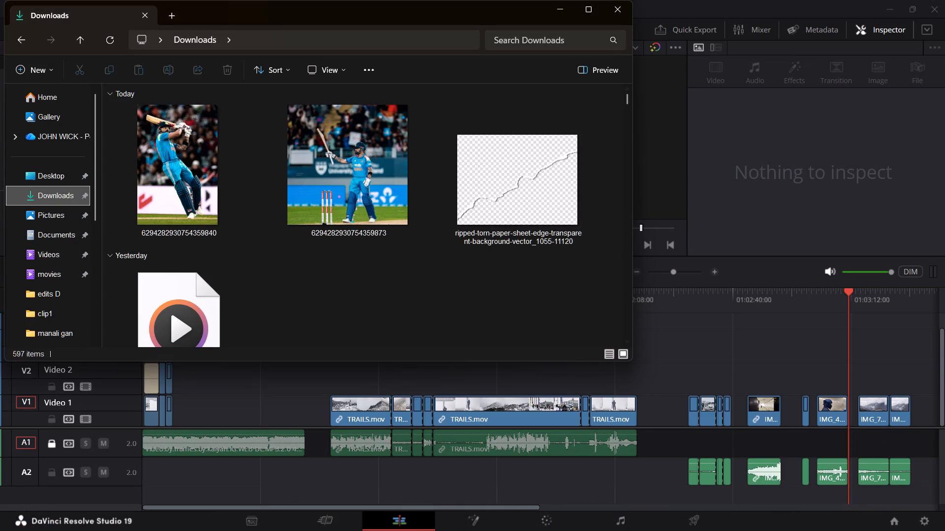
click(576, 523)
scroll(670, 332, down, 3)
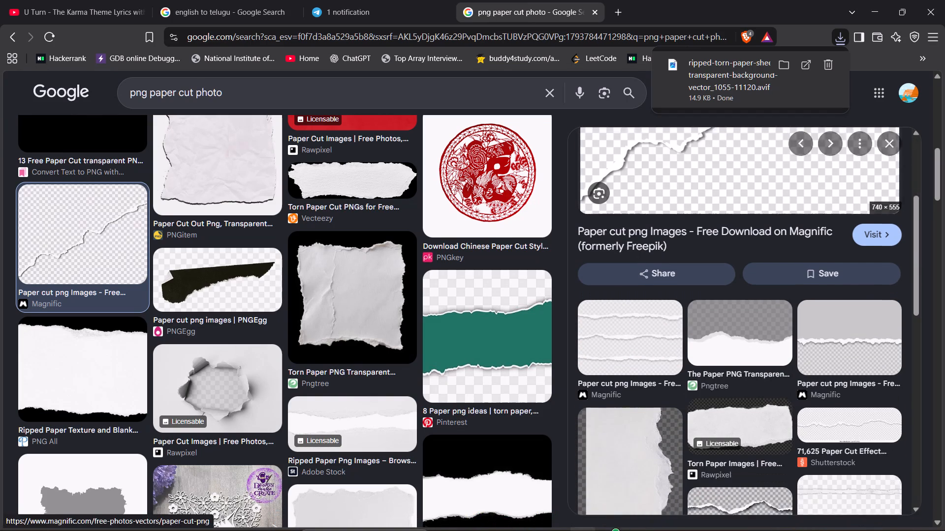
scroll(670, 332, down, 3)
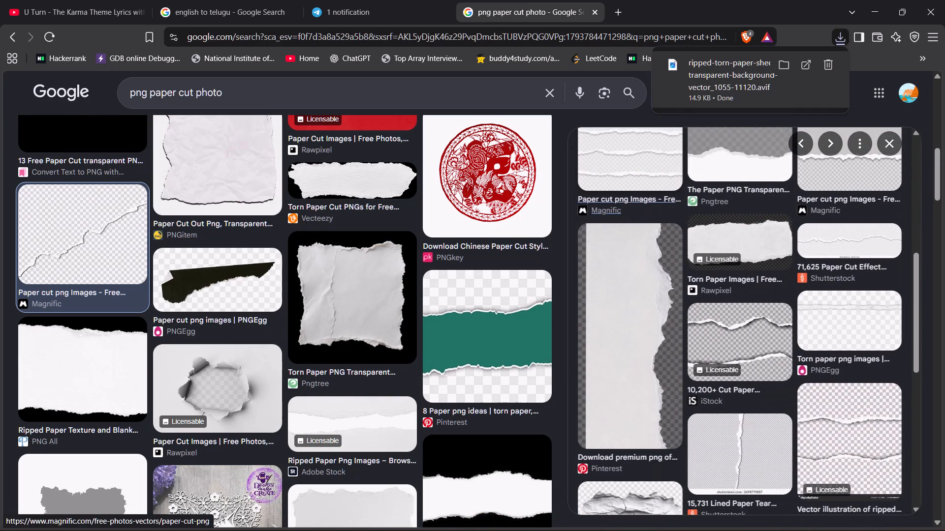
scroll(667, 325, down, 2)
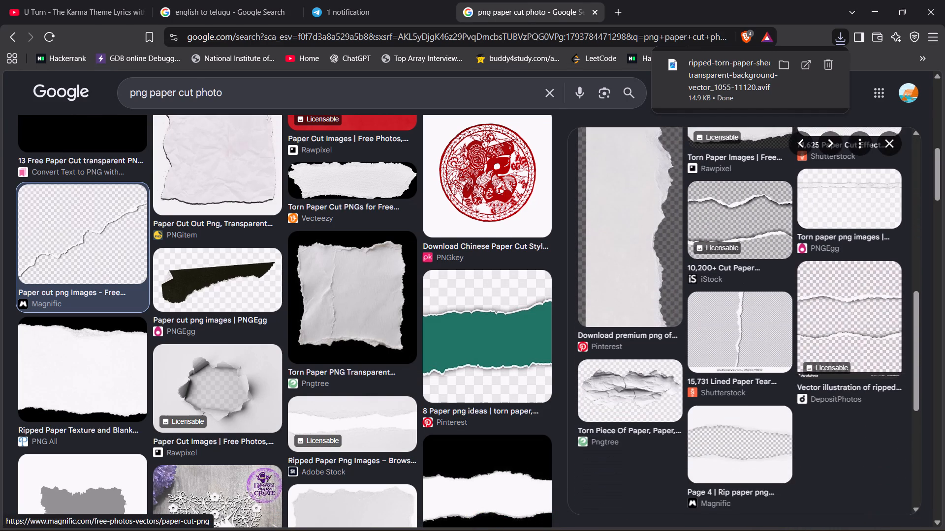
scroll(667, 325, down, 1)
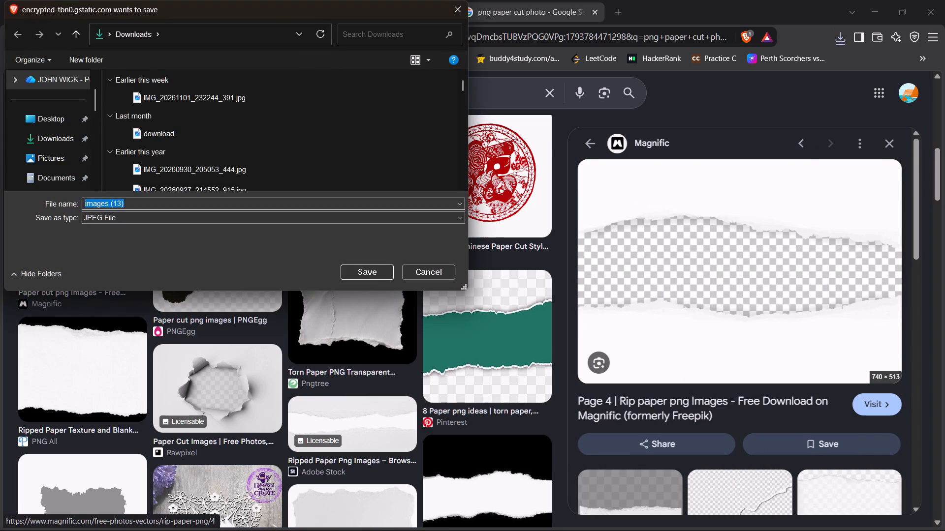
click(365, 273)
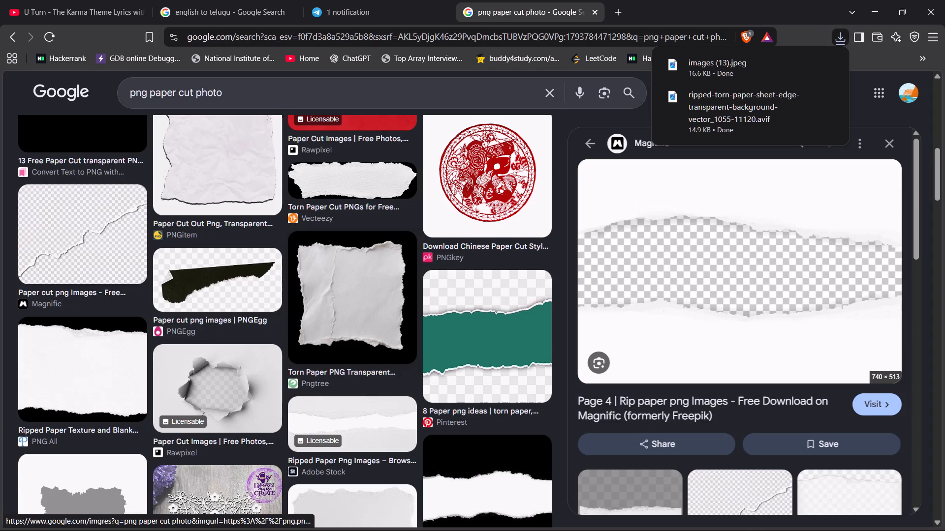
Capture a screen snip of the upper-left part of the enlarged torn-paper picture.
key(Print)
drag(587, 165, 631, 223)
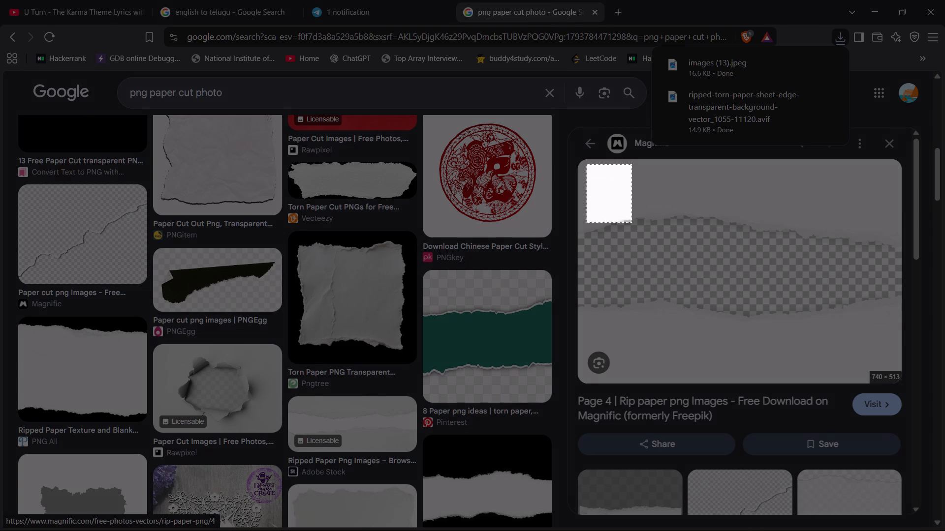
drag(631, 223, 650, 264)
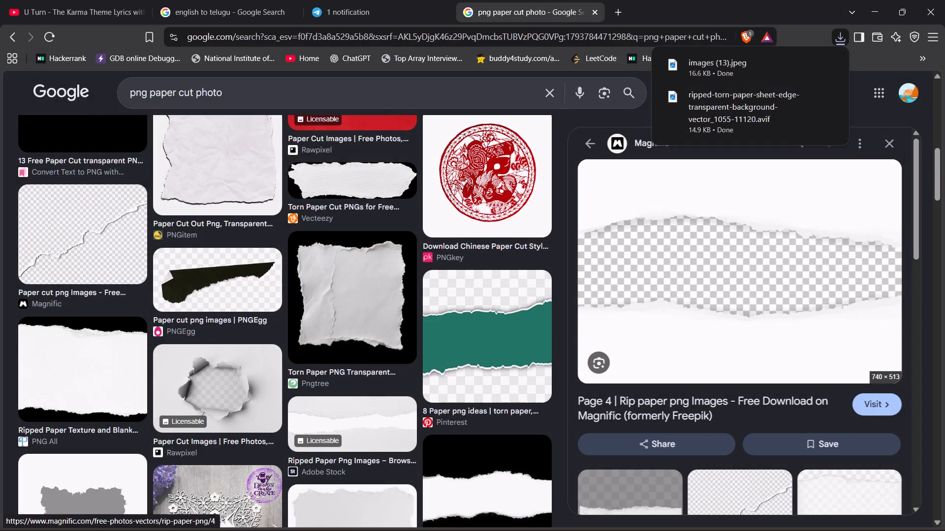
Capture a screen snip covering the entire enlarged torn-paper picture.
key(Print)
drag(555, 151, 603, 165)
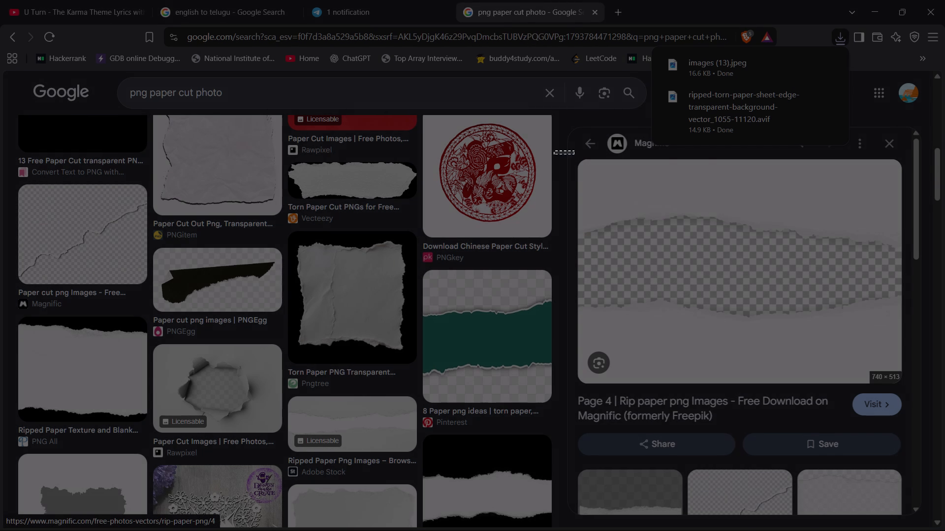
drag(603, 165, 913, 384)
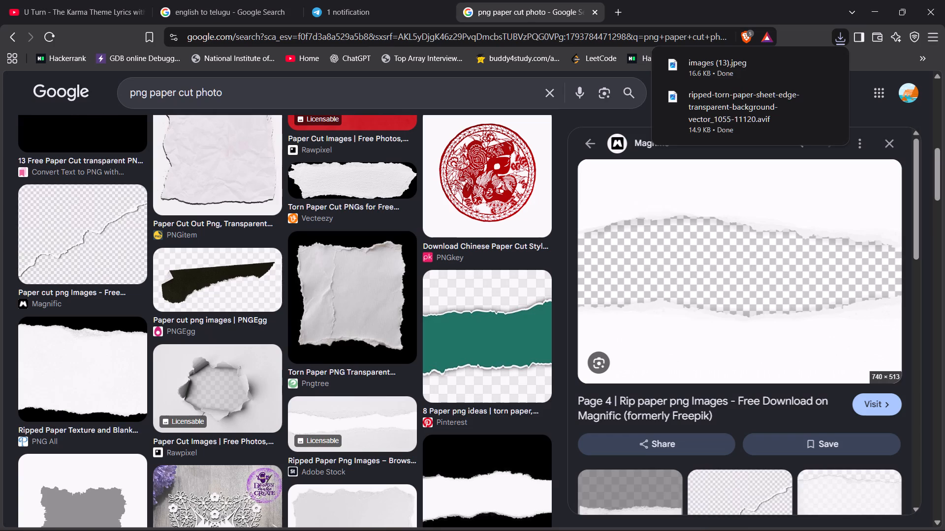
click(504, 523)
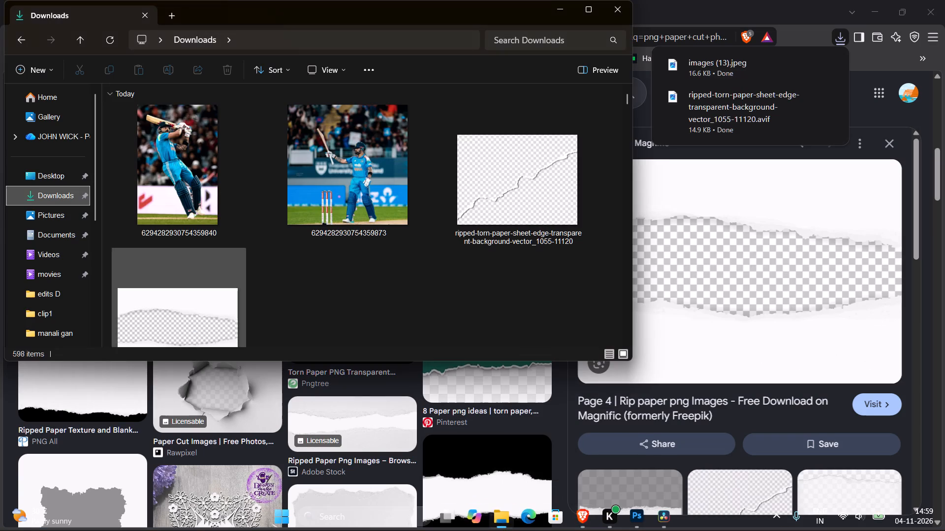
click(60, 215)
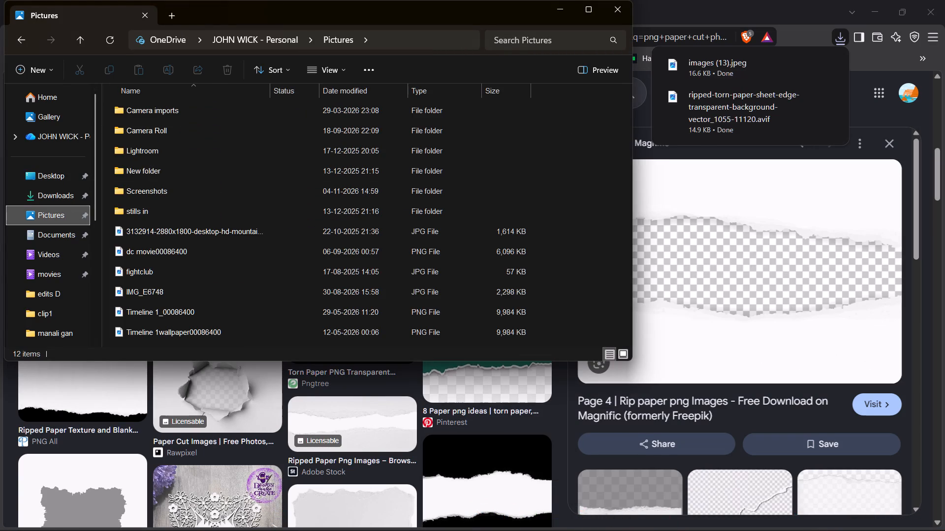
double_click(159, 189)
scroll(252, 194, down, 20)
scroll(252, 194, down, 9)
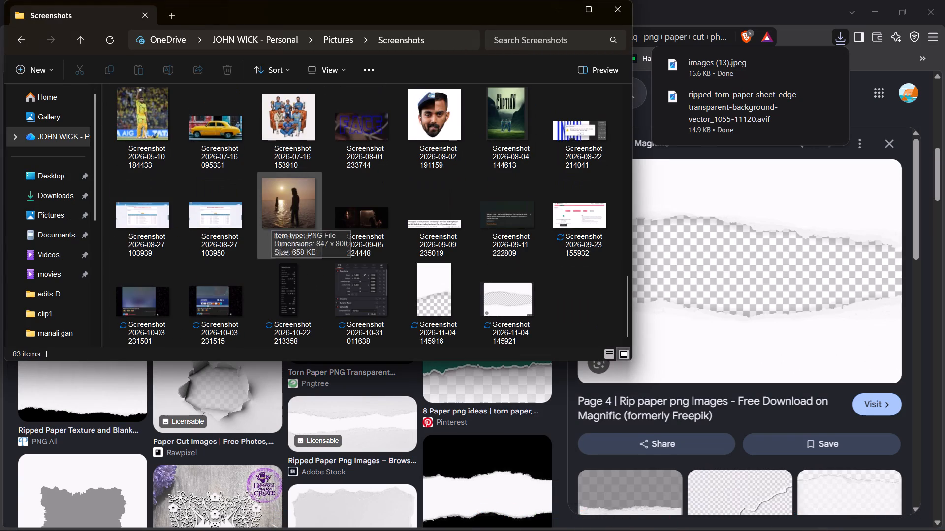
drag(506, 306, 627, 530)
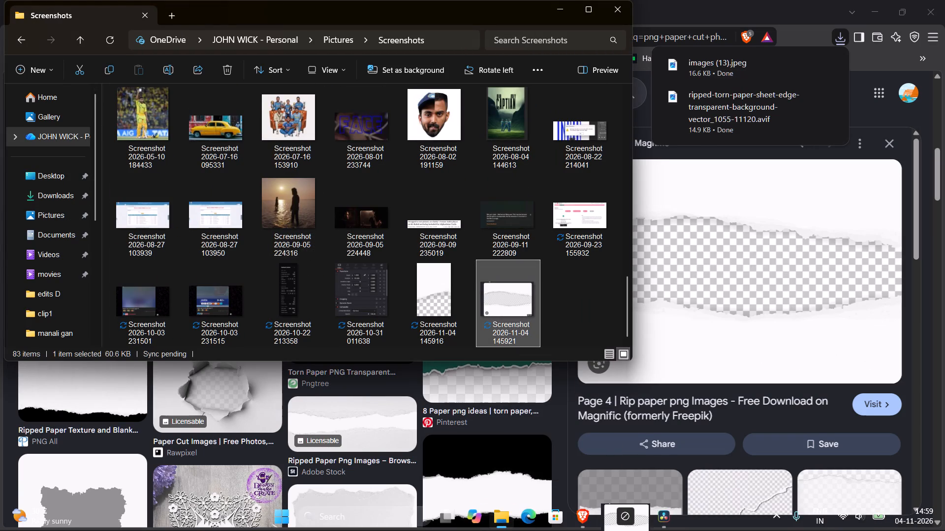
drag(627, 530, 477, 348)
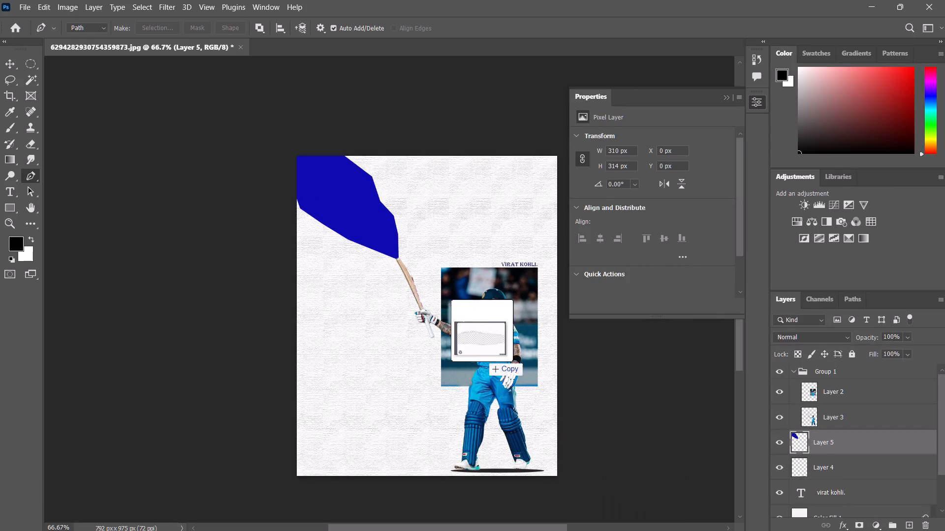
drag(477, 348, 375, 294)
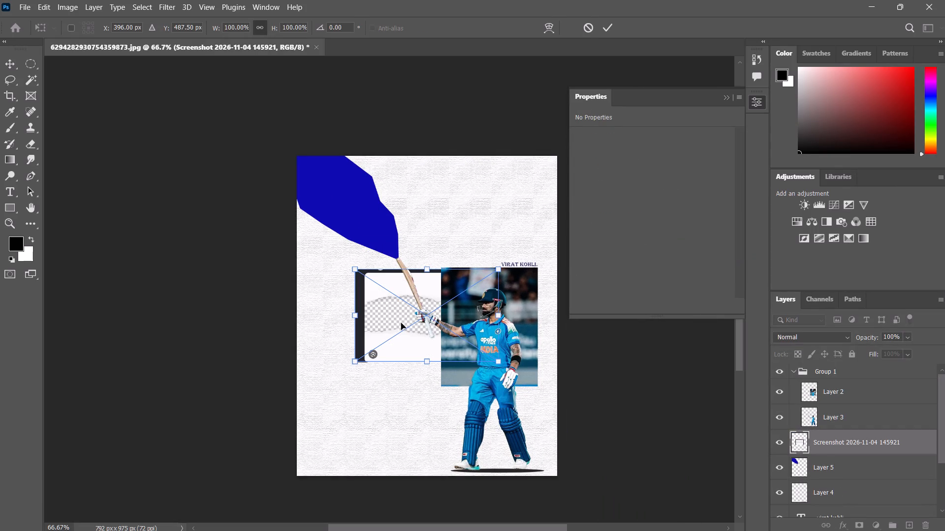
key(Return)
Move the placed torn-paper screenshot over the blue shape in the poster's top-left corner, at about X -64 px, Y -6 px.
drag(401, 321, 377, 276)
key(ctrl+z)
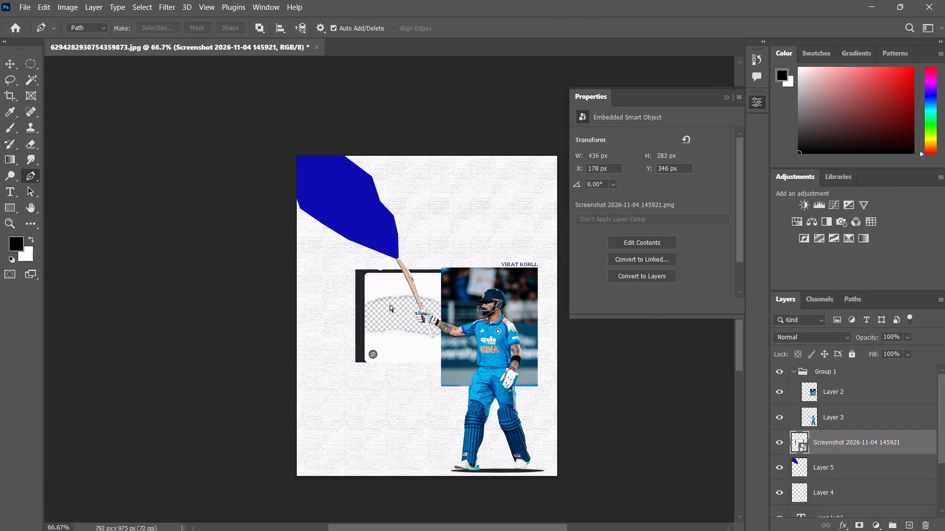
key(v)
drag(392, 319, 329, 221)
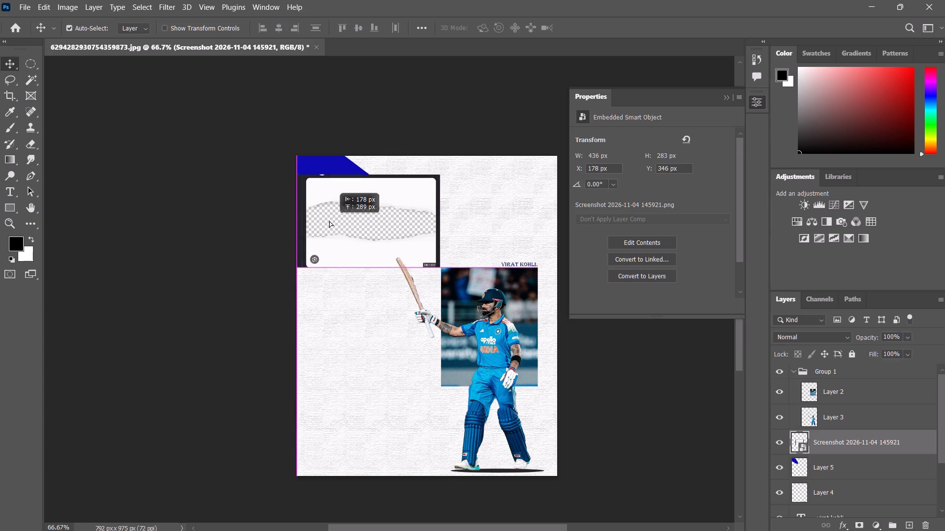
drag(329, 221, 309, 200)
Rotate the torn-paper screenshot about 45.5° clockwise so its gap slants down toward the bat.
click(388, 217)
key(ctrl+t)
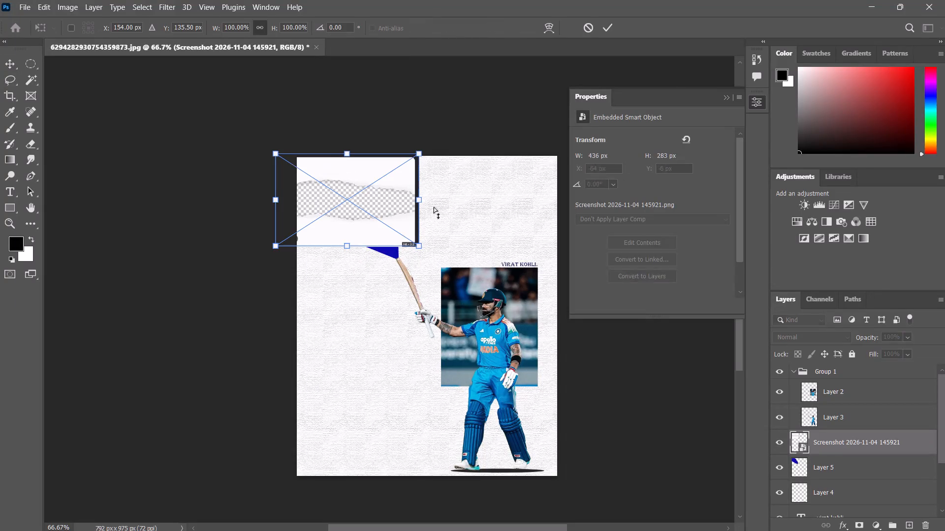
drag(438, 241, 388, 278)
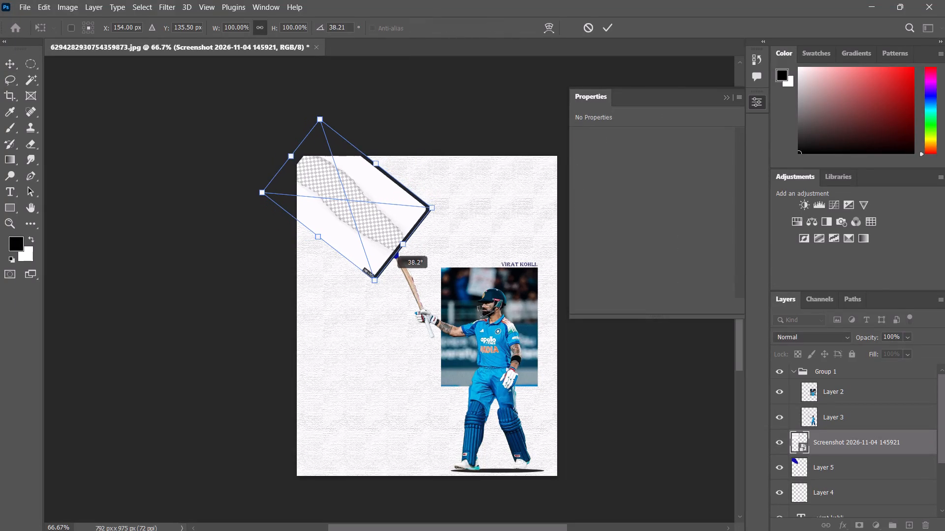
drag(388, 278, 377, 279)
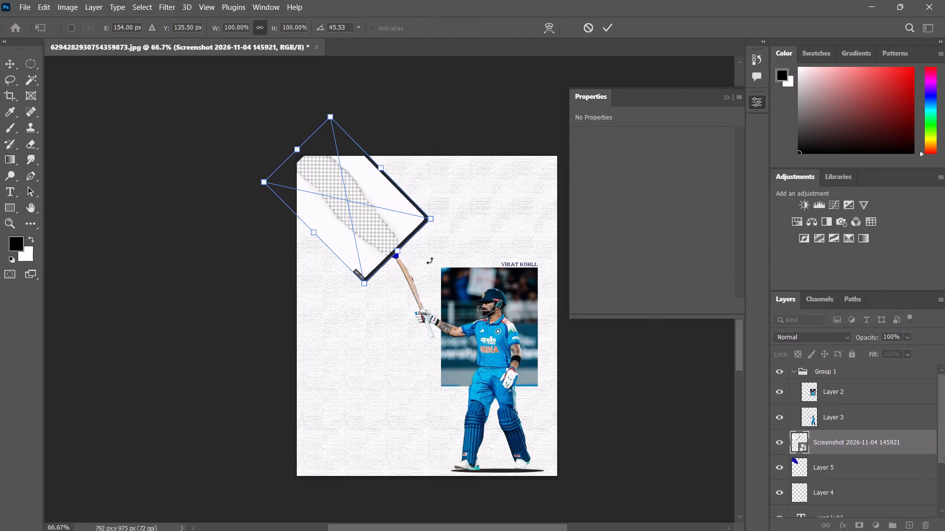
click(430, 261)
key(Return)
Delete Layer 5, which holds the blue shape.
click(855, 471)
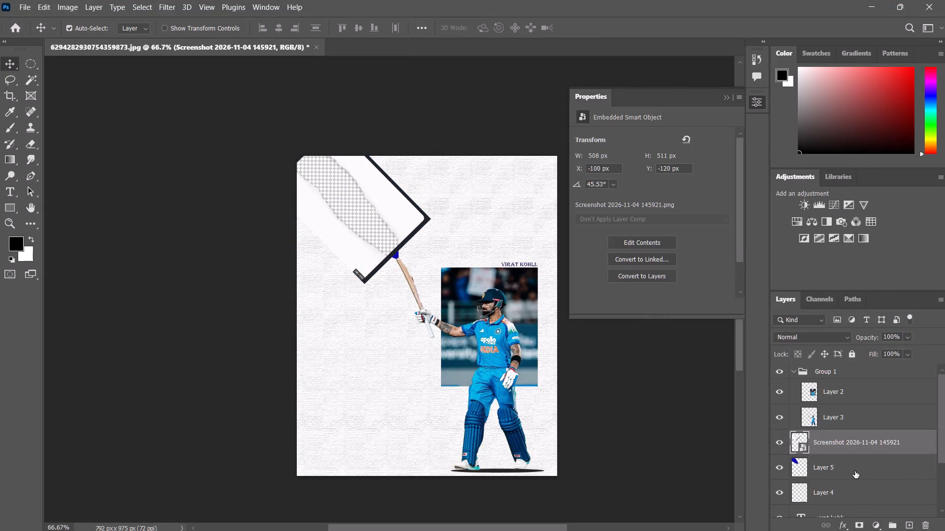
key(BackSpace)
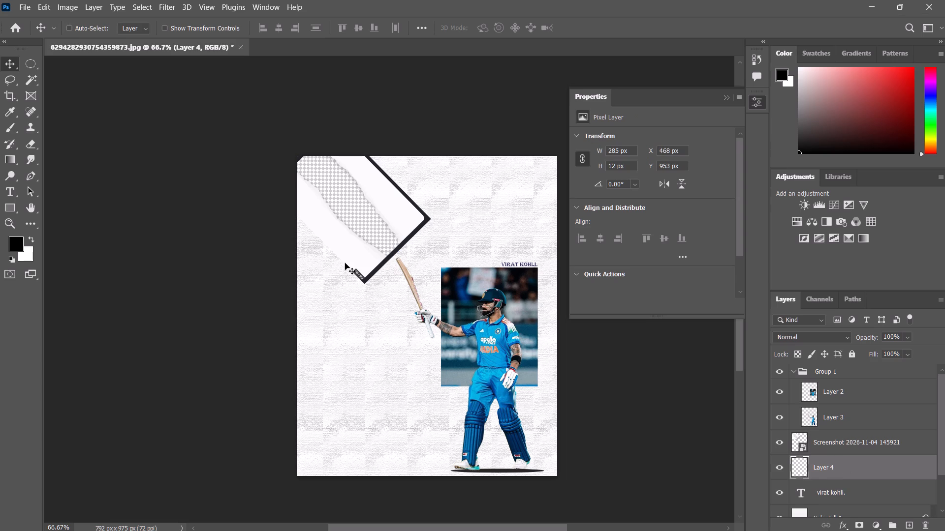
Enlarge the torn-paper screenshot to about 171% and position it over the poster's top-left corner so its gap covers the bat's tip.
key(ctrl+plus)
scroll(315, 124, up, 3)
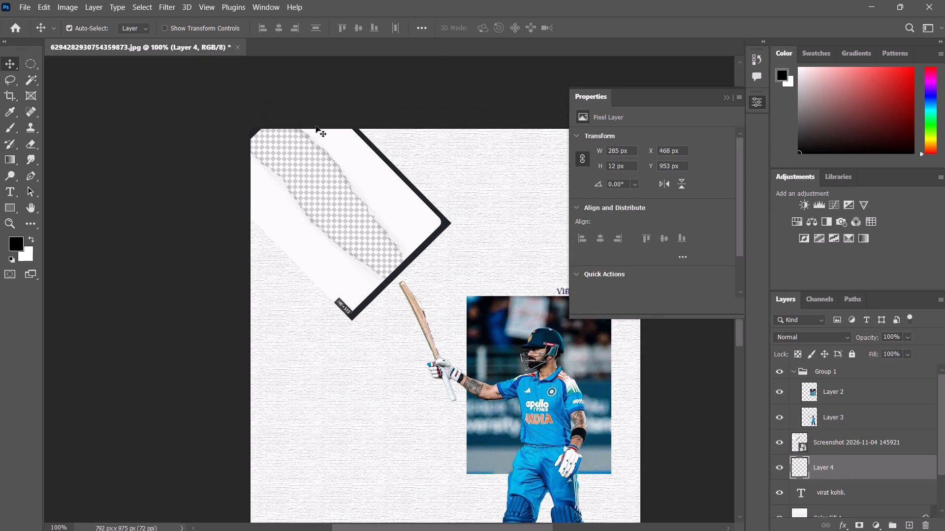
scroll(316, 126, up, 1)
drag(329, 201, 335, 212)
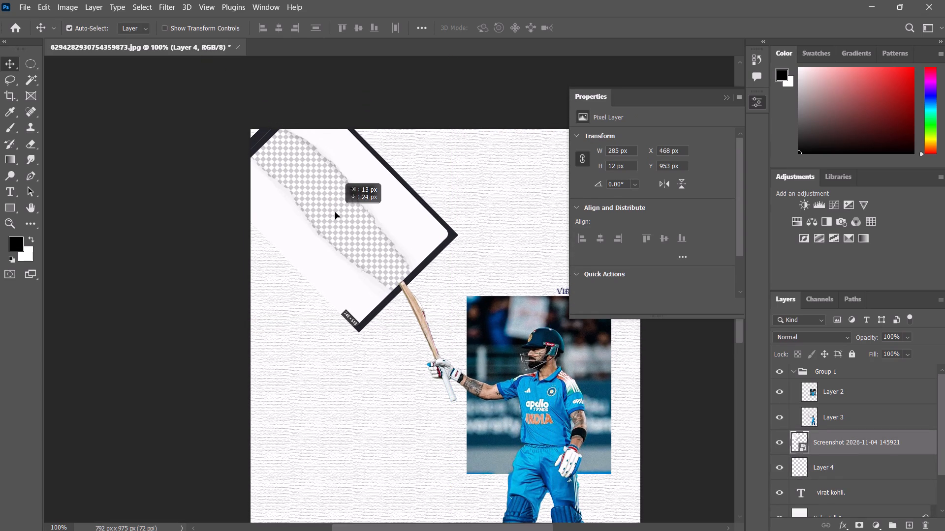
drag(335, 212, 335, 212)
click(329, 234)
key(ctrl+t)
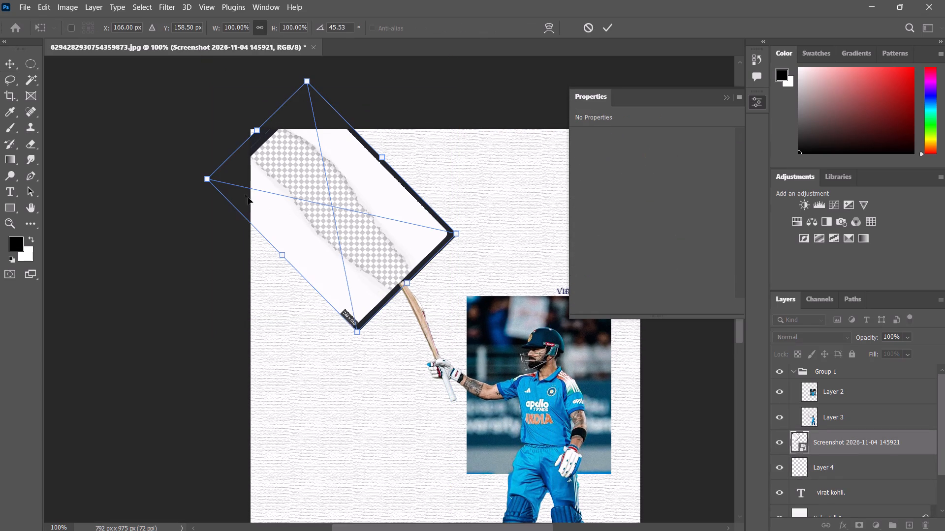
drag(205, 180, 177, 177)
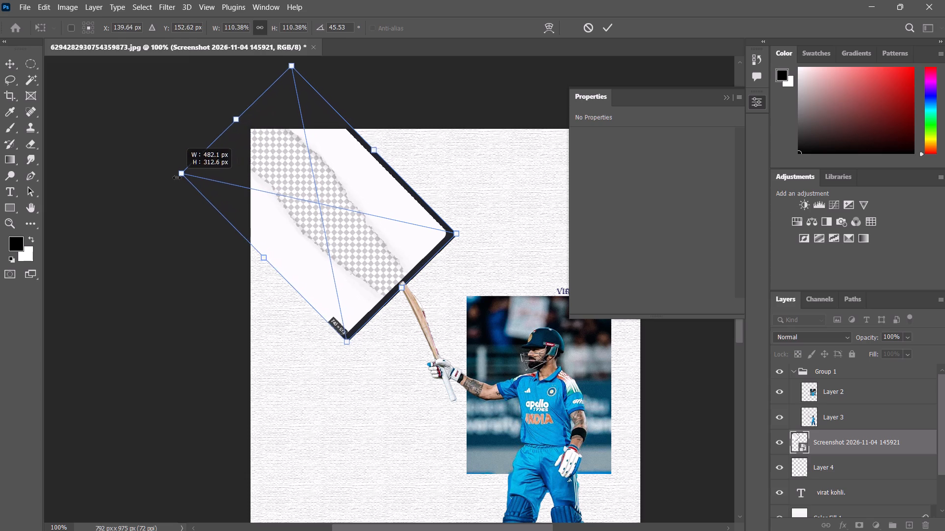
drag(177, 177, 121, 169)
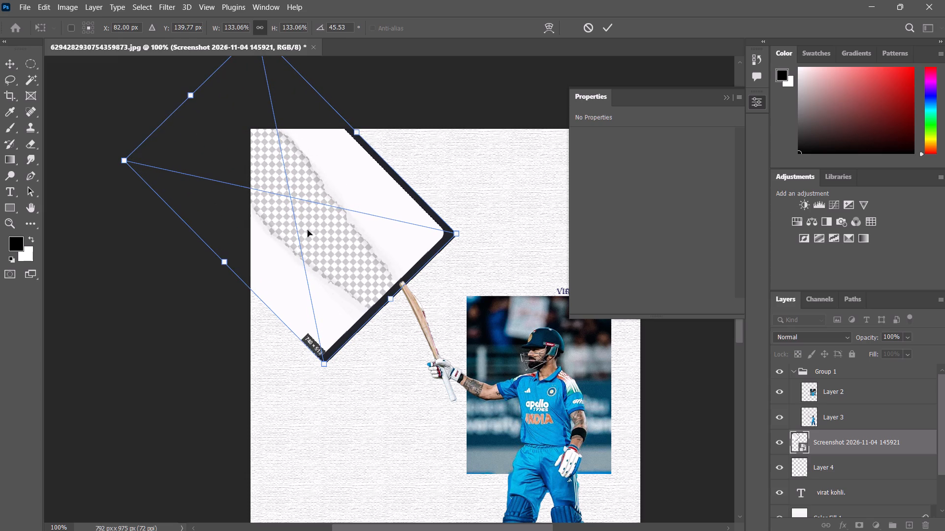
drag(345, 249, 358, 236)
drag(465, 221, 516, 241)
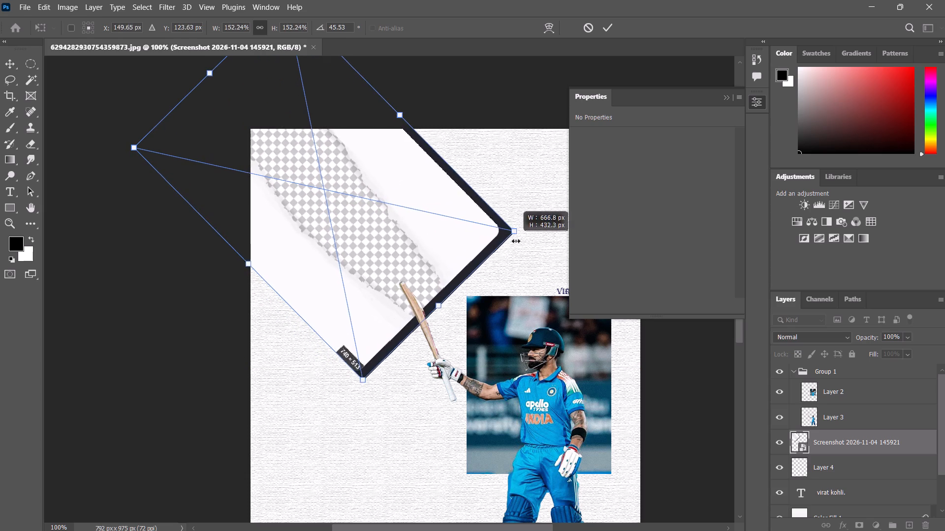
drag(516, 241, 557, 260)
drag(353, 224, 315, 211)
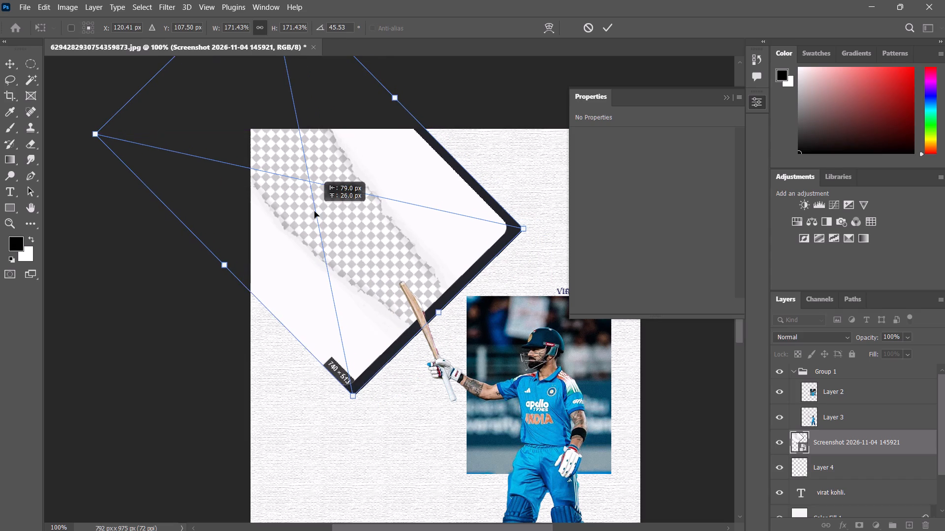
drag(315, 211, 315, 213)
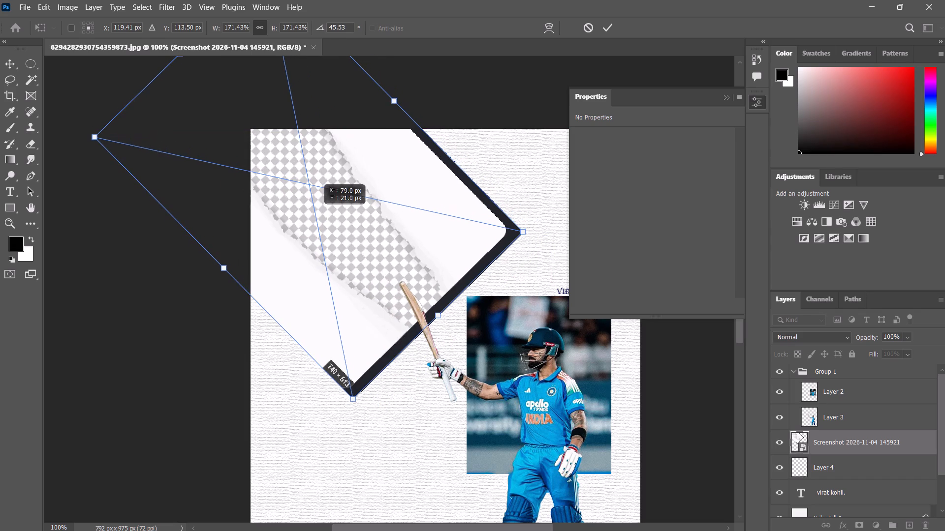
drag(315, 213, 315, 211)
key(Return)
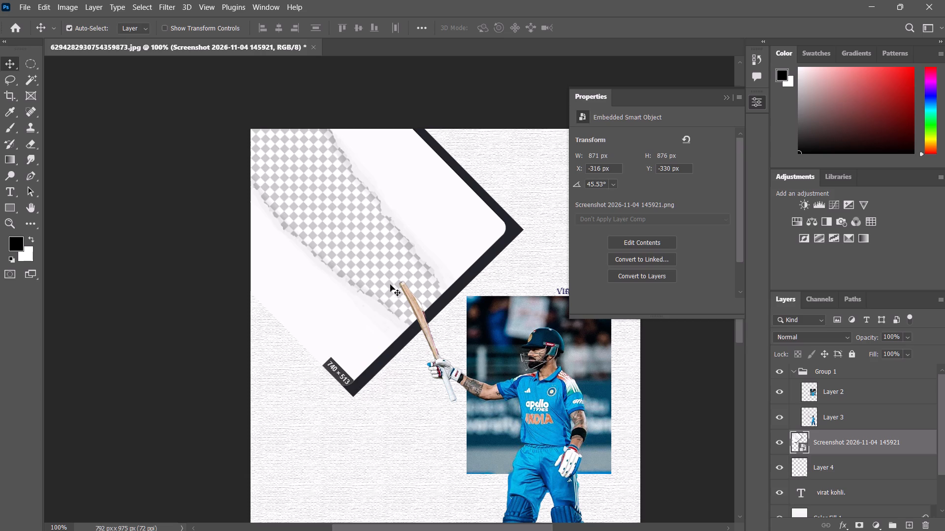
Move the enlarged torn-paper screenshot to about X -285 px, Y -303 px, with the bat's upper end inside the gap.
drag(396, 292, 397, 286)
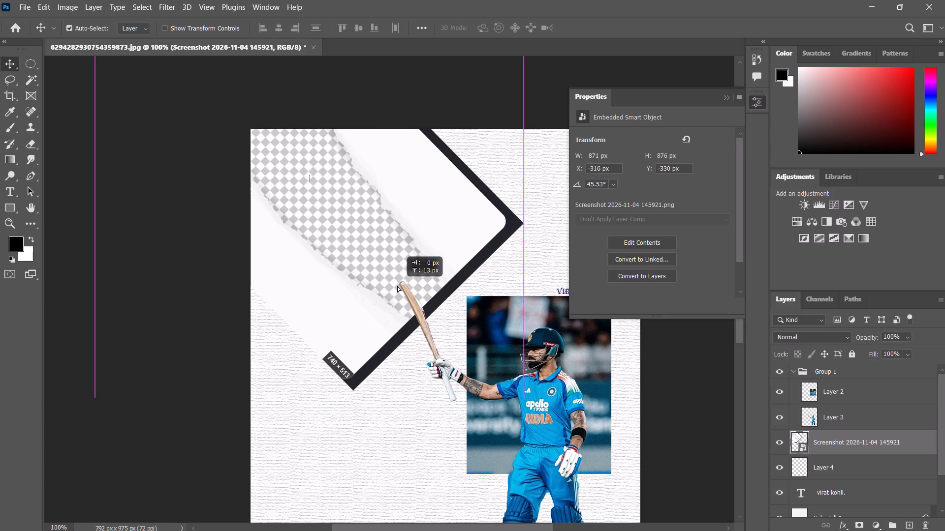
drag(397, 286, 385, 284)
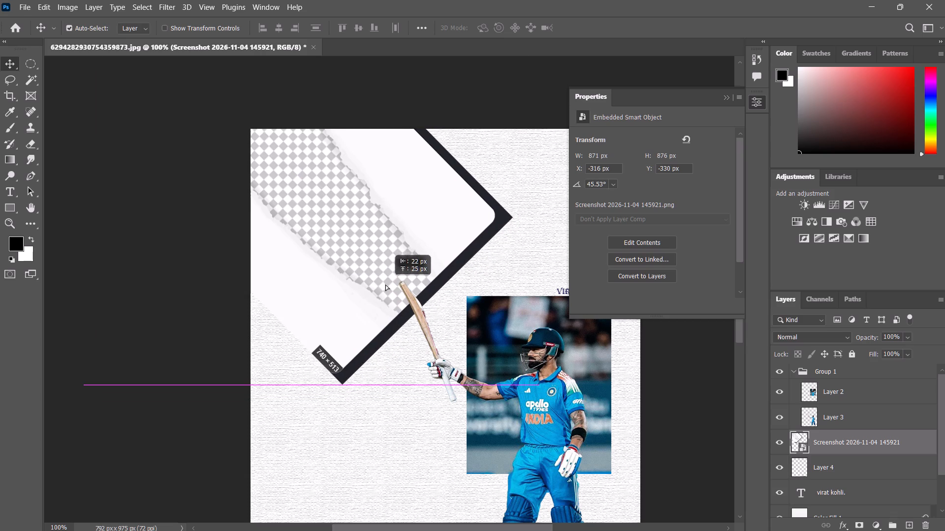
drag(385, 284, 376, 264)
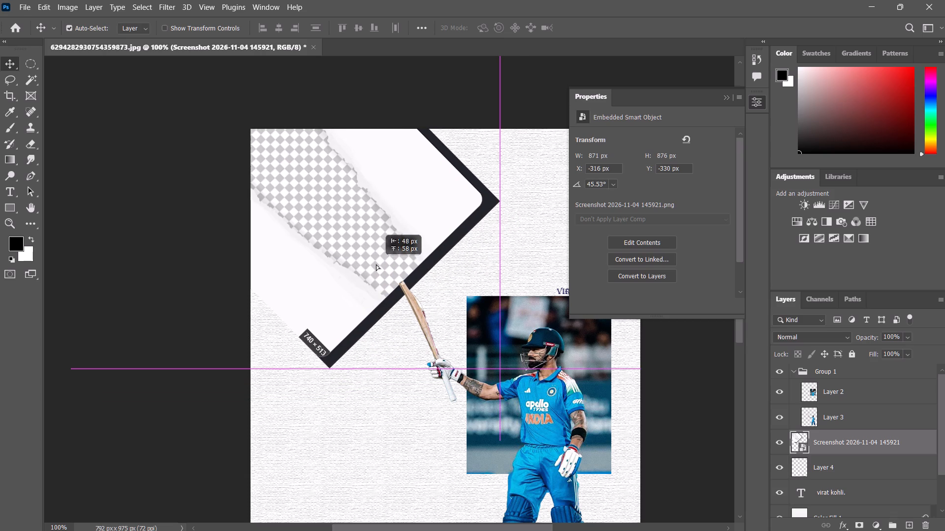
drag(376, 264, 400, 314)
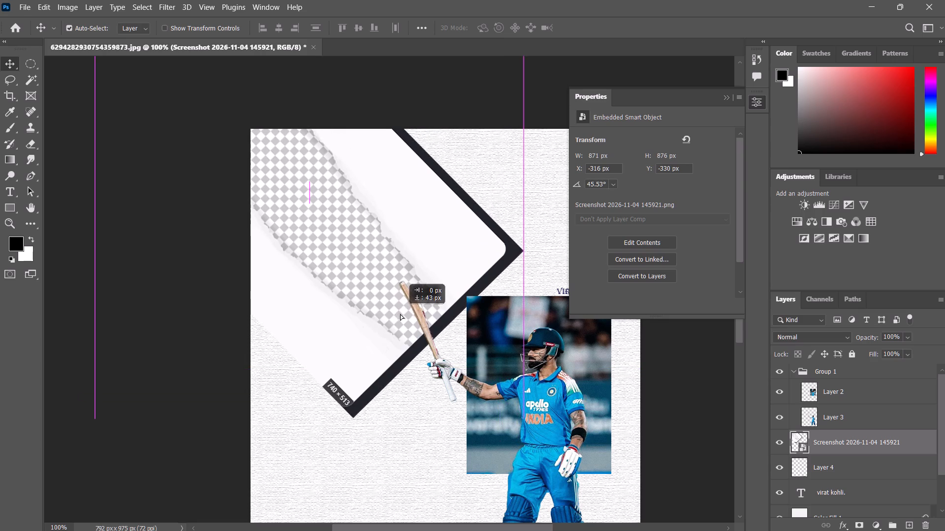
drag(400, 314, 407, 305)
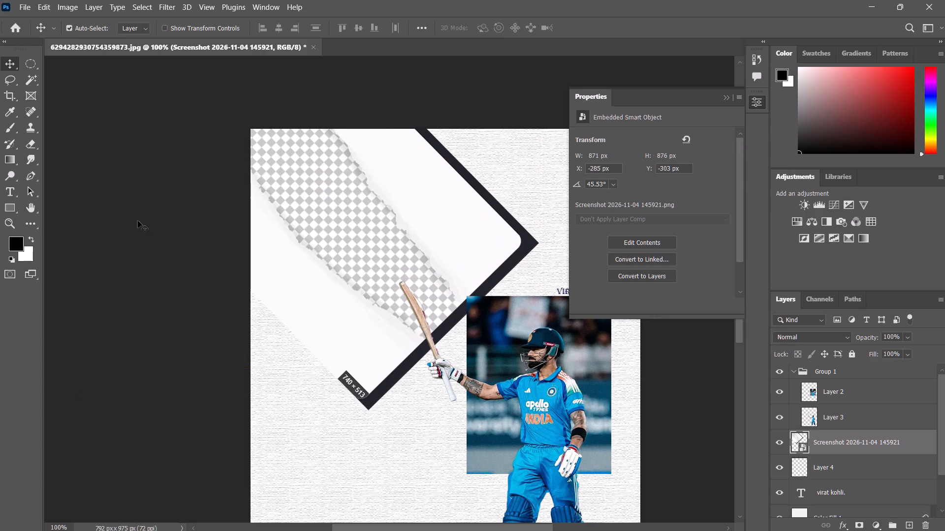
Start a Pen tool path at the bat's tip and trace the gap's lower-left torn edge up to the poster's left border.
click(36, 182)
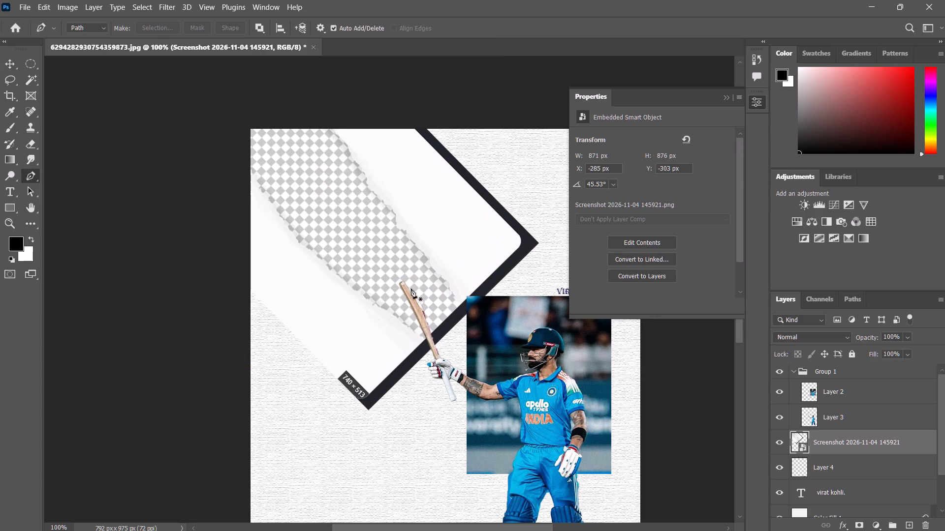
click(400, 283)
click(379, 283)
click(349, 276)
click(332, 270)
key(ctrl+plus)
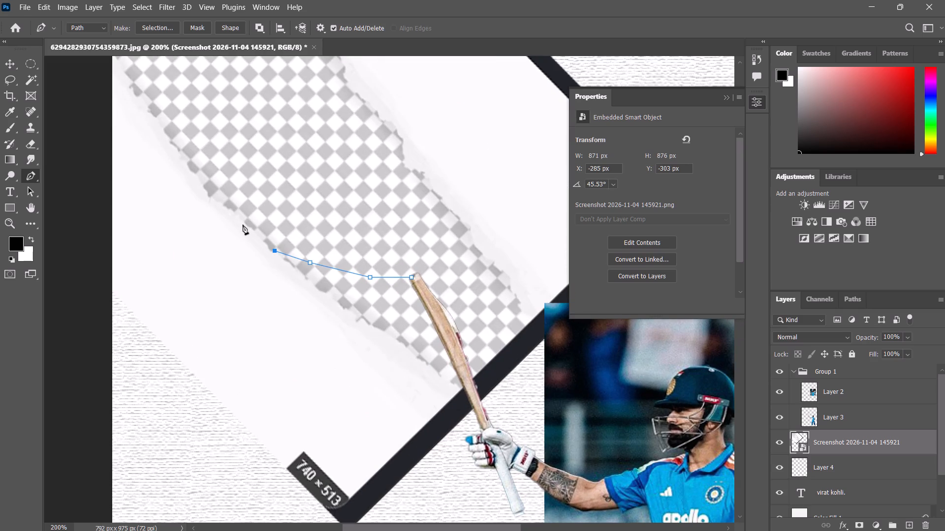
click(245, 222)
click(223, 205)
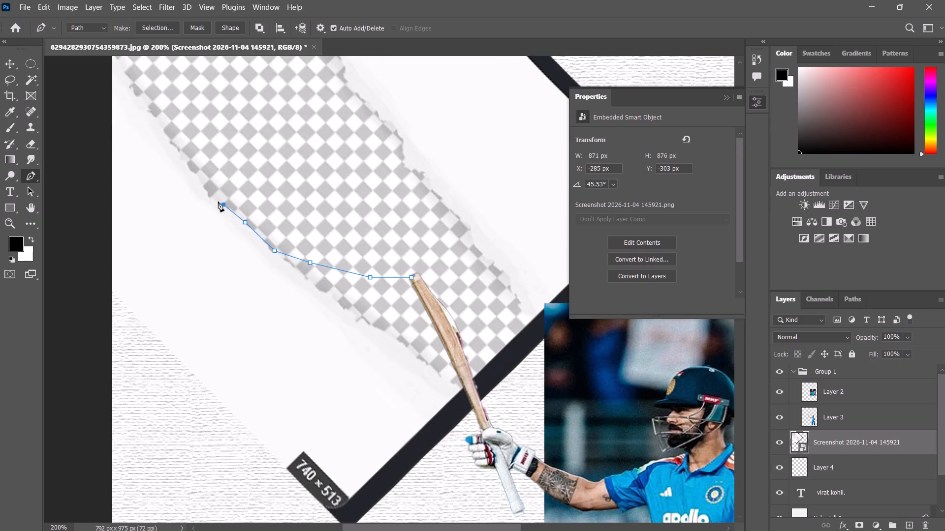
click(209, 196)
click(195, 171)
click(172, 145)
click(145, 110)
click(128, 85)
ctrl+scroll(128, 85, up, 4)
scroll(171, 107, up, 1)
ctrl+scroll(171, 107, up, 4)
scroll(204, 100, up, 3)
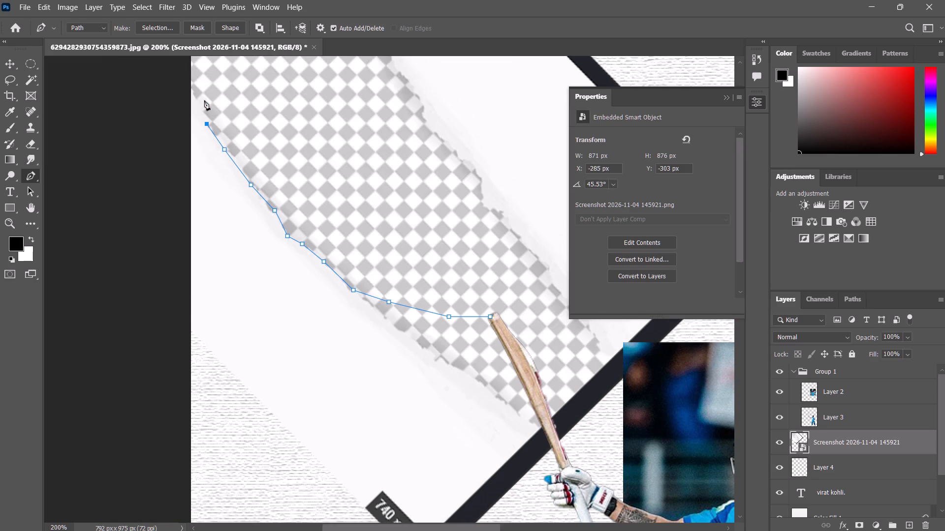
scroll(204, 100, up, 6)
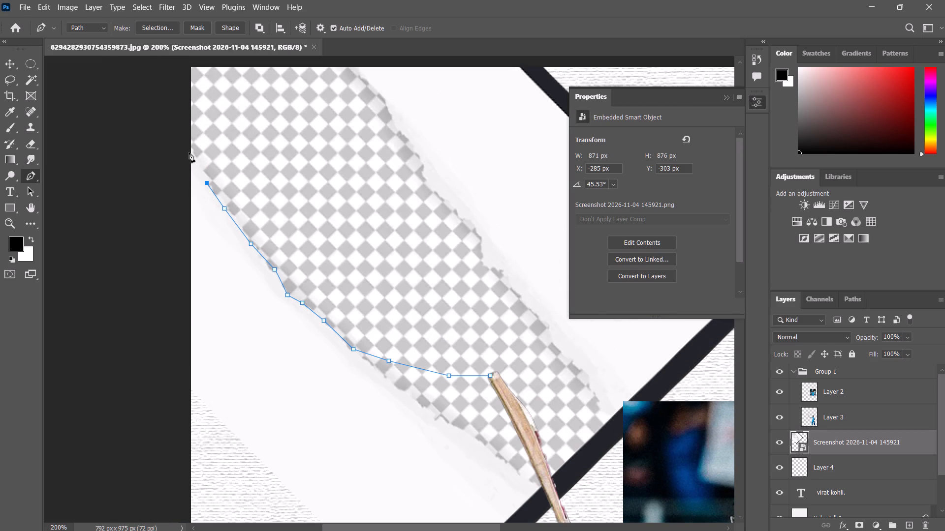
click(191, 153)
Continue the path just outside the canvas, around the poster's top-left corner and above the gap to its upper-right torn edge.
click(179, 75)
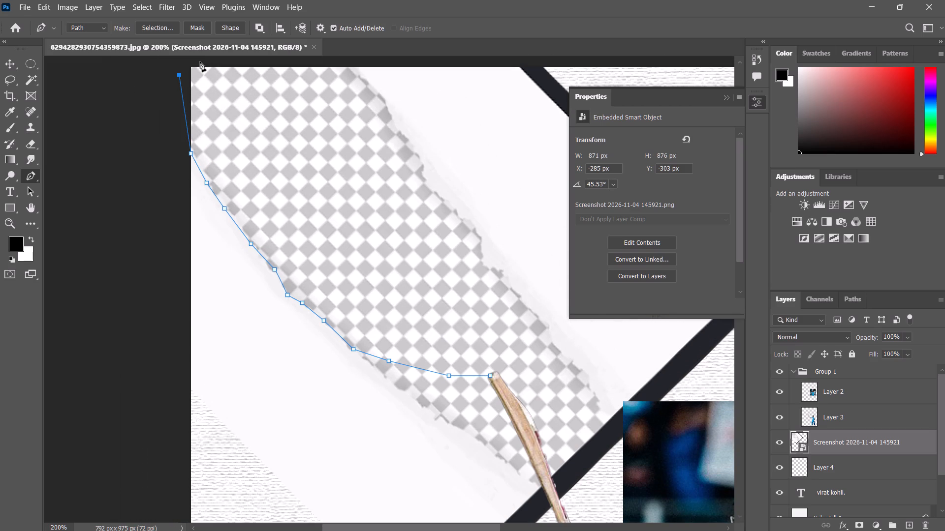
click(200, 61)
ctrl+scroll(235, 70, up, 3)
scroll(262, 86, up, 4)
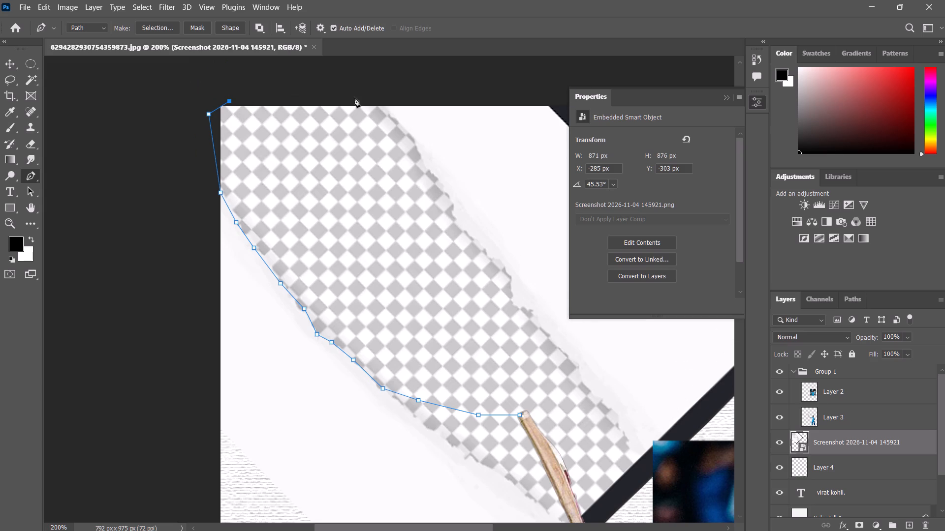
click(332, 84)
click(381, 97)
Trace the top stretch of the gap's upper-right torn edge with closely spaced path points, starting at the poster's top border.
click(387, 108)
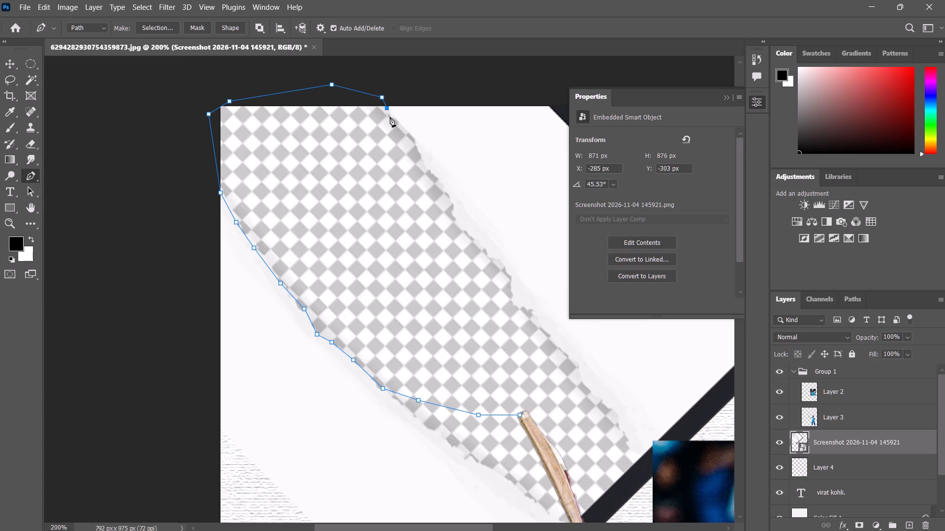
click(393, 117)
click(401, 127)
click(411, 135)
click(418, 149)
click(423, 162)
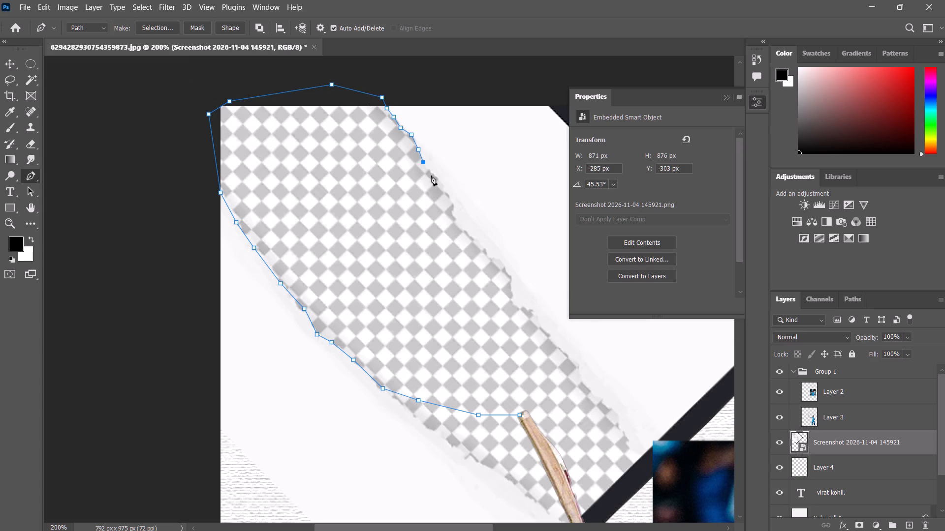
click(433, 174)
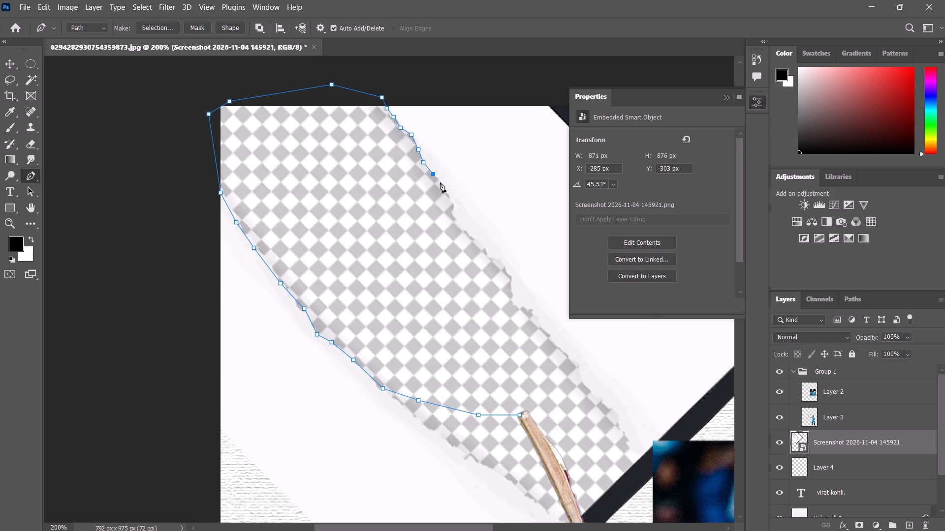
click(440, 182)
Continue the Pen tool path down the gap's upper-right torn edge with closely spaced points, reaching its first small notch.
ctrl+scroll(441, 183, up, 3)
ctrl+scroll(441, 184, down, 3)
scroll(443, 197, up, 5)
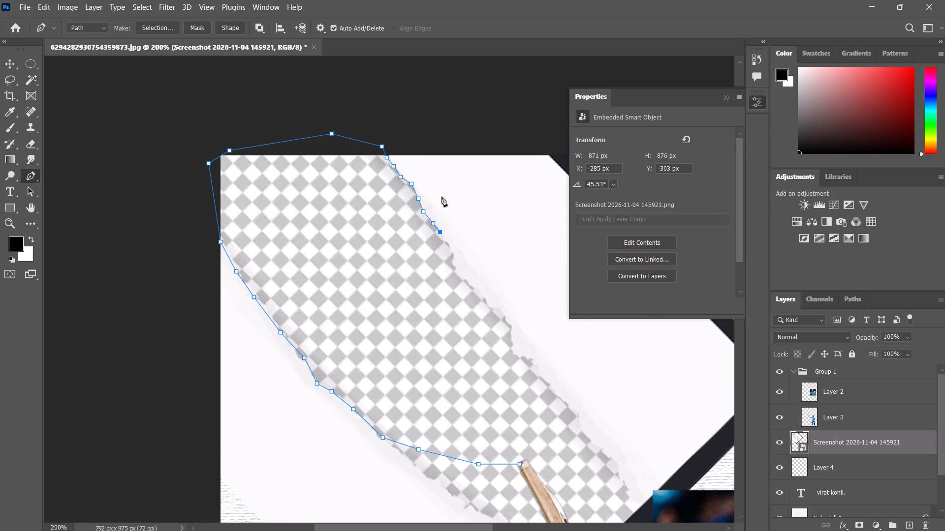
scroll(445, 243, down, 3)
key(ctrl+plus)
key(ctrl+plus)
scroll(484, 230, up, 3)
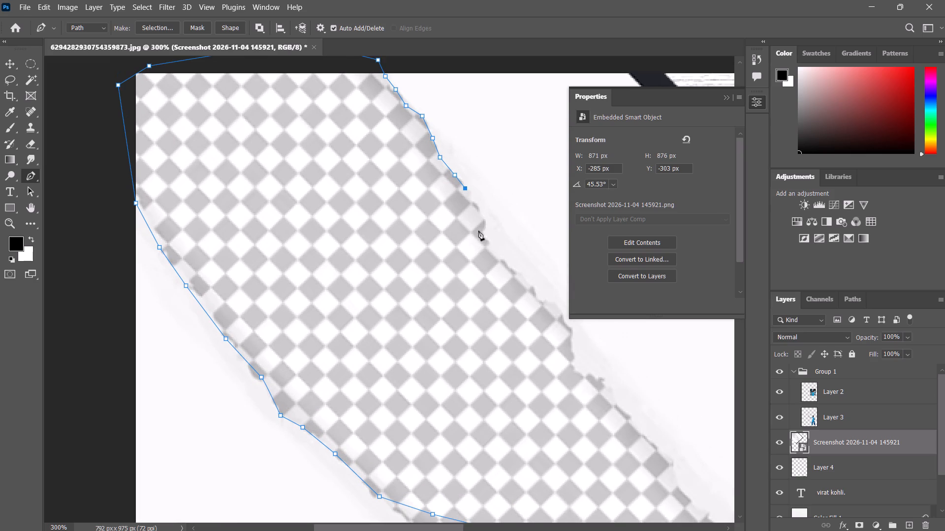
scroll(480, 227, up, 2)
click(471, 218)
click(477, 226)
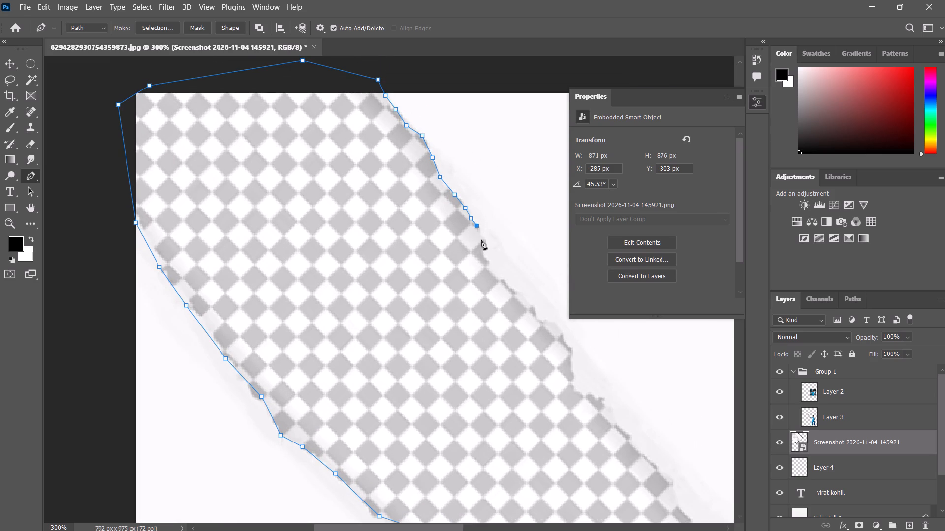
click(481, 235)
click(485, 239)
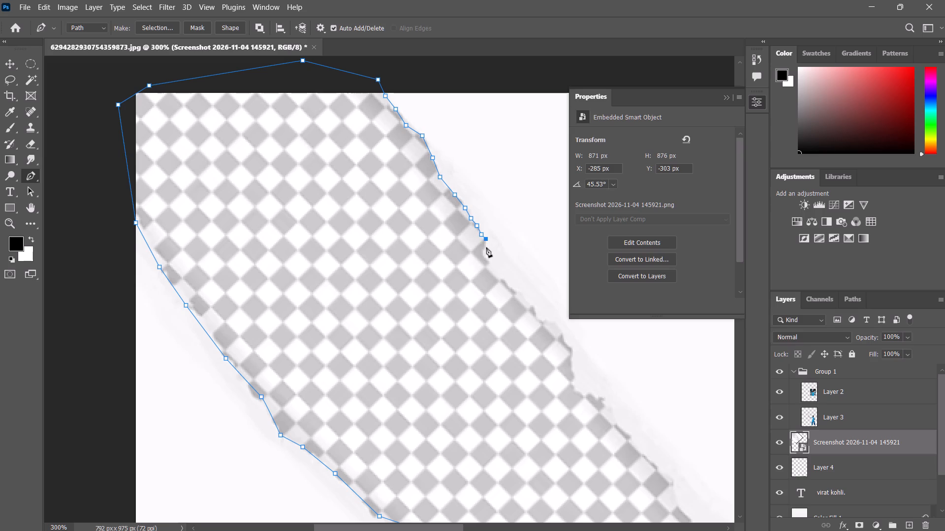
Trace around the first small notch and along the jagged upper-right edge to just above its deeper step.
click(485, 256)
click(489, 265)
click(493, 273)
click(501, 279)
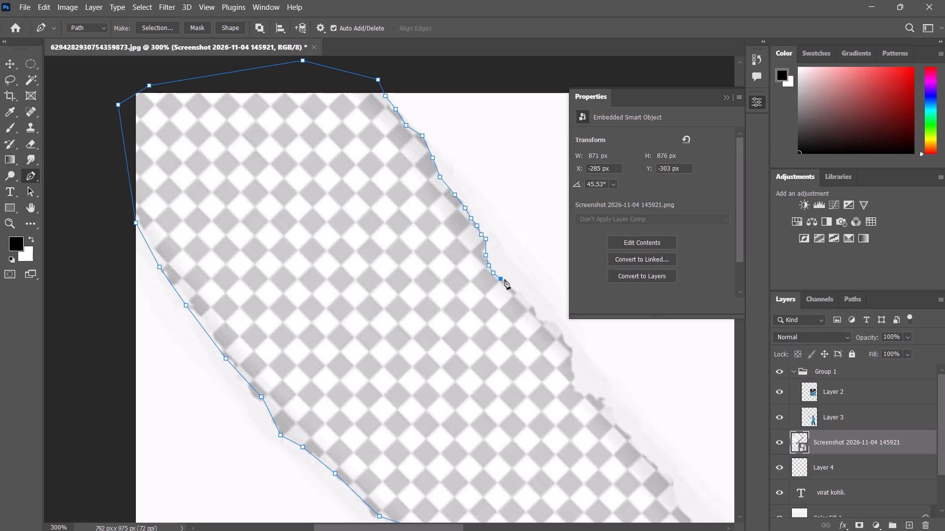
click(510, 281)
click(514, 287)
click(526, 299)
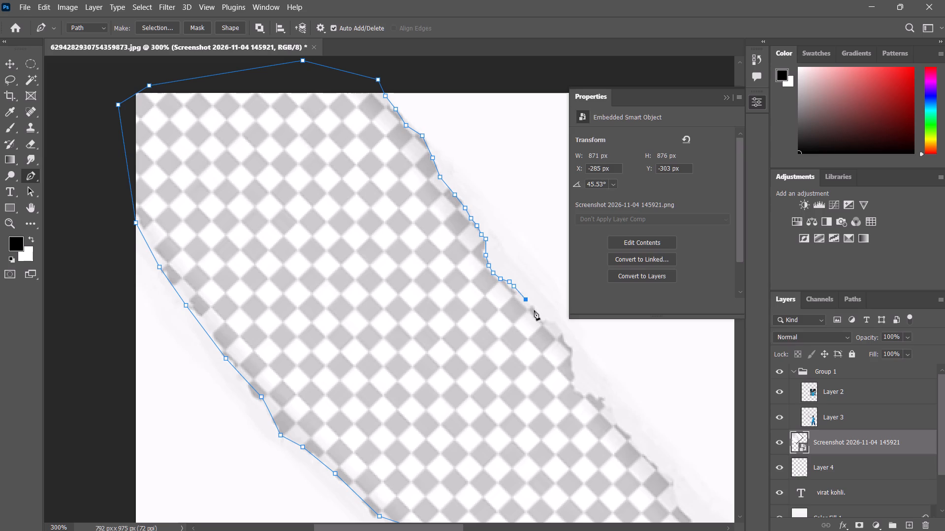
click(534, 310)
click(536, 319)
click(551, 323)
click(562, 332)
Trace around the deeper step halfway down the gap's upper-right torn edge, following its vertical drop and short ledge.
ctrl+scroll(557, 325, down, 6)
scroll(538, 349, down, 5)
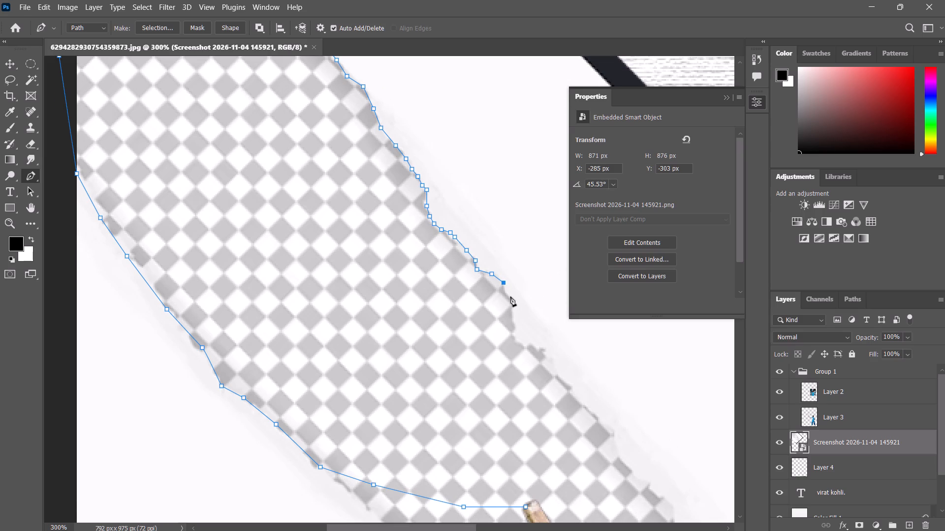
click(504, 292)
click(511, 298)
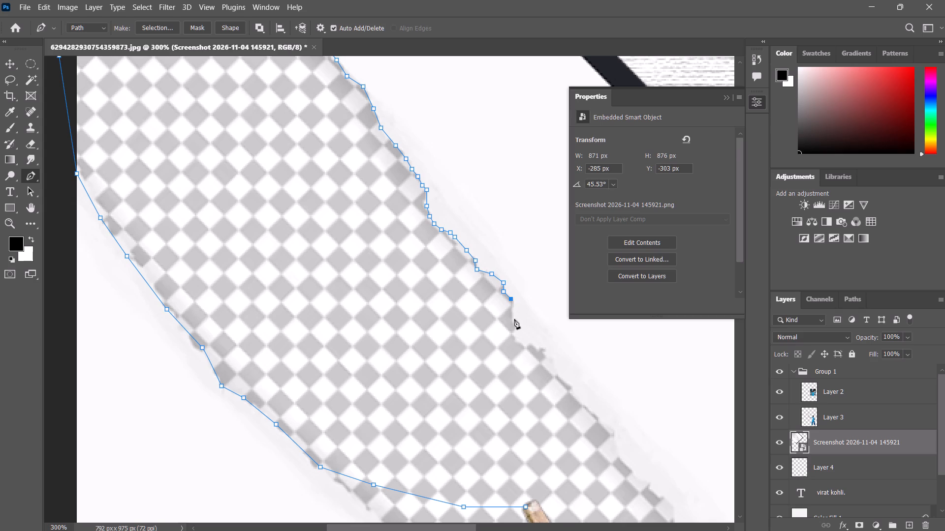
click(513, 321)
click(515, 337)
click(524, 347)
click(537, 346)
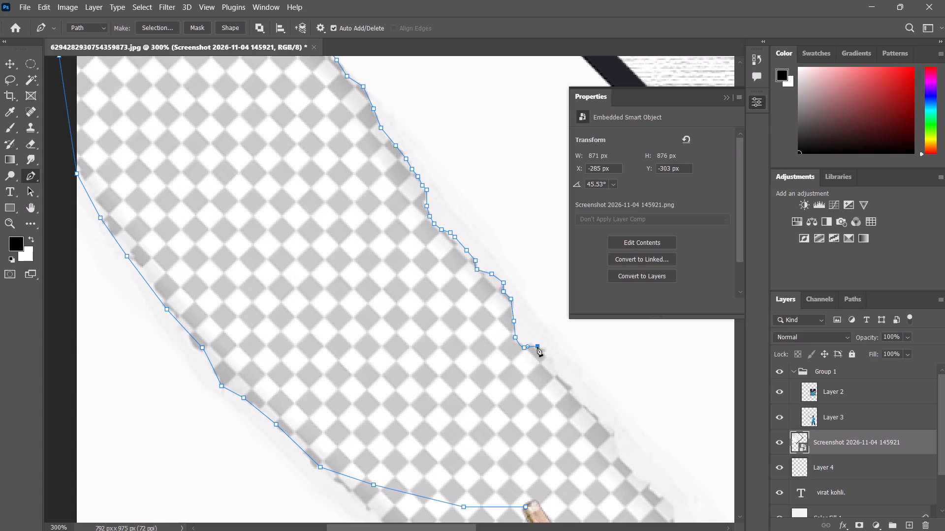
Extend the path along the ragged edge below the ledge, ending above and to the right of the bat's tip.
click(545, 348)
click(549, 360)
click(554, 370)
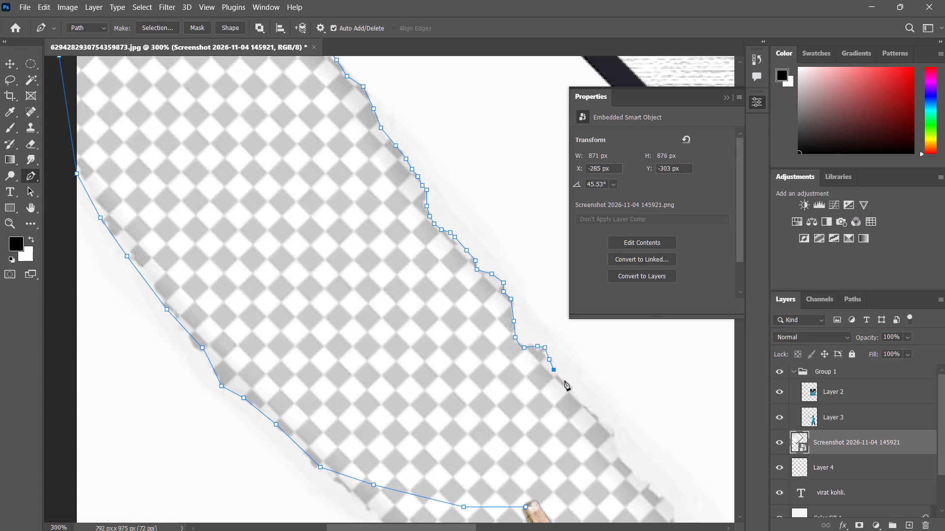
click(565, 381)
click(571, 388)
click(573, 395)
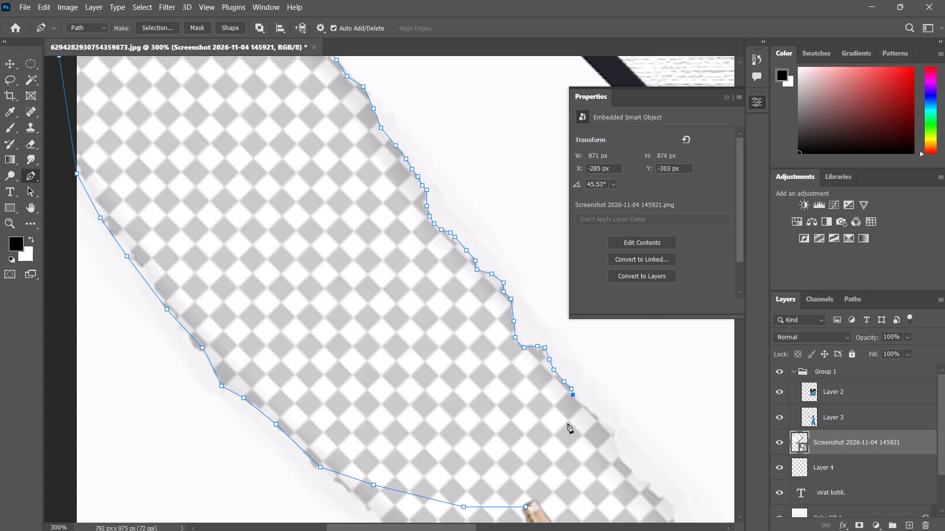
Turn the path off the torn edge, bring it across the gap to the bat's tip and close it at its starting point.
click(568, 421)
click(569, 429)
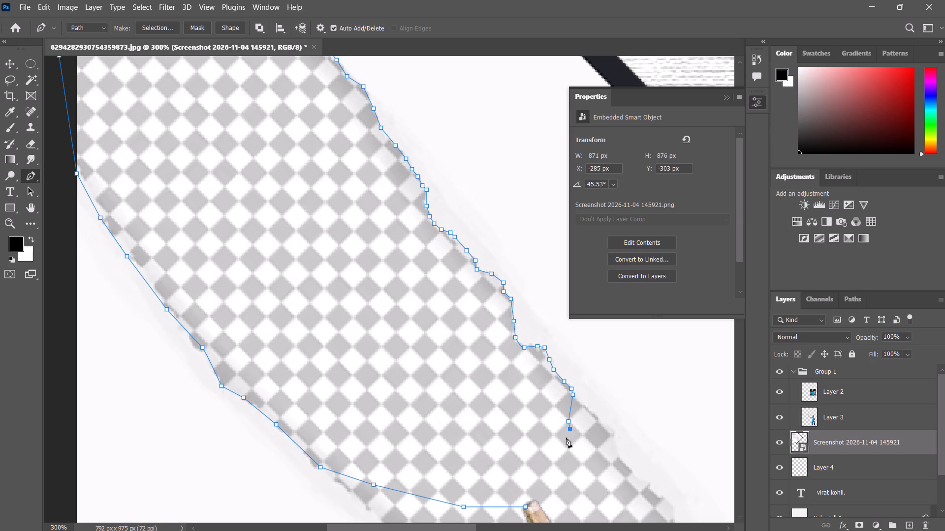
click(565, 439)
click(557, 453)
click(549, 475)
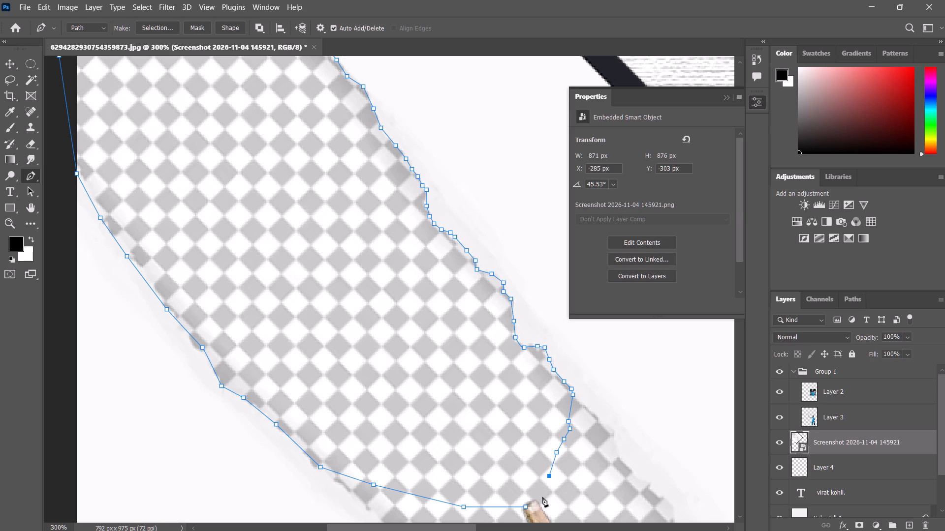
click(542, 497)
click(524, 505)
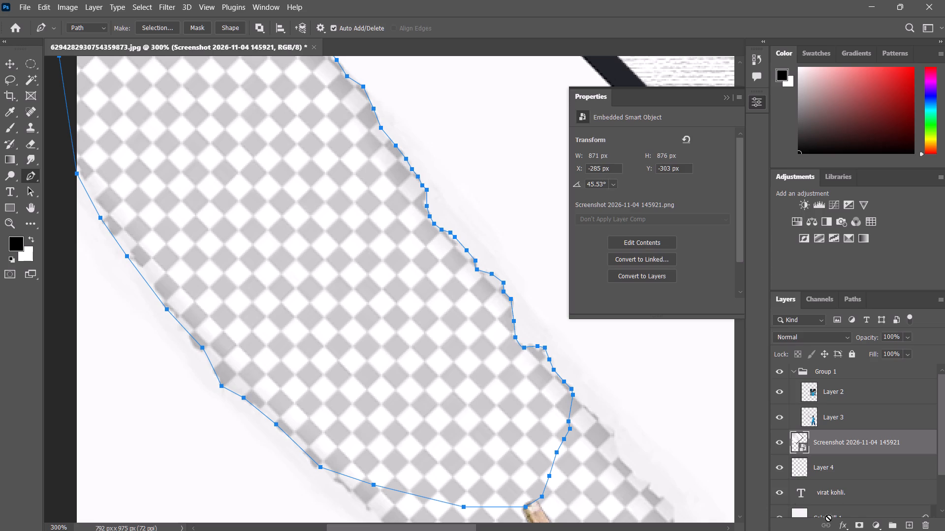
Add a new empty layer directly above the torn-paper screenshot layer.
click(905, 526)
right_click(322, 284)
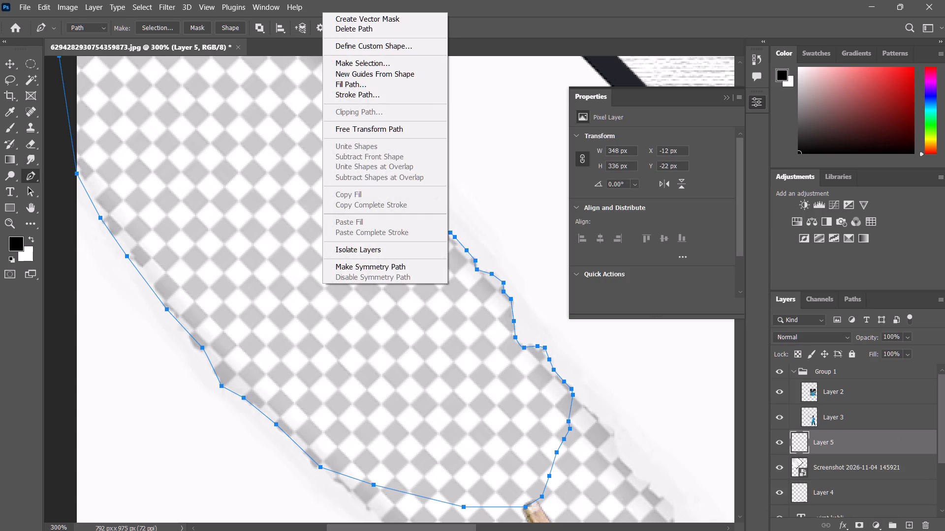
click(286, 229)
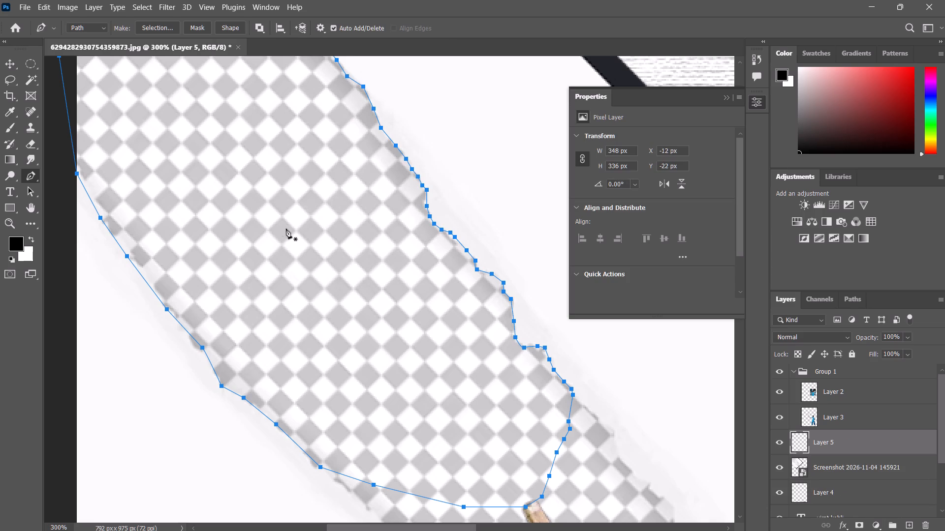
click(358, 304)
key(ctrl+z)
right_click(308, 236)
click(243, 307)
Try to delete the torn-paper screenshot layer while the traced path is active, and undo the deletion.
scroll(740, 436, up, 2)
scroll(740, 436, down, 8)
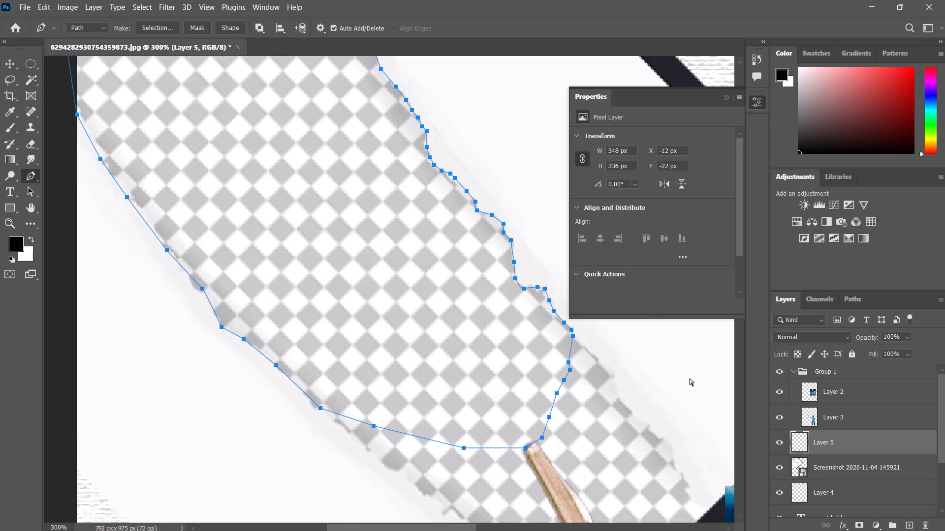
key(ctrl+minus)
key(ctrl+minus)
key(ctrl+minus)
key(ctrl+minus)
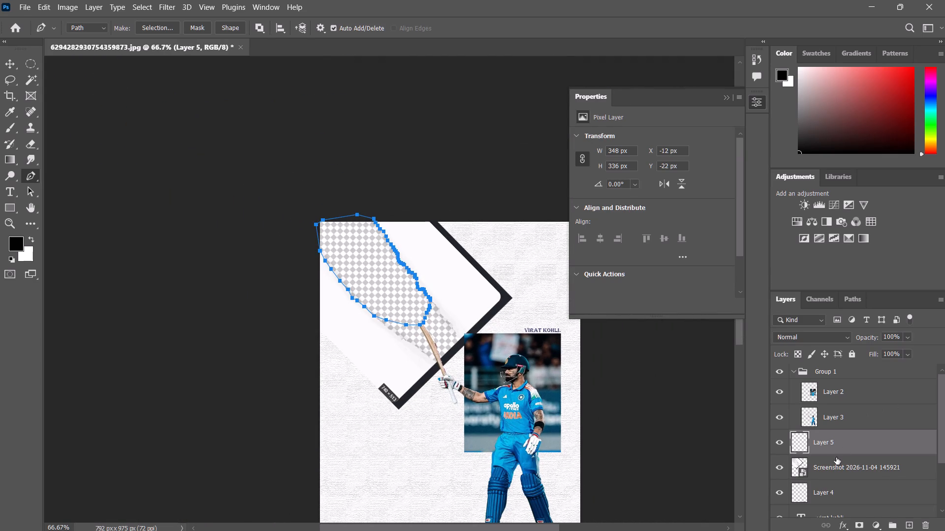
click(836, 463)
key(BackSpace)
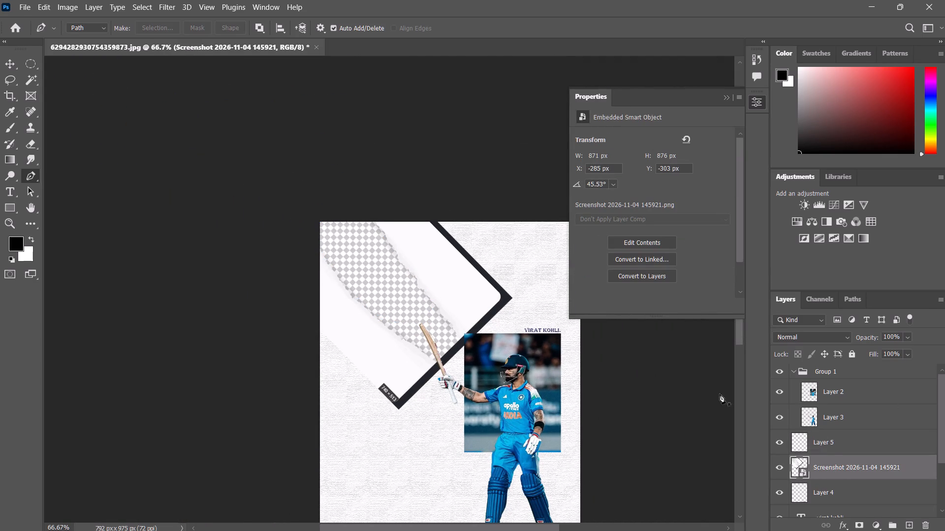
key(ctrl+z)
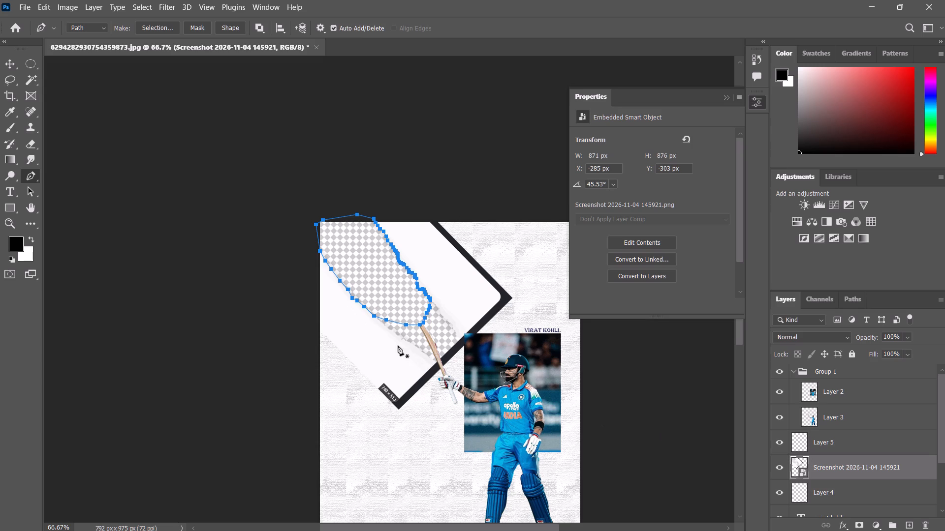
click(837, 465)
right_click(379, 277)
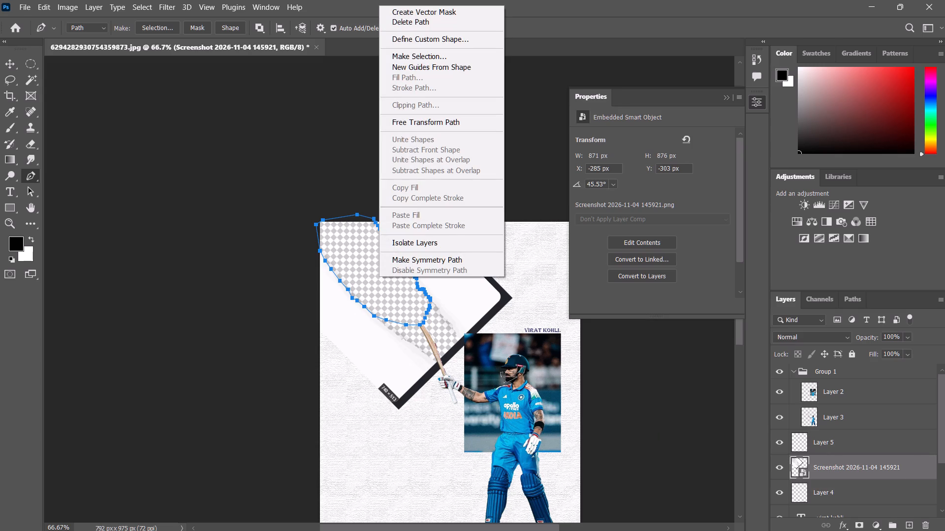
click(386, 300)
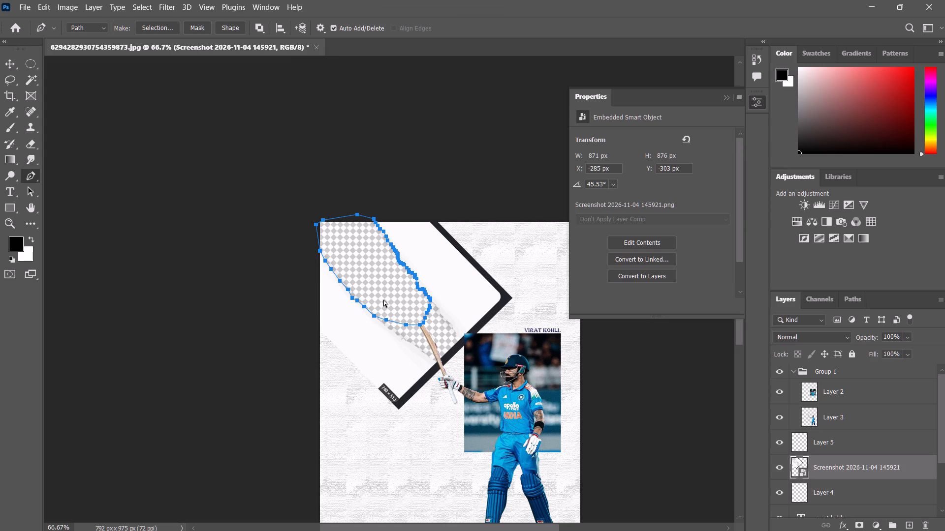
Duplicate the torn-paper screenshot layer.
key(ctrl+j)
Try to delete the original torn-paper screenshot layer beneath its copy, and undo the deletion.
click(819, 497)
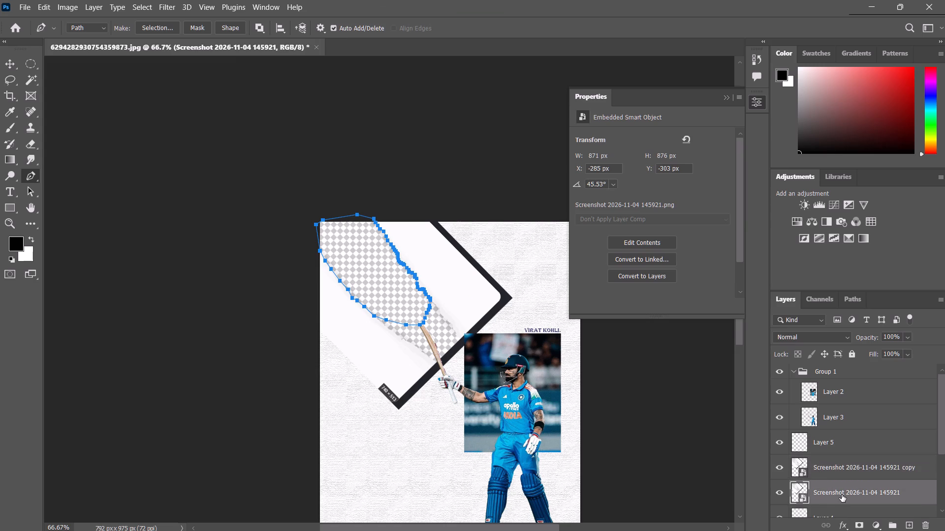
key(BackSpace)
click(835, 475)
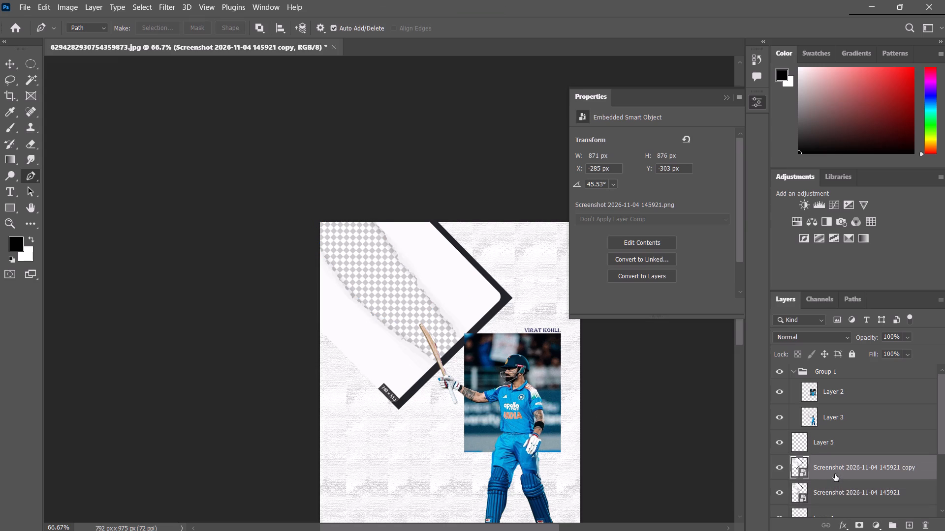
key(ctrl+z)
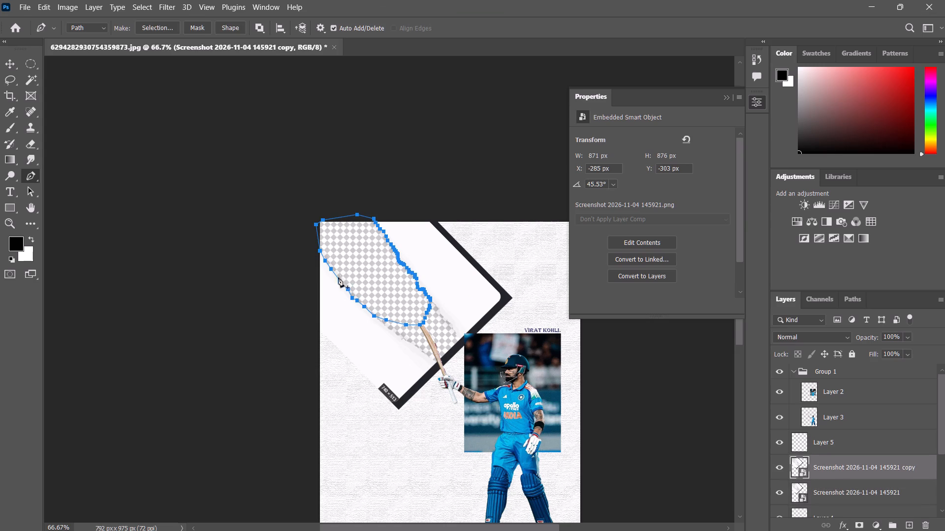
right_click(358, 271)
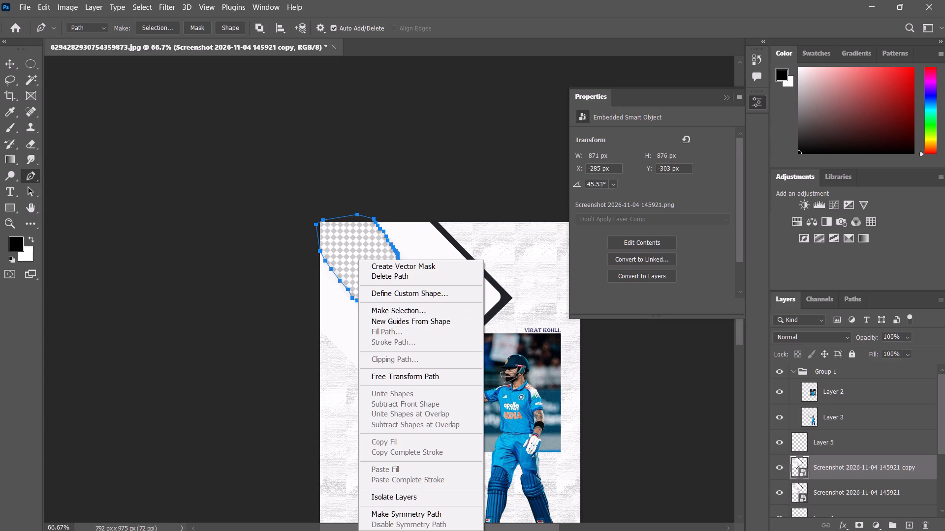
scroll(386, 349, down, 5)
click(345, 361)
Delete the traced path and both torn-paper screenshot layers, the copy and the original.
click(873, 493)
key(BackSpace)
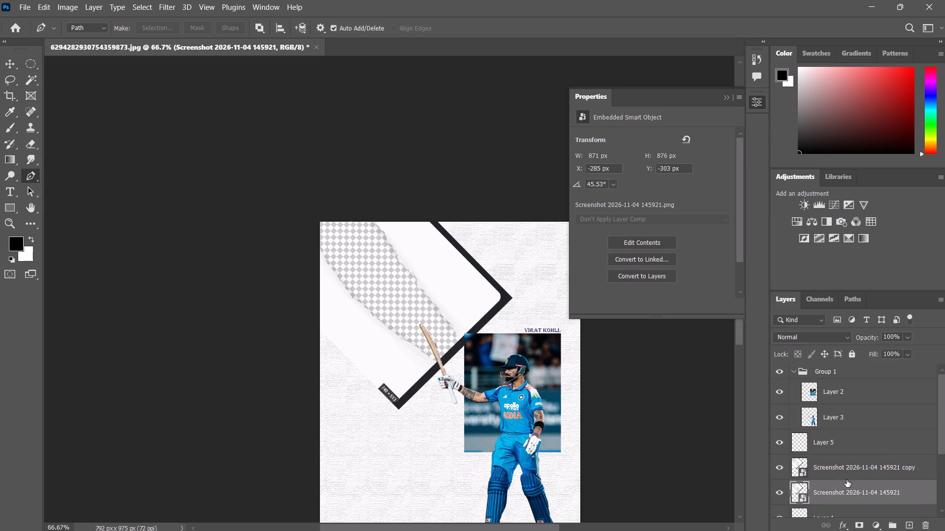
click(839, 463)
key(BackSpace)
click(838, 464)
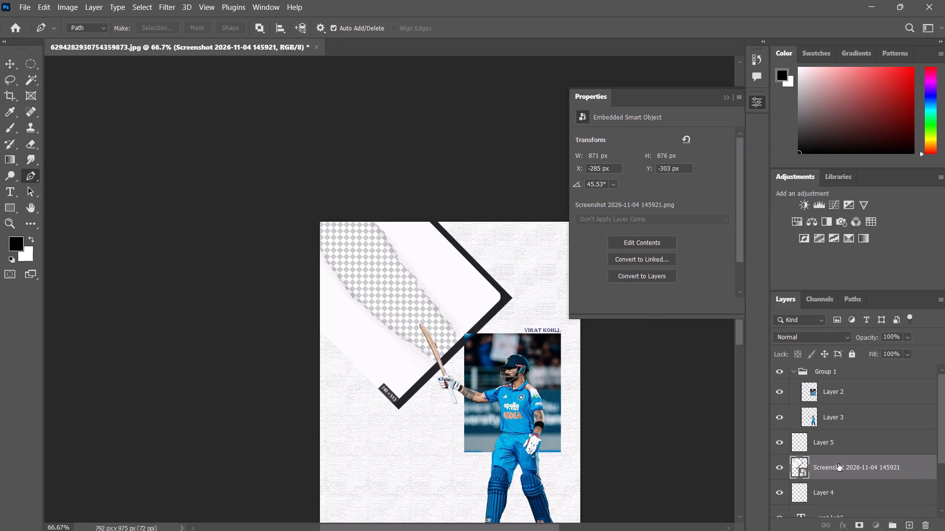
key(BackSpace)
Undo the deletion of the torn-paper screenshot layer.
click(838, 448)
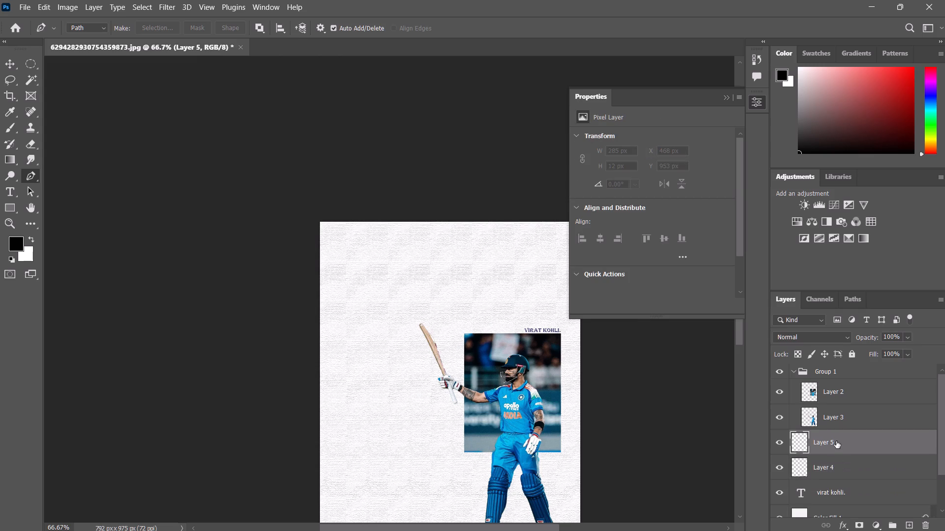
key(ctrl+z)
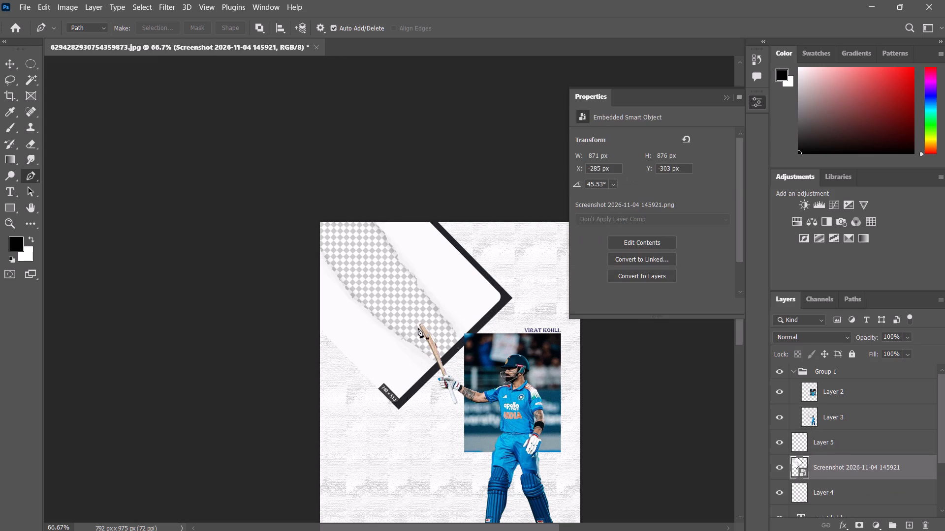
On Layer 5, start a Pen path at the bat's tip and run it to the strip's lower-left torn edge, about X 152, Y 279 px.
click(839, 444)
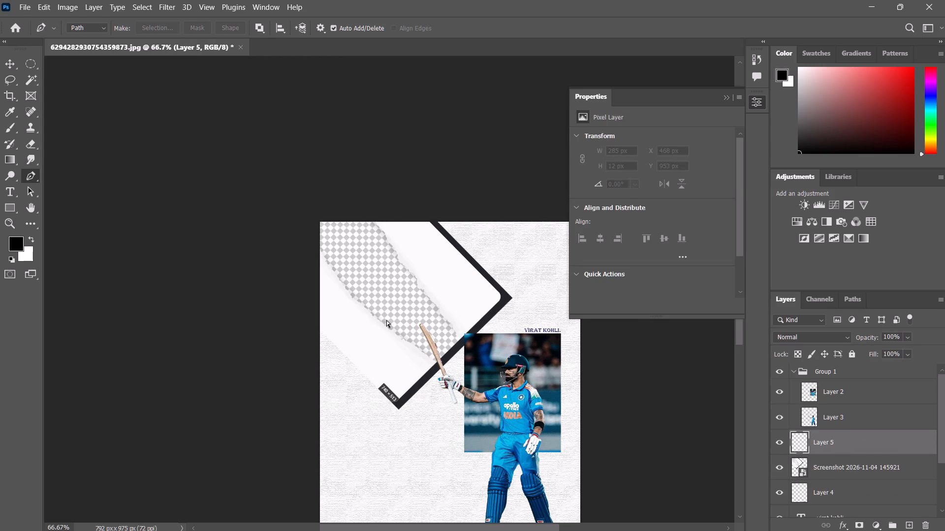
key(ctrl+plus)
key(ctrl+plus)
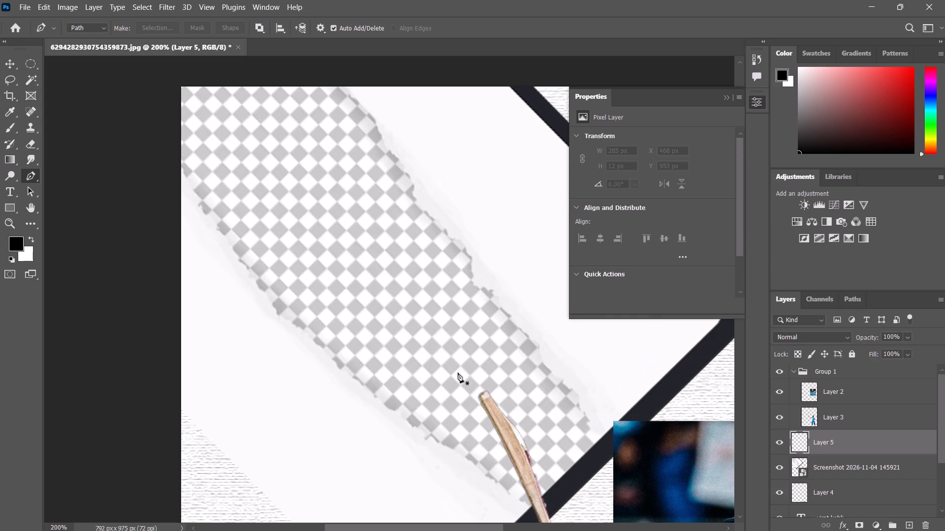
click(477, 398)
click(461, 402)
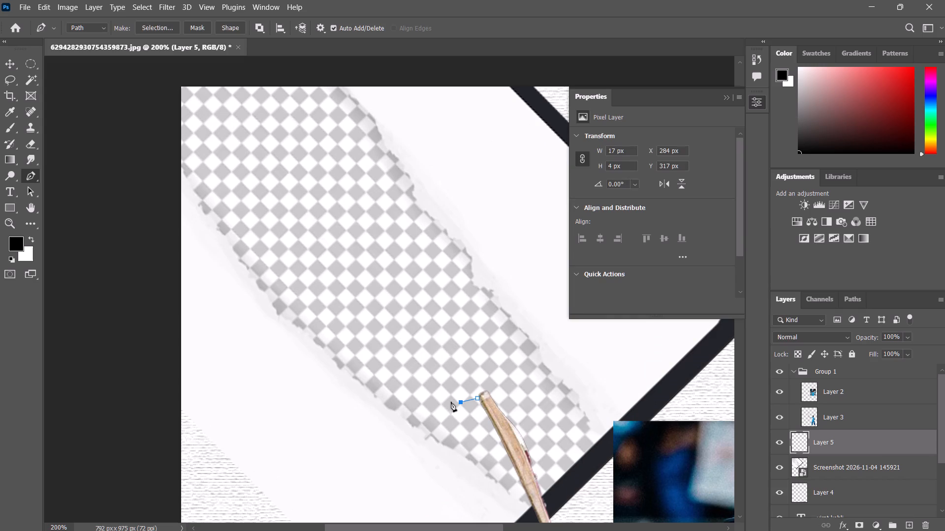
key(ctrl+z)
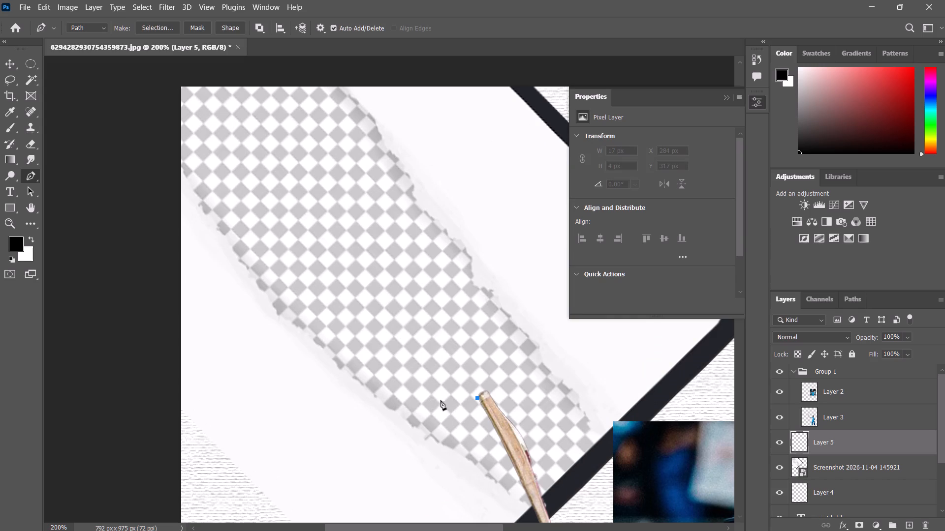
click(439, 395)
click(418, 388)
click(391, 381)
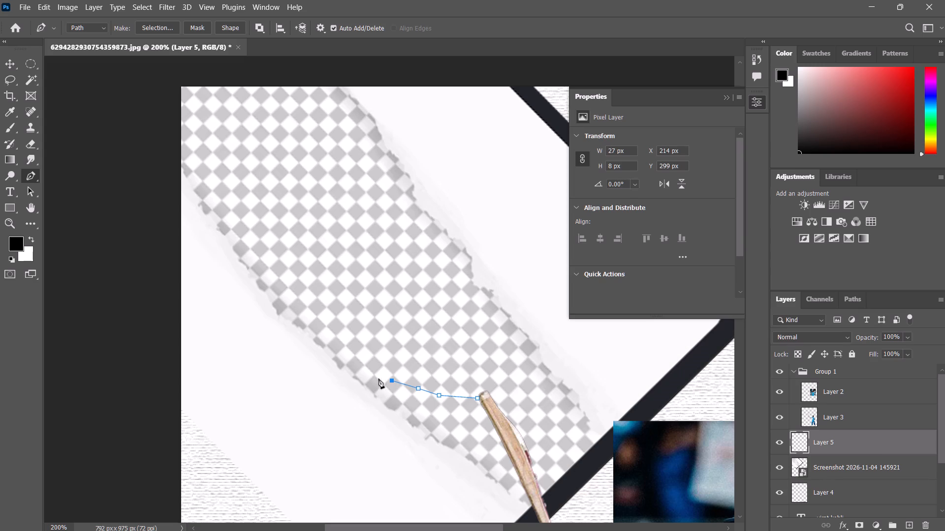
click(366, 371)
click(348, 371)
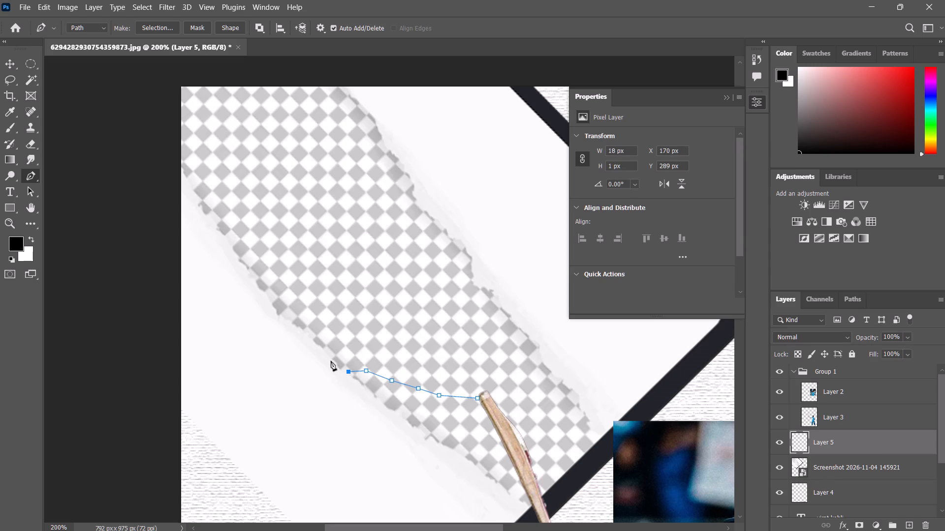
click(331, 361)
Trace the path closely up the strip's lower-left torn edge to about X 78, Y 206 px.
key(ctrl+plus)
key(ctrl+plus)
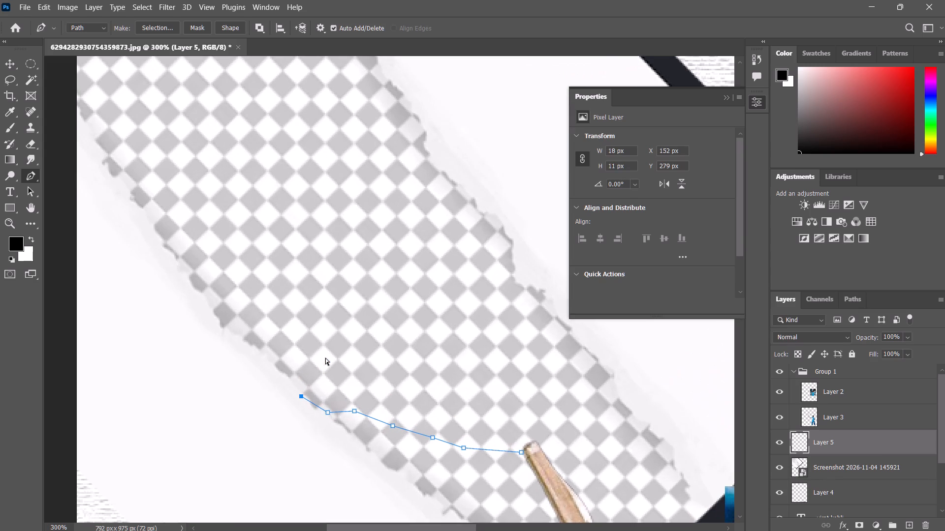
click(290, 379)
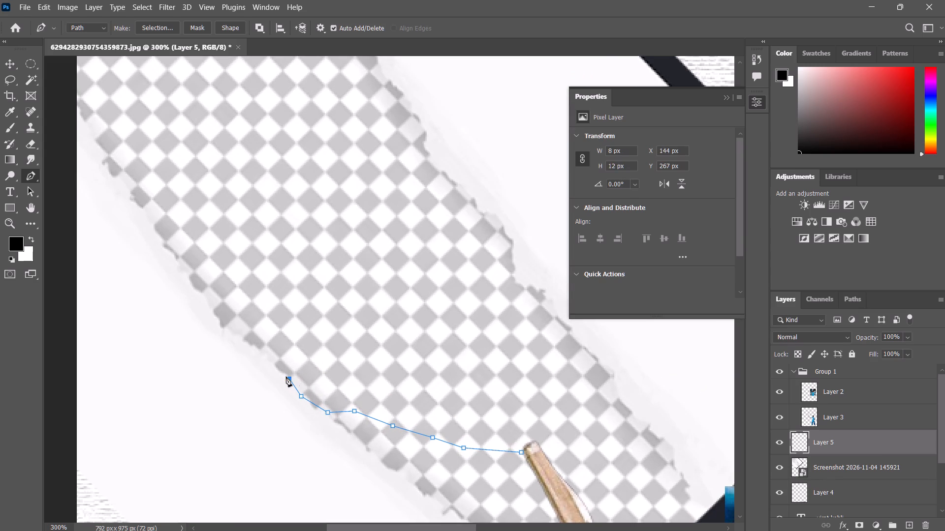
click(279, 374)
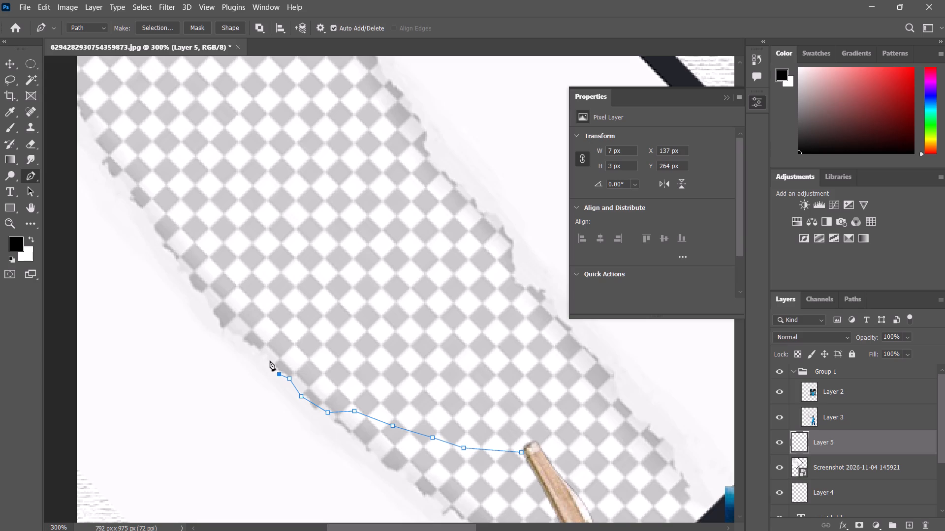
click(270, 360)
click(251, 346)
click(235, 335)
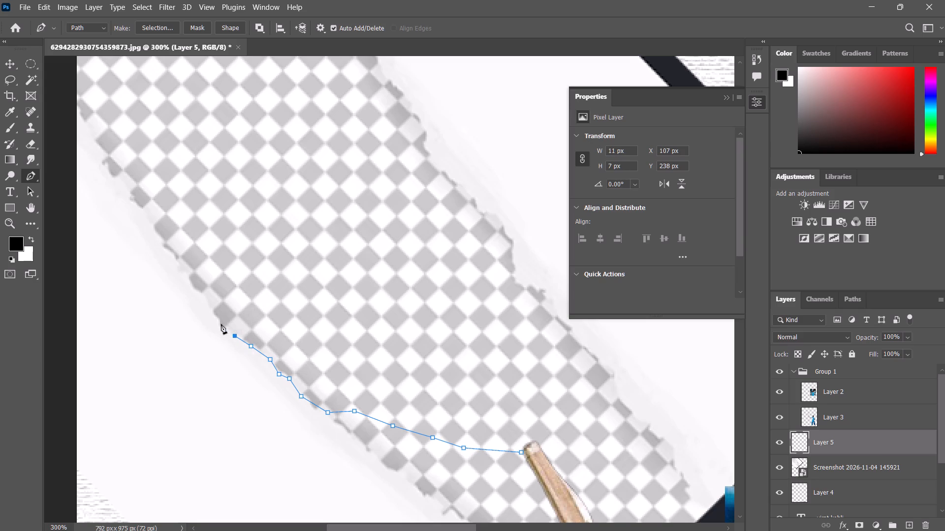
click(221, 324)
click(214, 312)
click(203, 296)
click(192, 288)
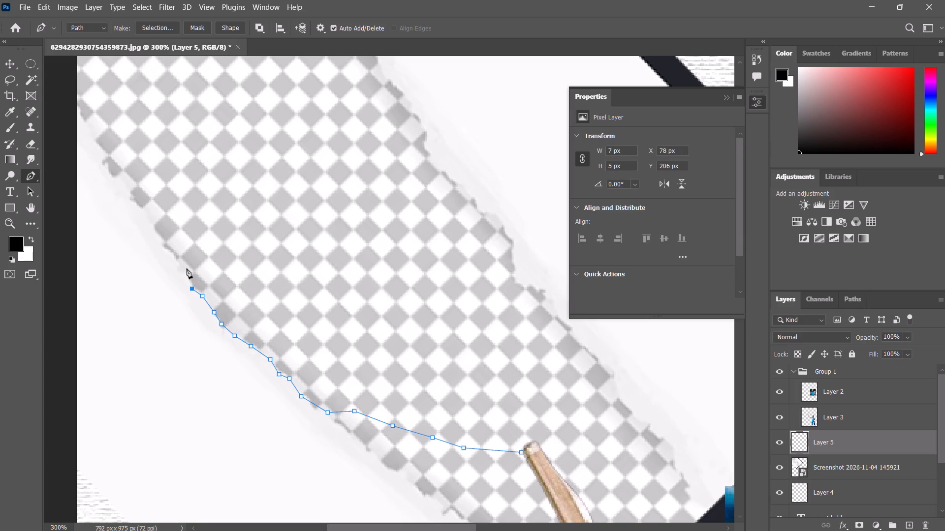
Continue tracing the path along the lower-left torn edge up to the canvas's left border, at about Y 86 px.
click(177, 267)
click(171, 252)
click(157, 235)
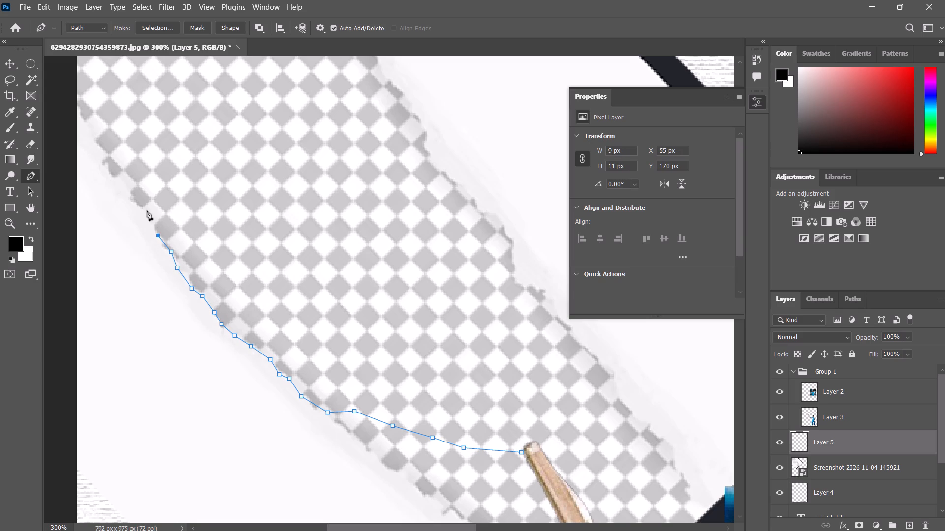
click(145, 210)
click(131, 201)
scroll(166, 221, up, 4)
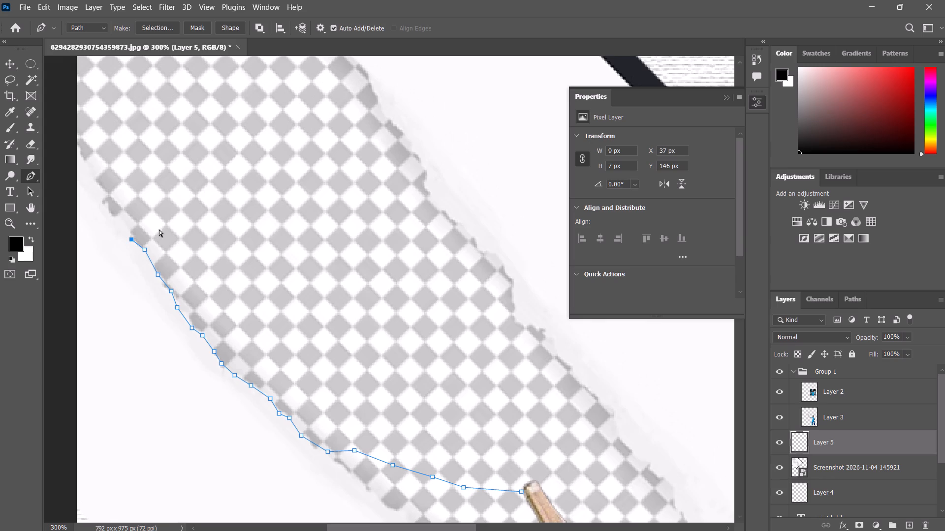
ctrl+scroll(157, 231, up, 5)
click(177, 228)
click(170, 217)
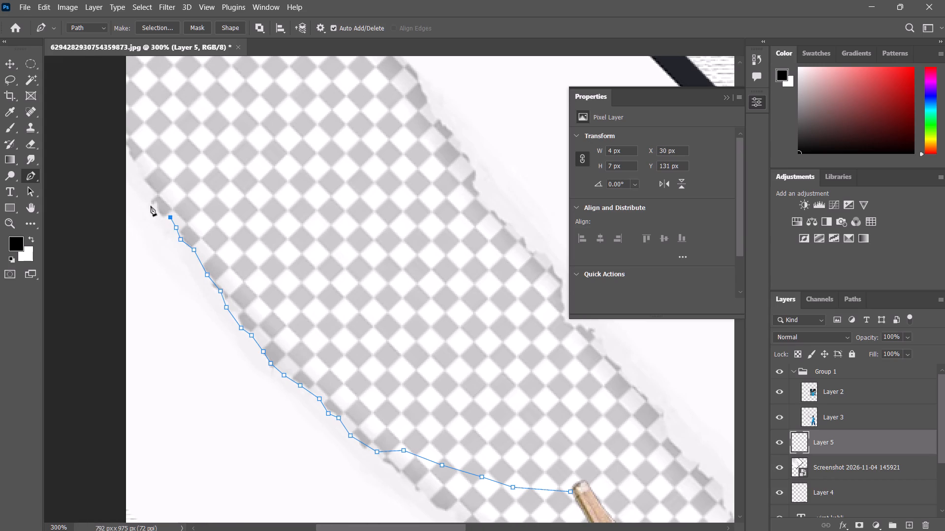
click(151, 205)
click(143, 186)
click(138, 173)
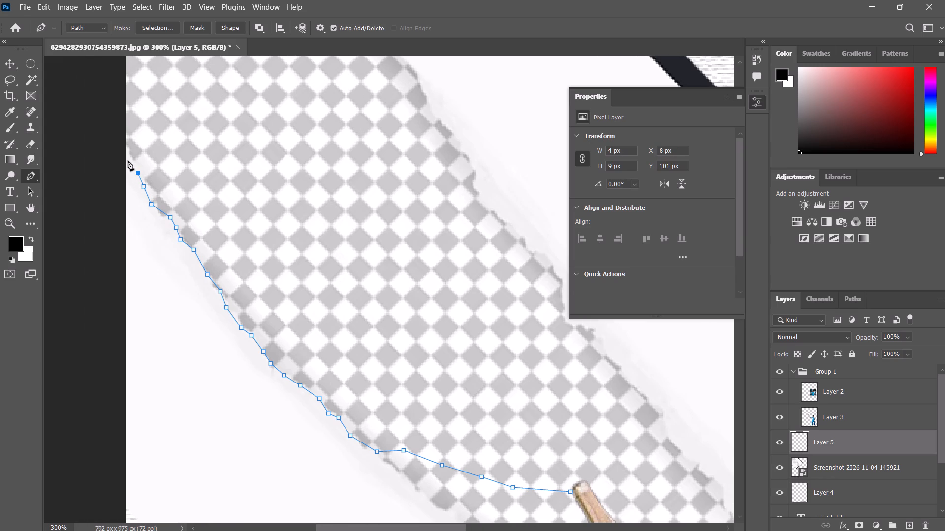
click(125, 151)
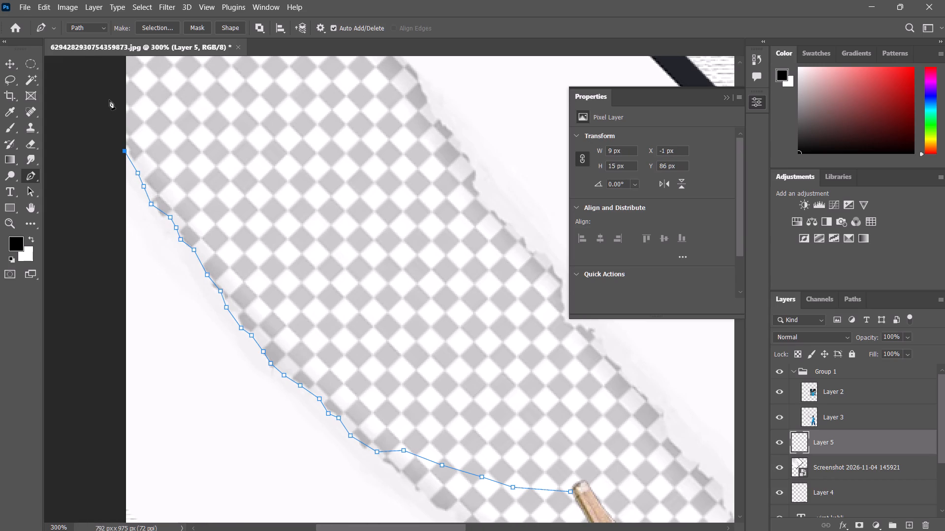
Carry the path outside the canvas around its top-left corner and across above the top border to the strip's right torn edge.
click(109, 99)
ctrl+scroll(109, 99, up, 4)
scroll(164, 106, up, 13)
click(135, 143)
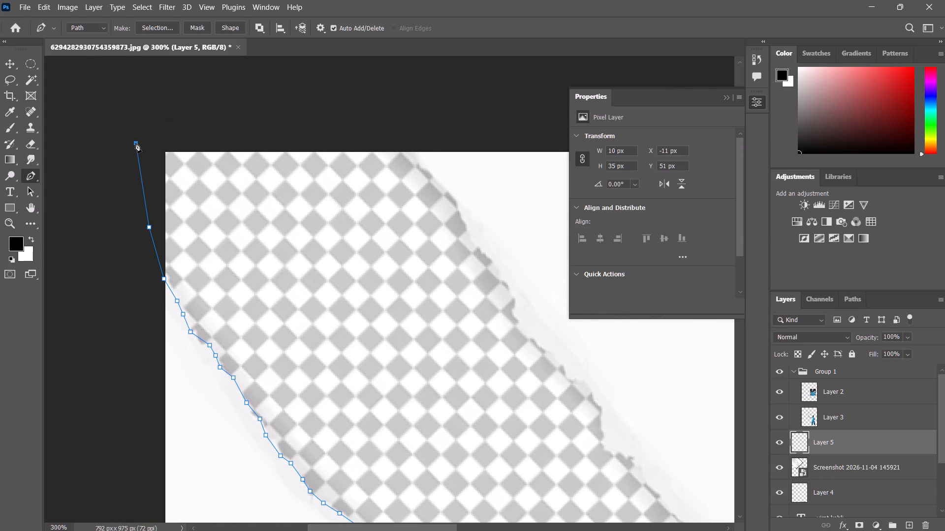
click(172, 134)
click(206, 126)
click(252, 126)
click(308, 127)
click(332, 127)
click(377, 128)
click(398, 131)
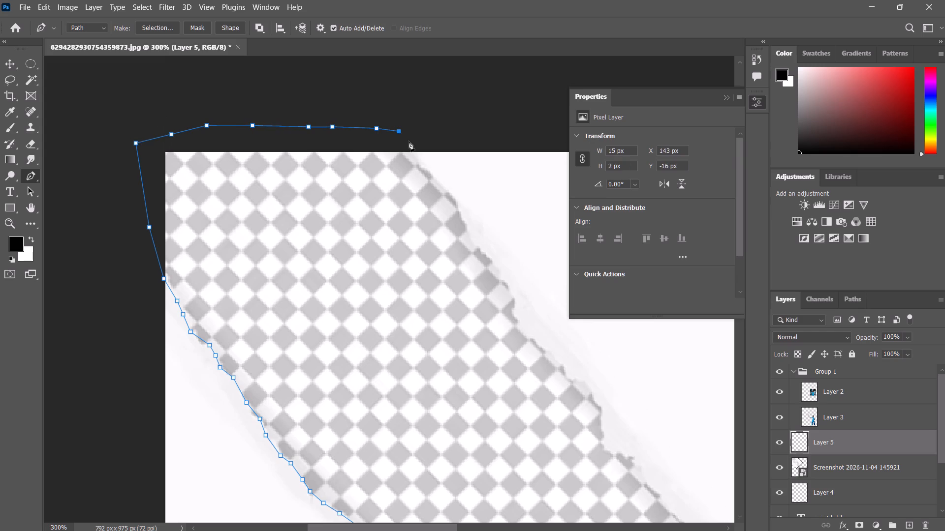
Trace the path down the start of the strip's right torn edge to about X 200, Y 46 px.
click(409, 148)
click(421, 163)
click(426, 171)
ctrl+scroll(432, 176, up, 1)
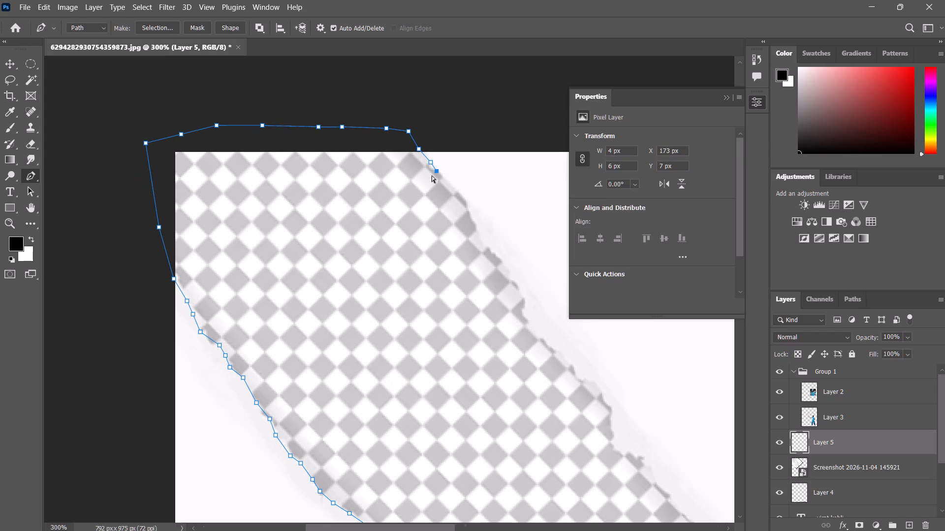
ctrl+scroll(432, 176, up, 5)
ctrl+scroll(432, 177, down, 11)
key(ctrl+plus)
key(ctrl+plus)
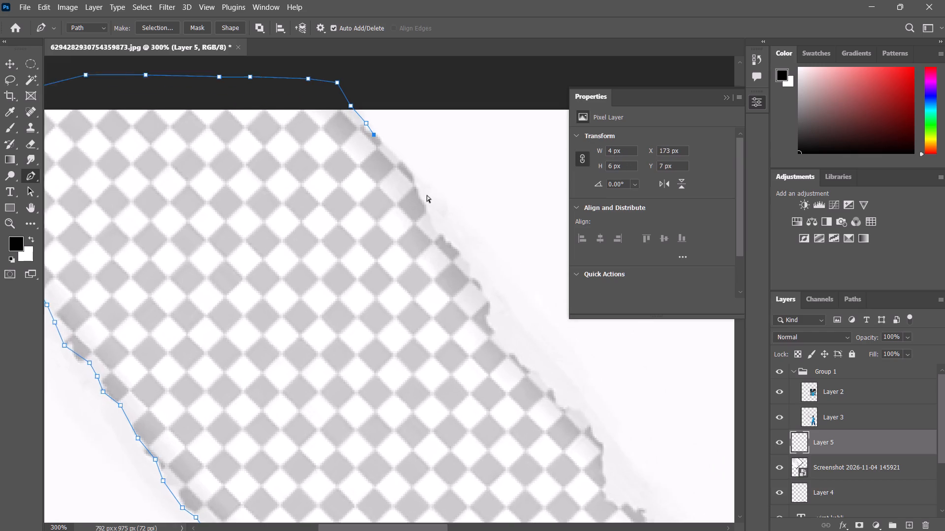
key(ctrl+plus)
scroll(463, 157, up, 3)
click(390, 143)
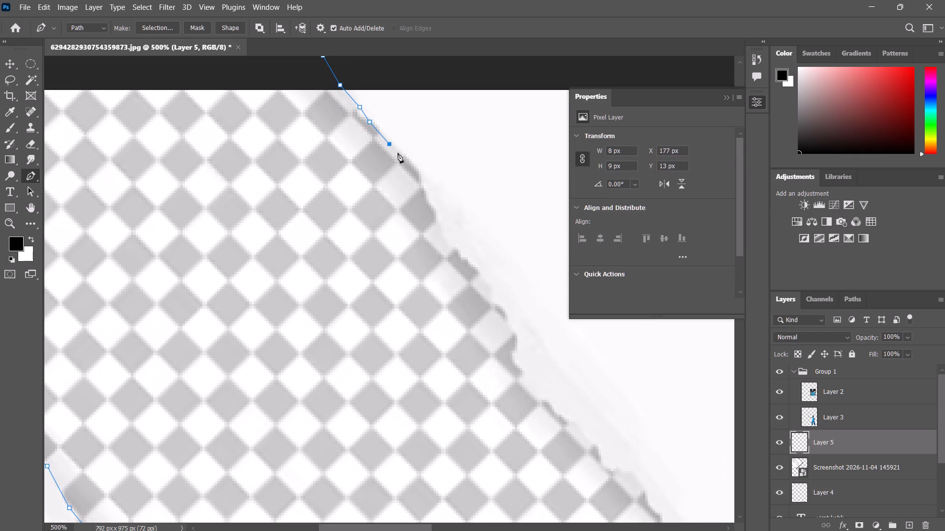
click(407, 159)
click(417, 166)
click(421, 184)
click(427, 204)
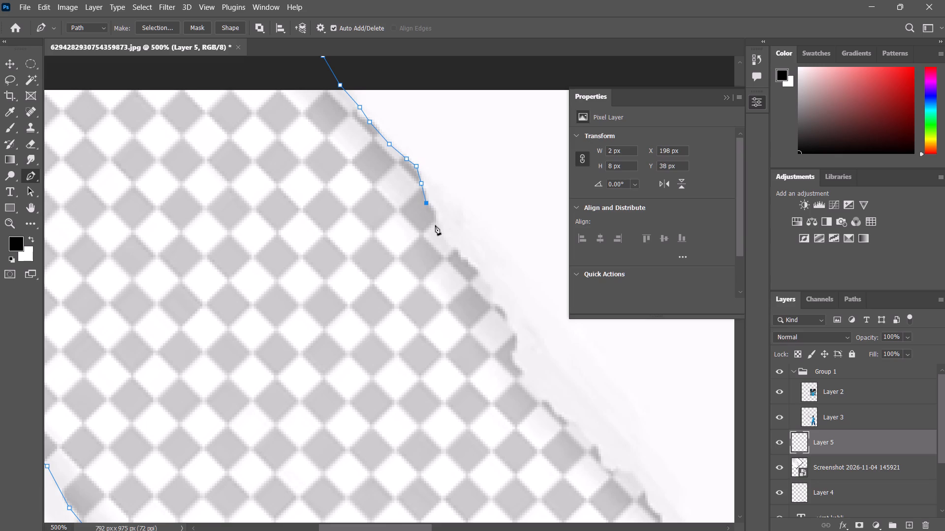
Continue the path around the notches of the right torn edge to about X 237, Y 117 px.
click(436, 225)
click(447, 243)
click(462, 256)
click(482, 271)
click(486, 284)
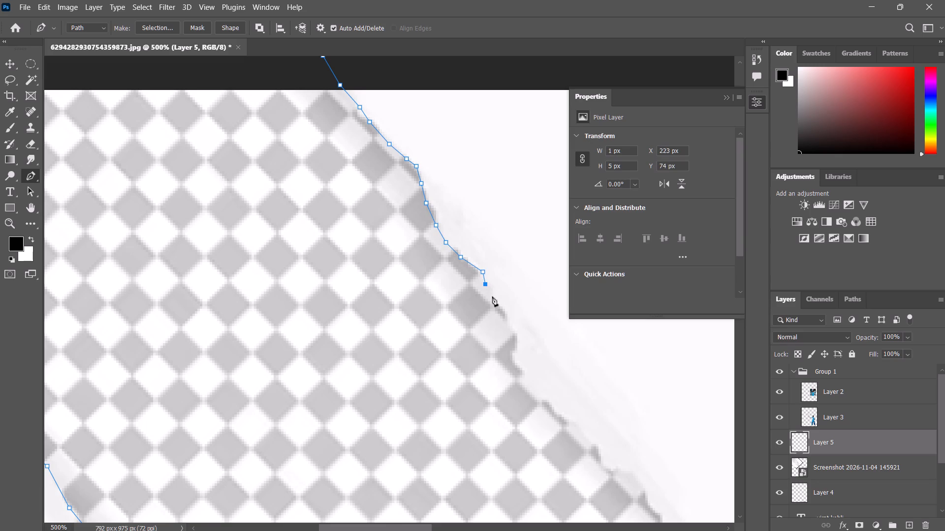
click(493, 299)
click(498, 308)
click(507, 319)
click(513, 334)
click(513, 356)
click(516, 377)
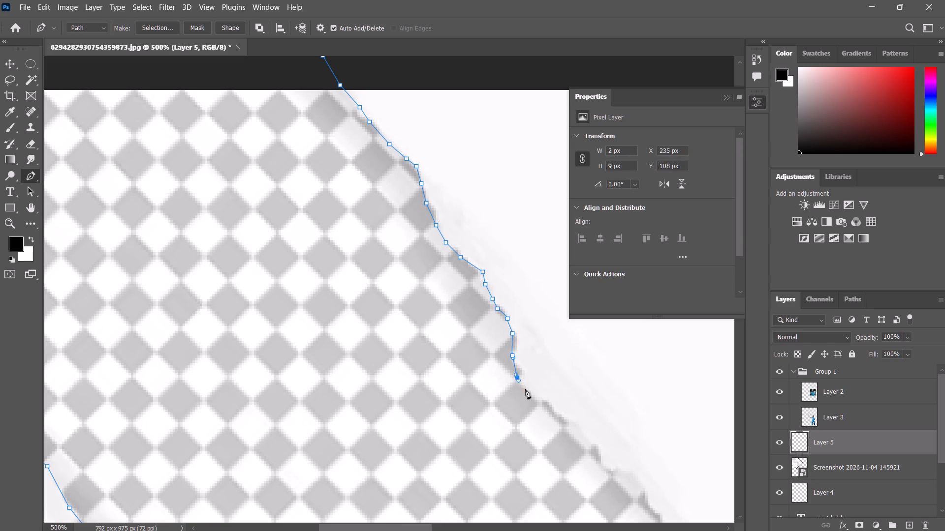
Extend the path with closely spaced points down the right torn edge to about X 284, Y 158 px.
click(526, 392)
click(534, 399)
click(549, 407)
drag(558, 413, 563, 418)
click(569, 424)
drag(580, 433, 584, 436)
click(588, 441)
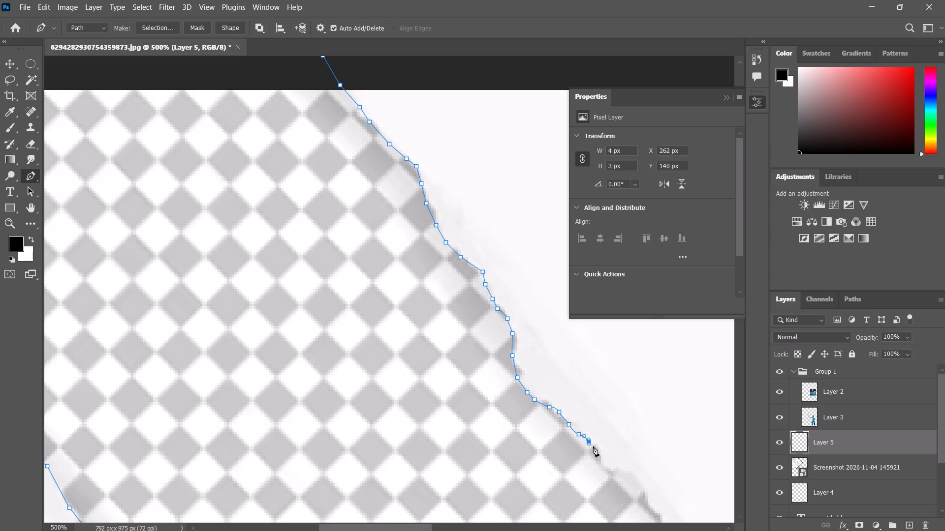
click(595, 448)
click(599, 456)
click(605, 465)
click(616, 472)
click(634, 477)
Trace the path around the deep notch in the right torn edge to about X 309, Y 206 px.
ctrl+scroll(640, 469, down, 6)
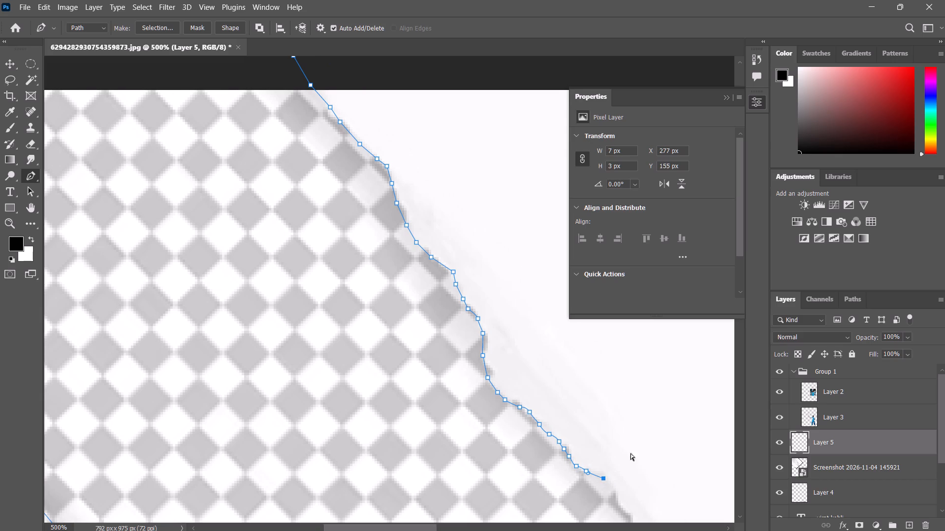
ctrl+scroll(630, 453, down, 12)
click(585, 369)
click(600, 399)
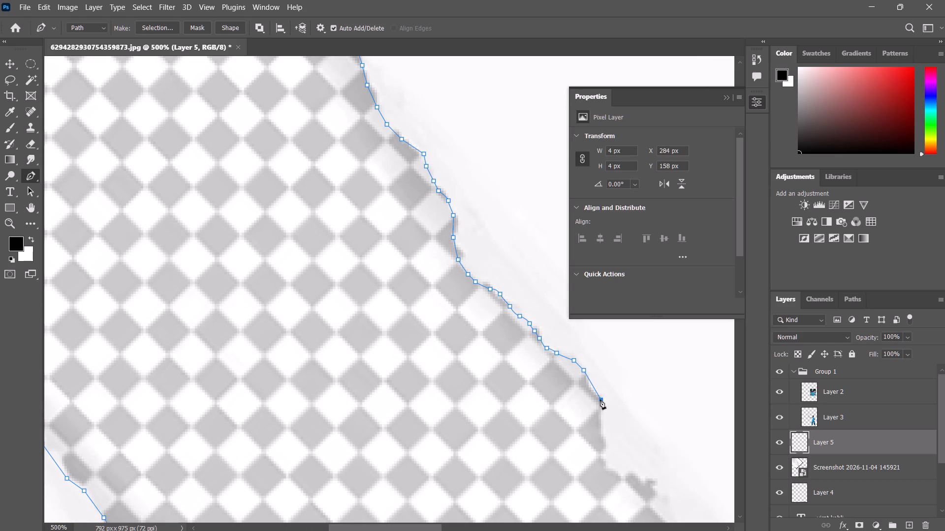
click(600, 421)
click(609, 458)
drag(611, 471, 617, 474)
drag(634, 479, 642, 481)
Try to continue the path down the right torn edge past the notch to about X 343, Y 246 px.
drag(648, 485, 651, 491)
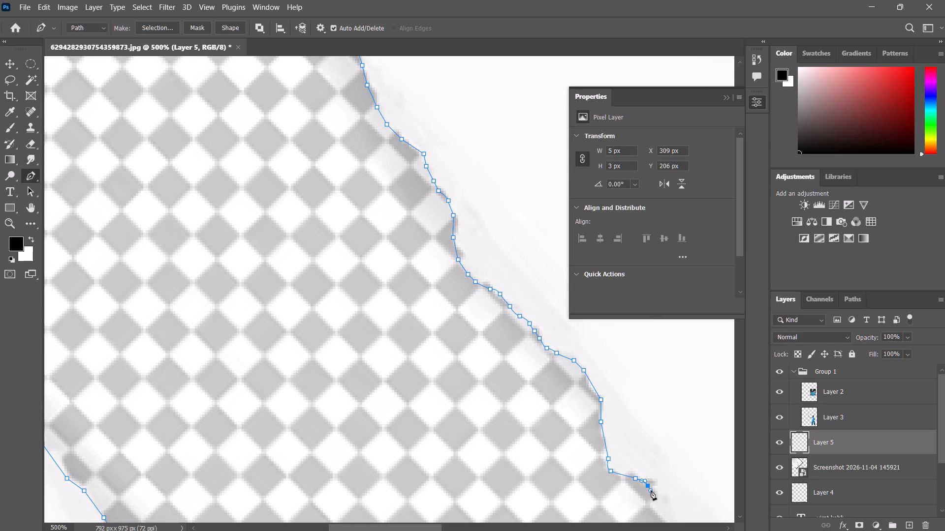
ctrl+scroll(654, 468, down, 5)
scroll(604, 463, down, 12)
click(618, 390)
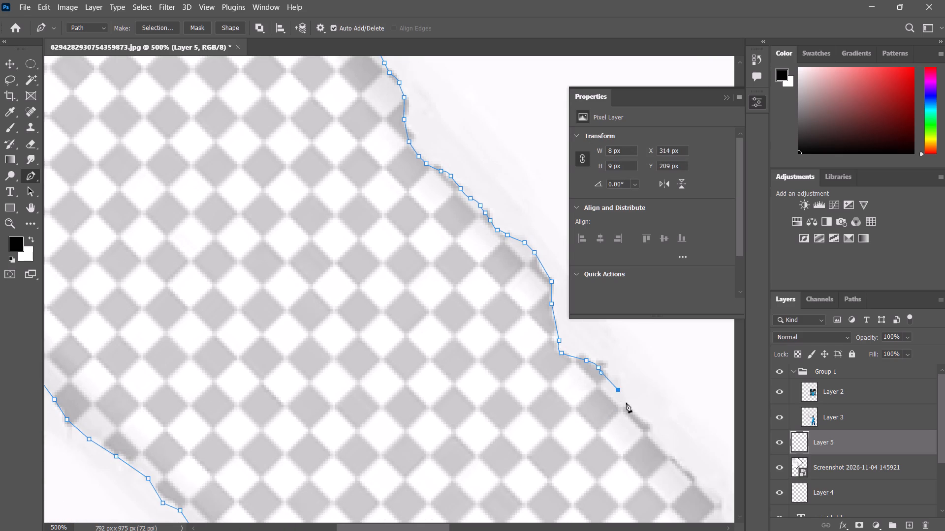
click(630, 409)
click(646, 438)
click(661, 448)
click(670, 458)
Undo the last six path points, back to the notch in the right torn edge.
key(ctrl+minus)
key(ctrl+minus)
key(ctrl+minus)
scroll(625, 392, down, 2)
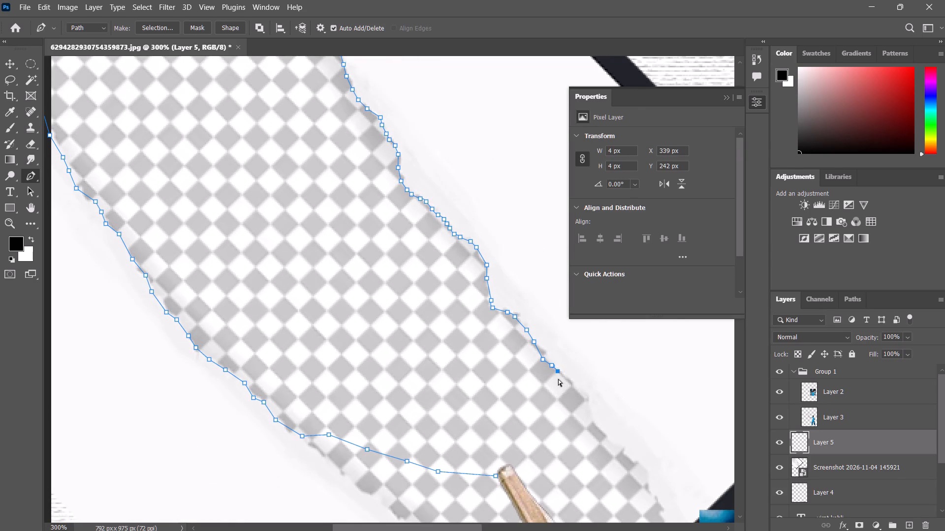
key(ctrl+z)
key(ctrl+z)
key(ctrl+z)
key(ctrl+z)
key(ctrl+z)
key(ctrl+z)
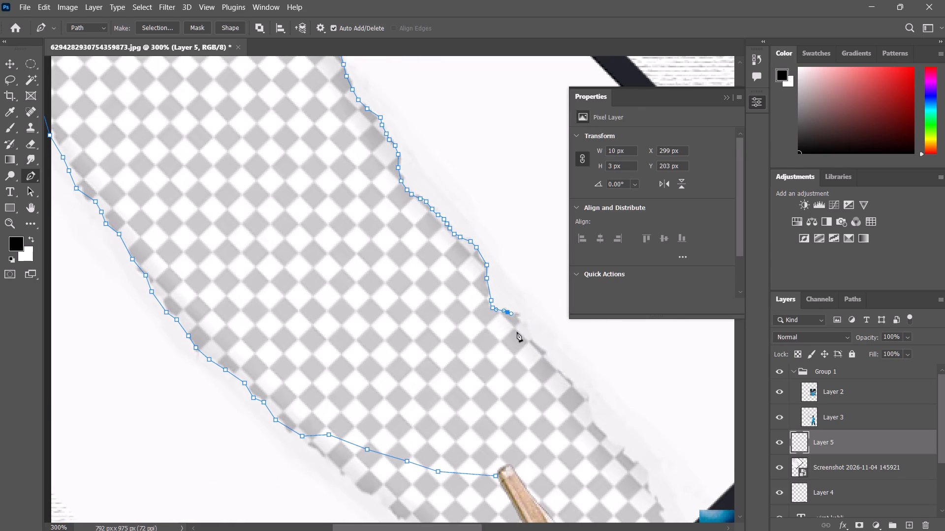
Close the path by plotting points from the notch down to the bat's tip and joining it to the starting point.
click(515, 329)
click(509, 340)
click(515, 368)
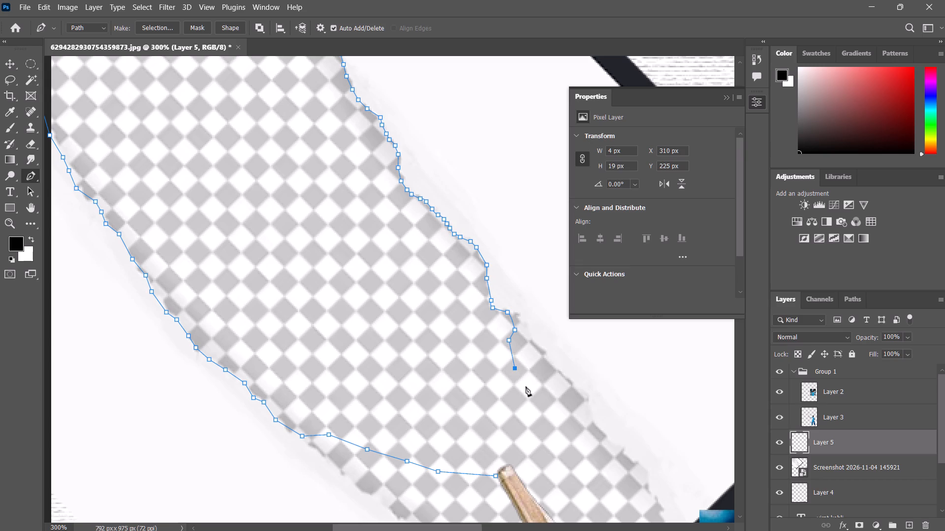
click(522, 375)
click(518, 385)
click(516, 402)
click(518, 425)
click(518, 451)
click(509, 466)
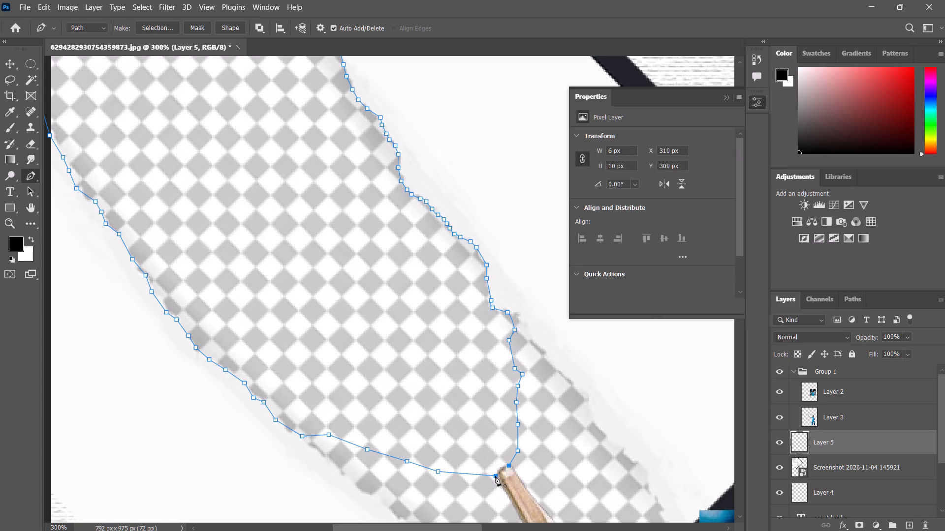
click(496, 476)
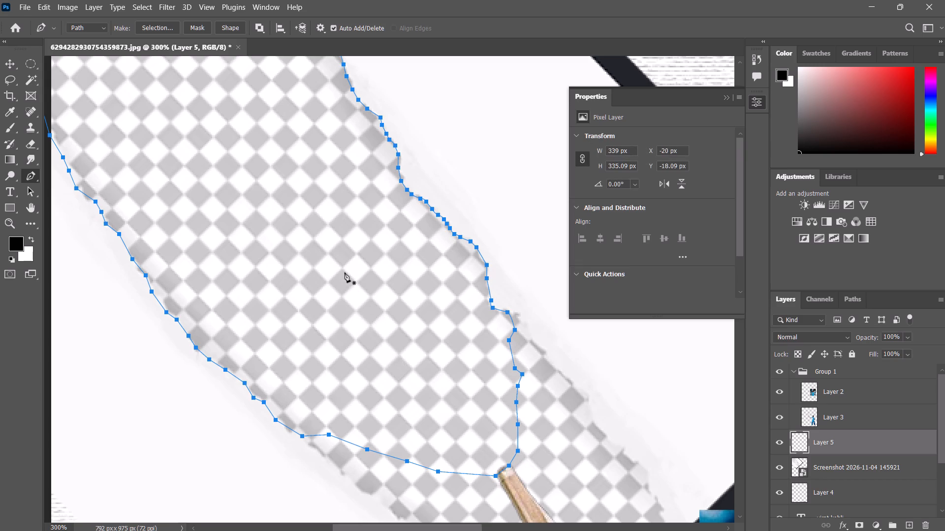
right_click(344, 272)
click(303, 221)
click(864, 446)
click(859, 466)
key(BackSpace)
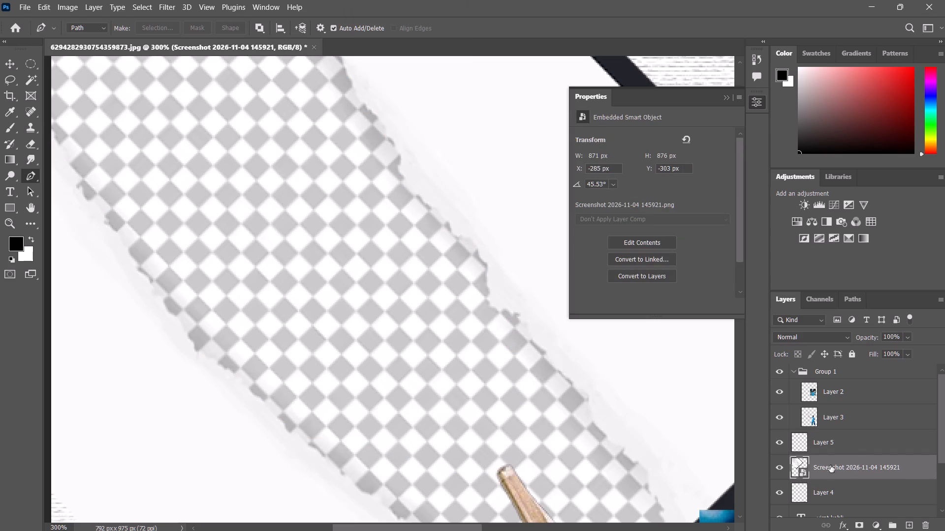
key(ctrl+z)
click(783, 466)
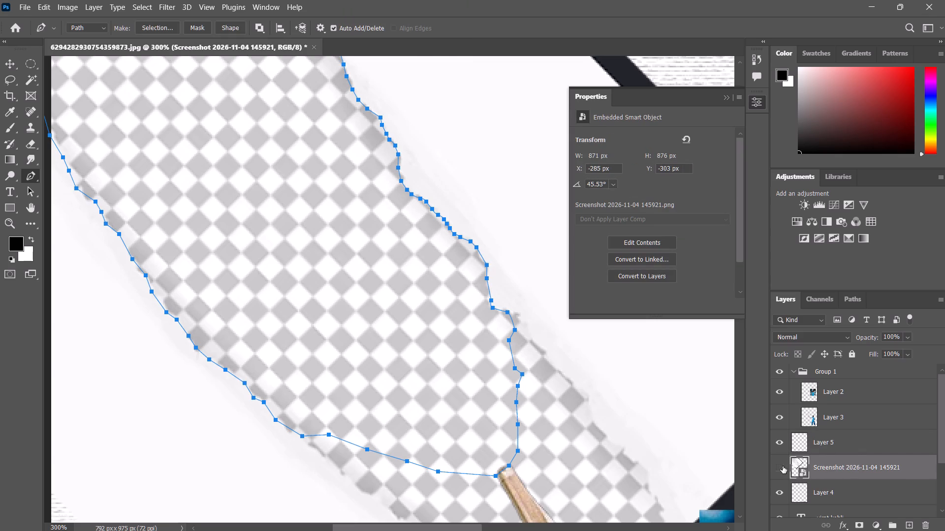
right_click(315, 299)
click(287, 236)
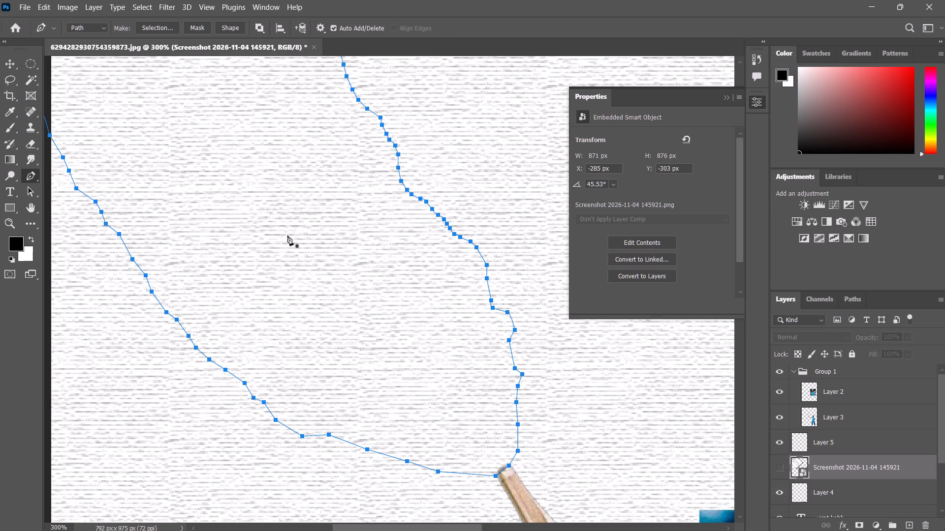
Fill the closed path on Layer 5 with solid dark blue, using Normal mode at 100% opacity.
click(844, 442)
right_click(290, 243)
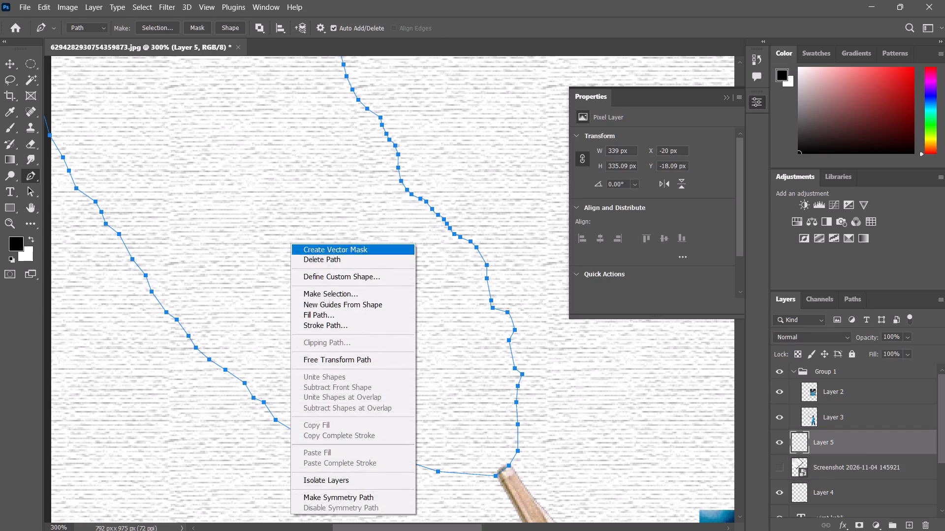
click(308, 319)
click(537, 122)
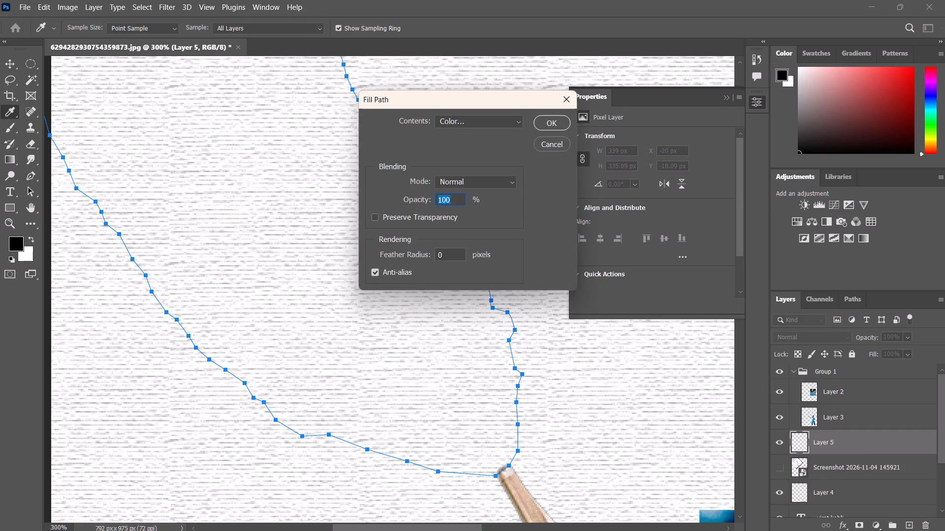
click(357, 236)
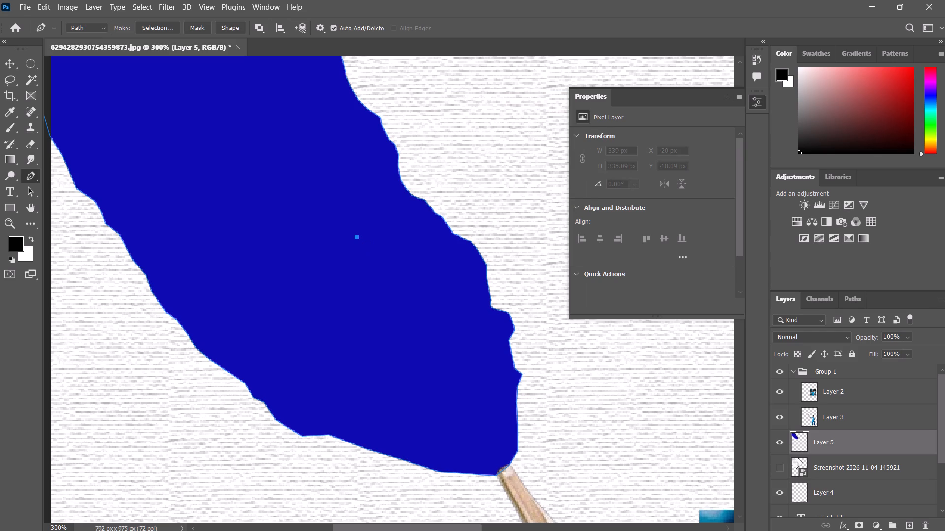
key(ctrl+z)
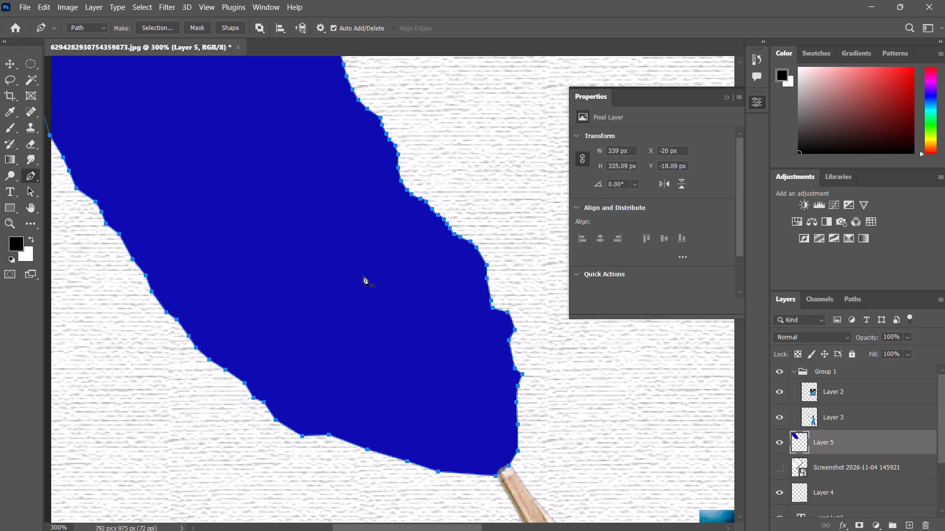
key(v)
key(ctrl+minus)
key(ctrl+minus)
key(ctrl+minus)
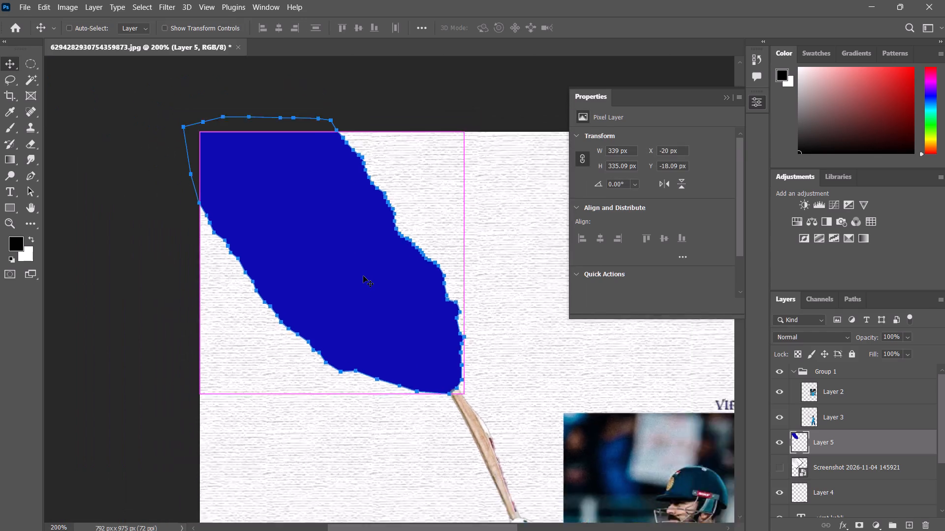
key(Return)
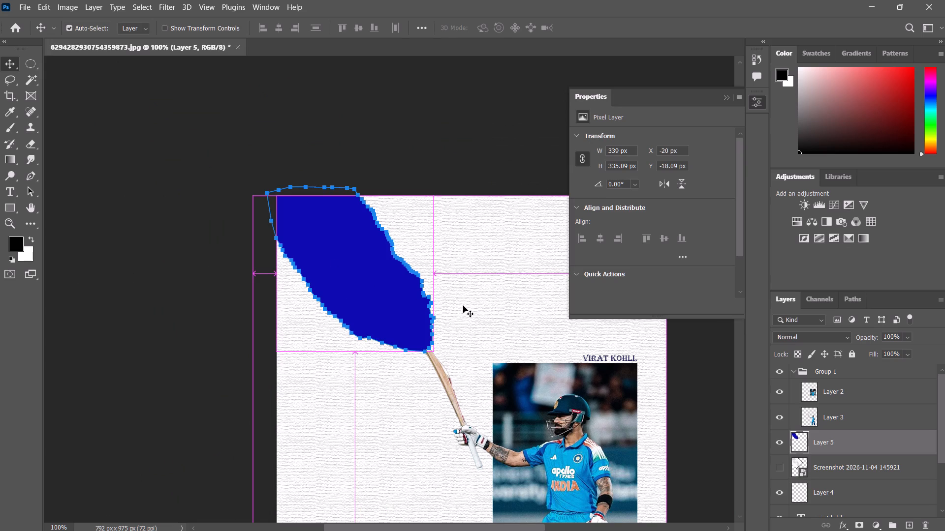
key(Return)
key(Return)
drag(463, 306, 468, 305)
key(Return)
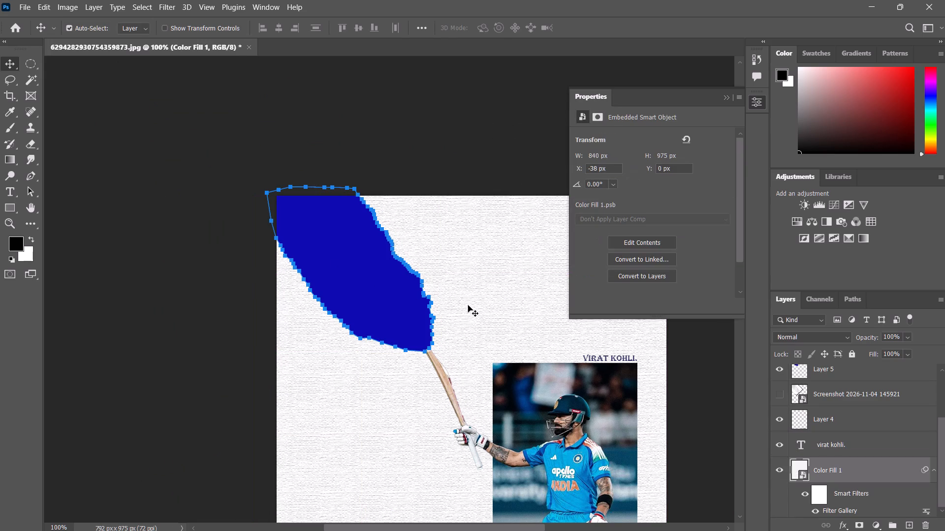
Delete the traced path around the blue shape, leaving the torn-paper screenshot layer hidden.
scroll(469, 304, down, 4)
click(858, 415)
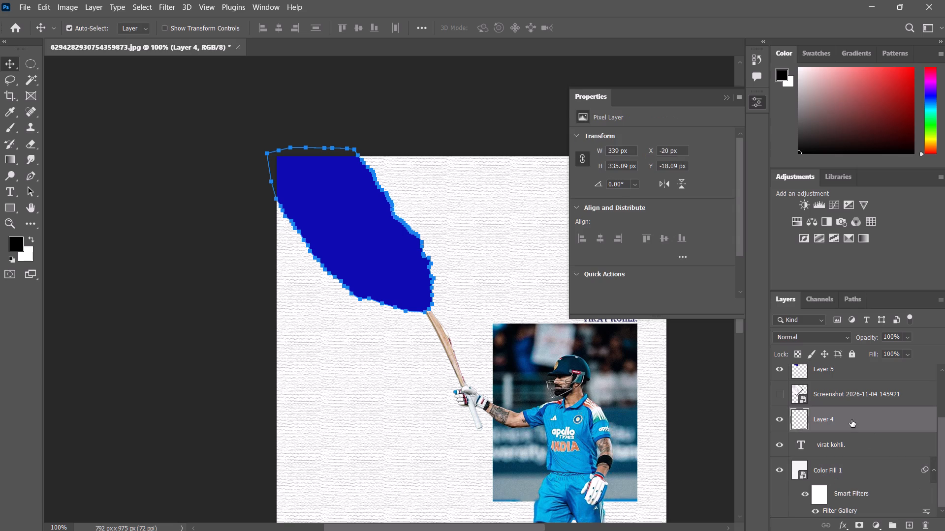
click(825, 388)
click(782, 394)
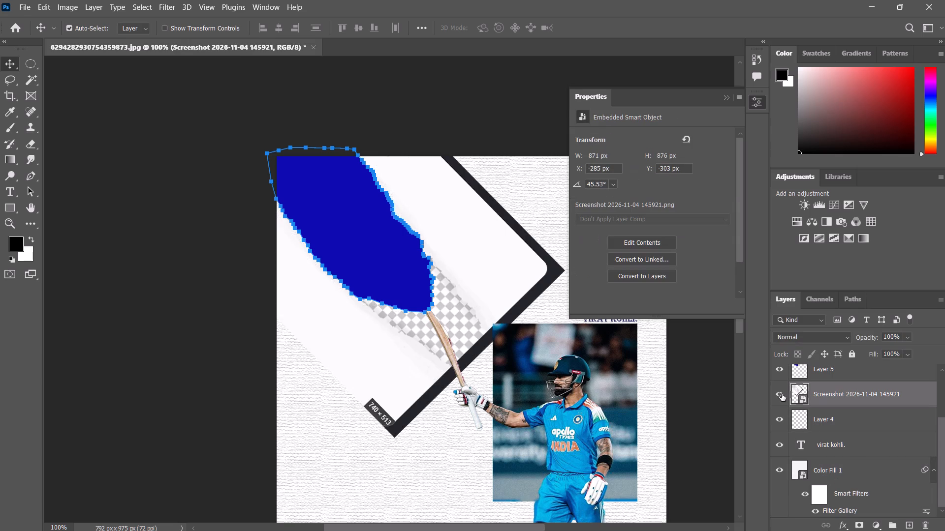
click(782, 394)
key(BackSpace)
click(833, 400)
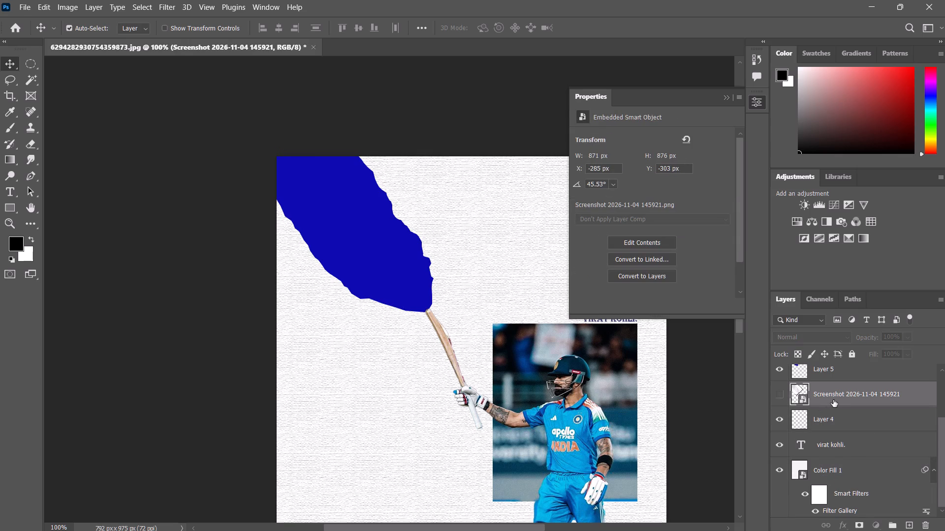
key(BackSpace)
click(833, 396)
key(BackSpace)
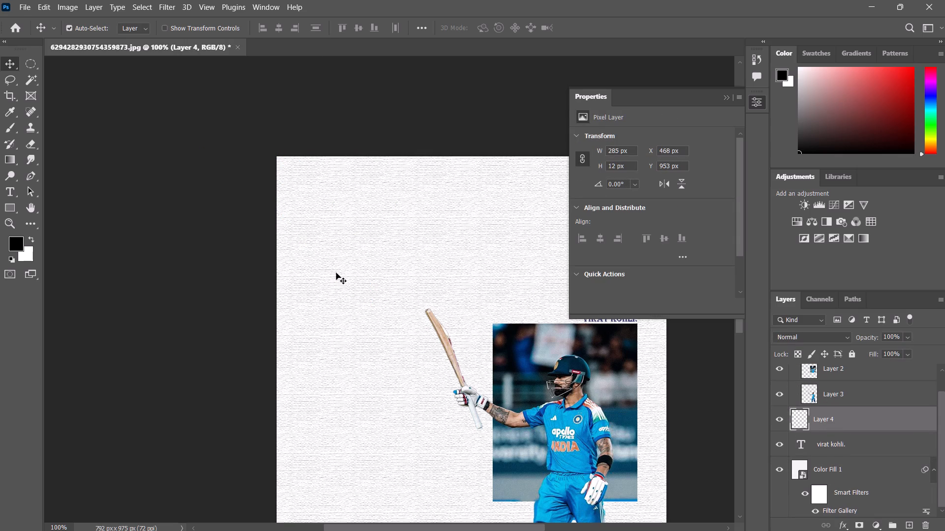
Add a new empty layer directly above Layer 4.
click(906, 525)
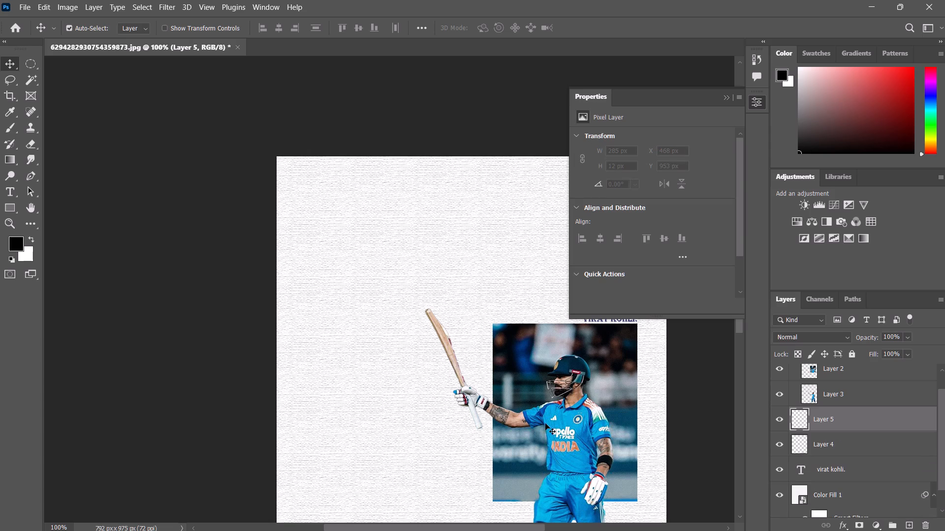
Start a Pen path at the bat's tip and plot its lower edge past the canvas's left side to about X -31, Y 107 px.
click(33, 183)
key(ctrl+plus)
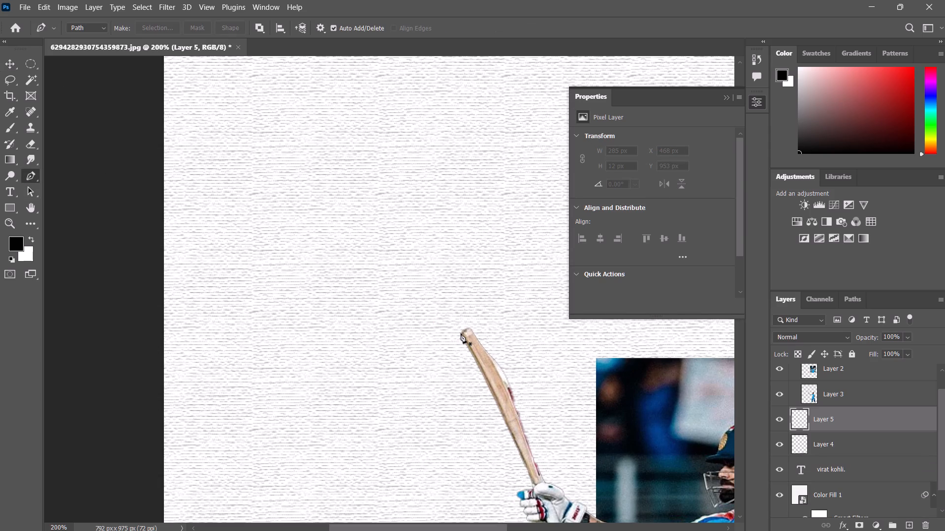
click(461, 333)
click(430, 328)
click(373, 297)
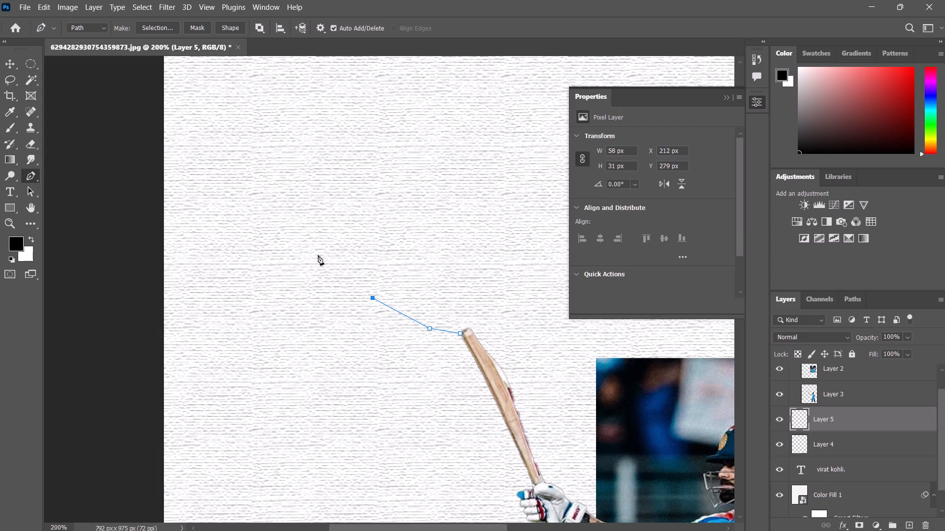
click(315, 255)
click(267, 235)
click(201, 195)
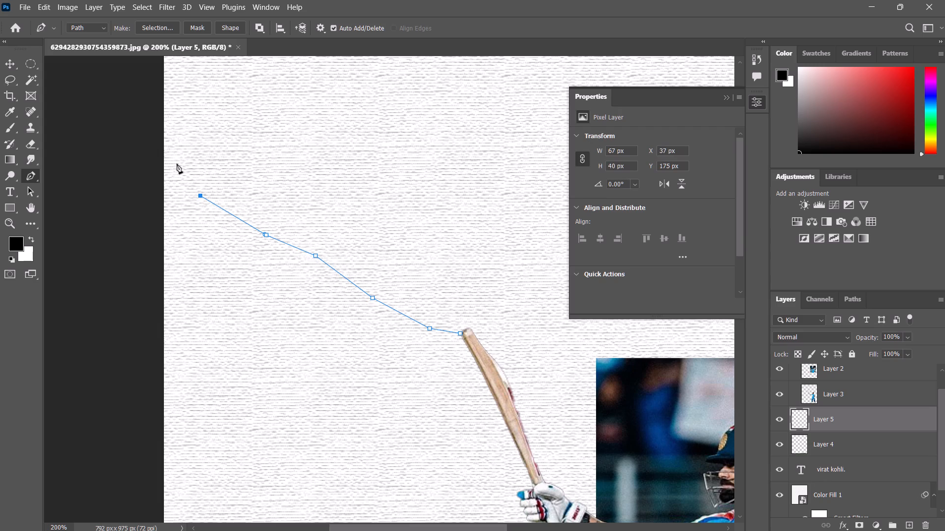
click(163, 159)
click(133, 128)
Carry the path outside the canvas around its top-left corner to about X 88, Y -23 px.
ctrl+scroll(134, 128, up, 4)
scroll(157, 104, up, 13)
click(149, 122)
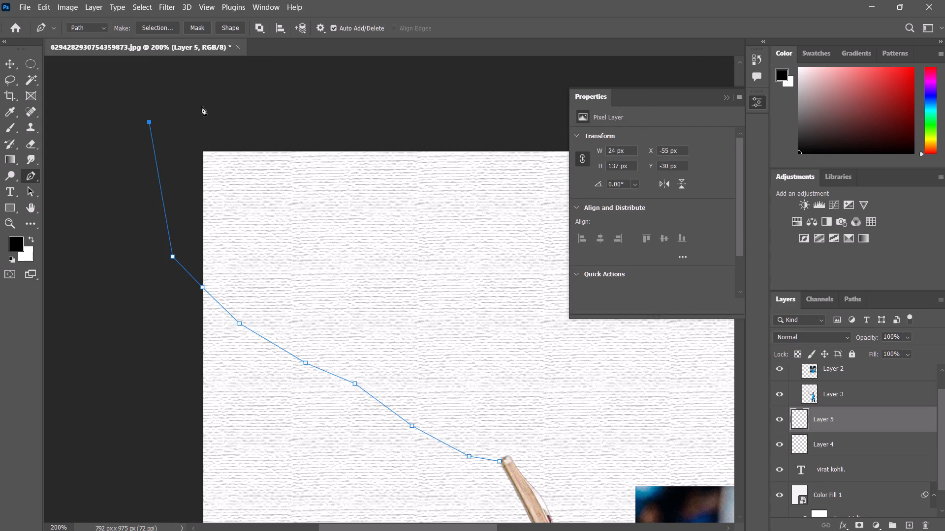
click(202, 106)
click(228, 104)
click(251, 112)
click(290, 128)
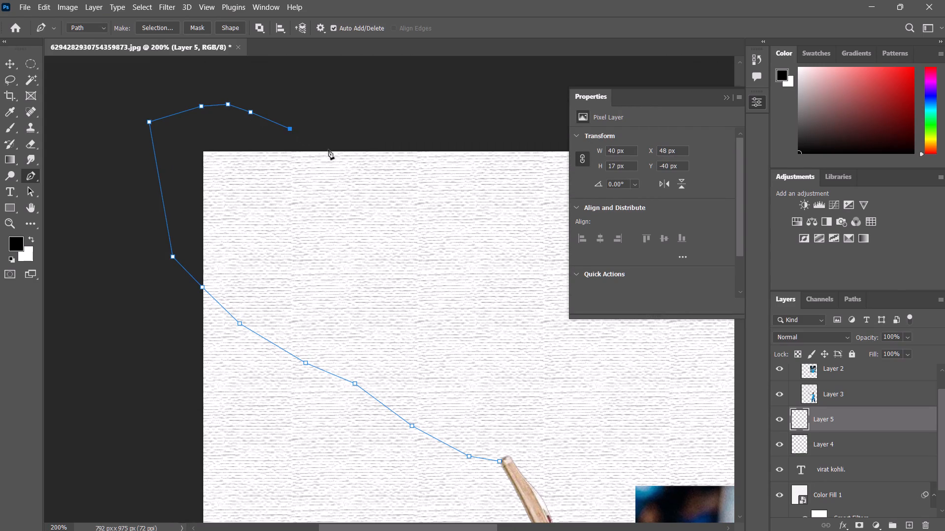
Bring the path back onto the canvas and extend its upper edge to about X 230, Y 63 px.
click(322, 153)
click(344, 162)
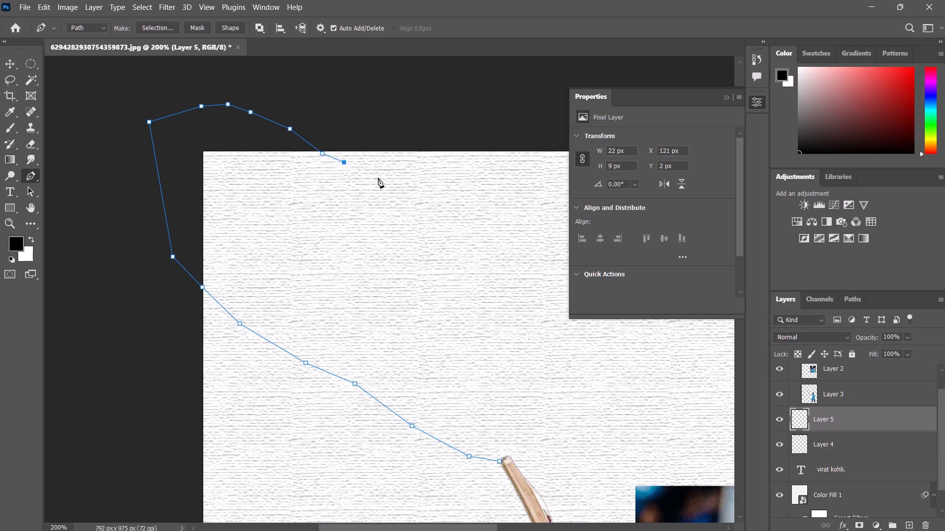
click(378, 178)
click(404, 191)
click(420, 217)
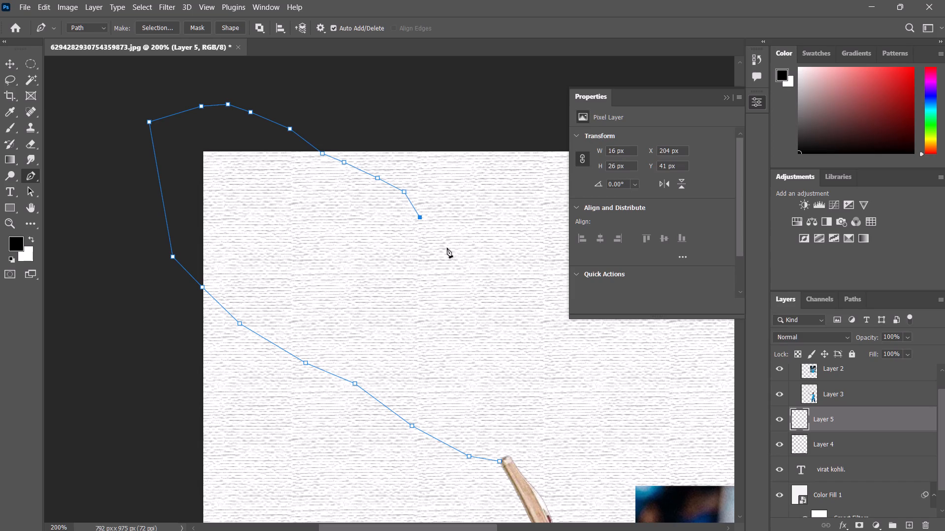
key(ctrl+z)
click(430, 213)
click(441, 230)
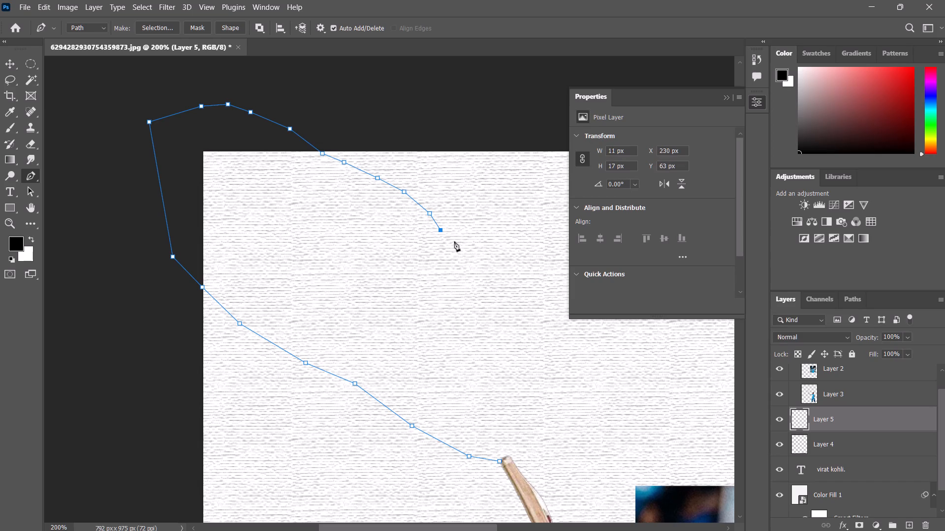
key(ctrl+z)
Curve the path's upper edge downward with closely spaced points to about X 314, Y 191 px.
click(457, 242)
click(465, 253)
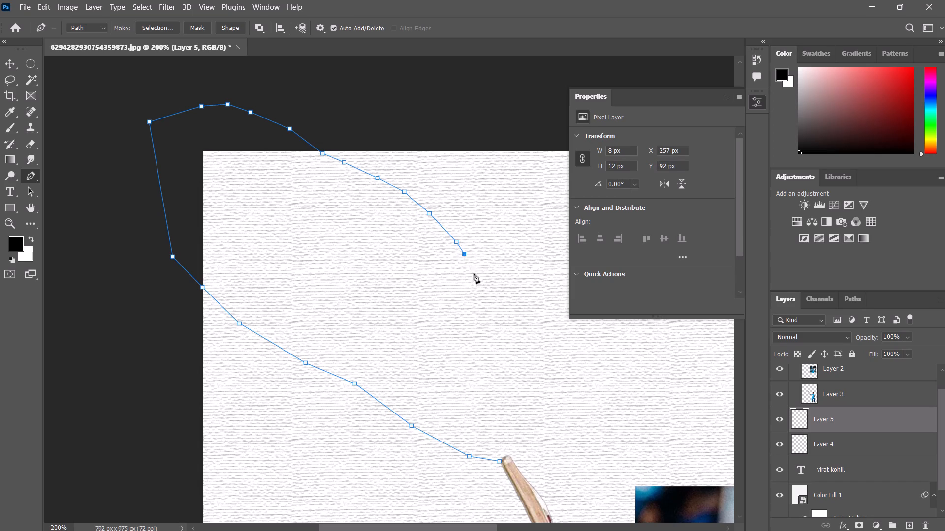
click(474, 275)
key(ctrl+z)
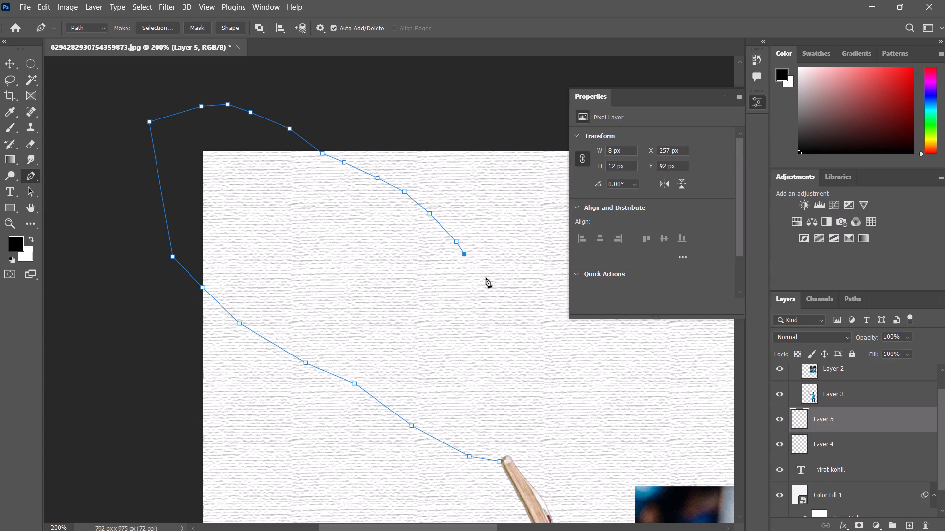
click(486, 278)
click(494, 300)
click(503, 313)
click(513, 339)
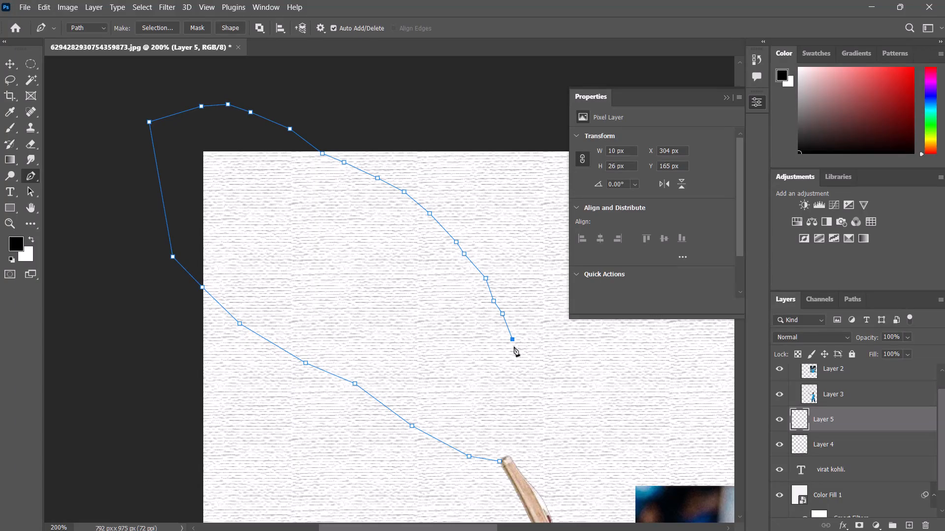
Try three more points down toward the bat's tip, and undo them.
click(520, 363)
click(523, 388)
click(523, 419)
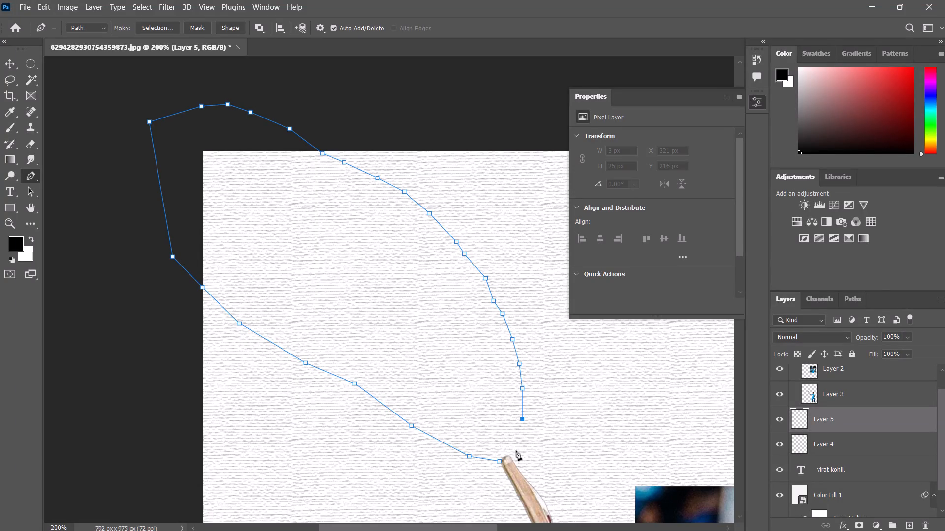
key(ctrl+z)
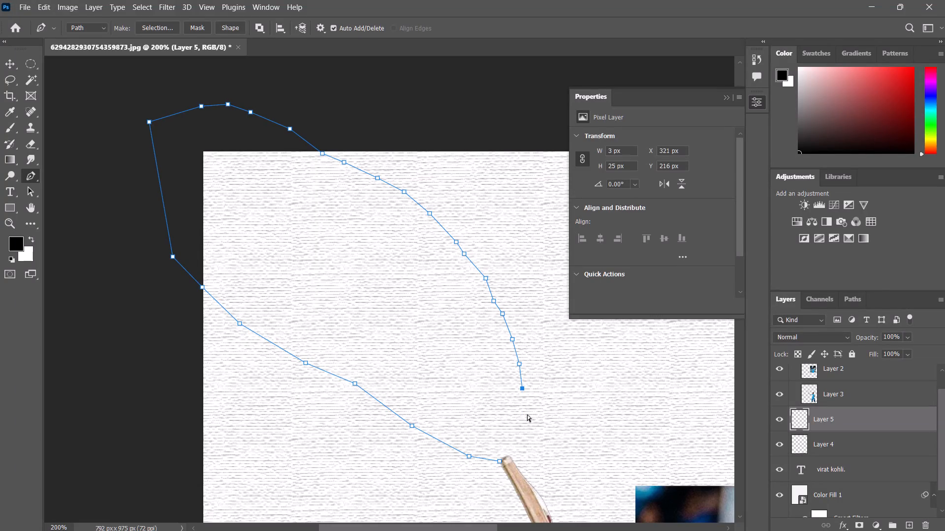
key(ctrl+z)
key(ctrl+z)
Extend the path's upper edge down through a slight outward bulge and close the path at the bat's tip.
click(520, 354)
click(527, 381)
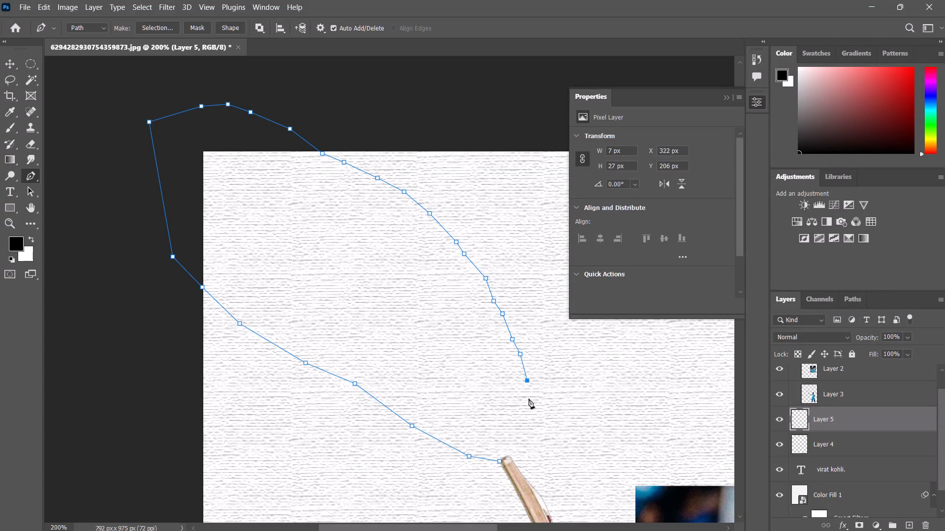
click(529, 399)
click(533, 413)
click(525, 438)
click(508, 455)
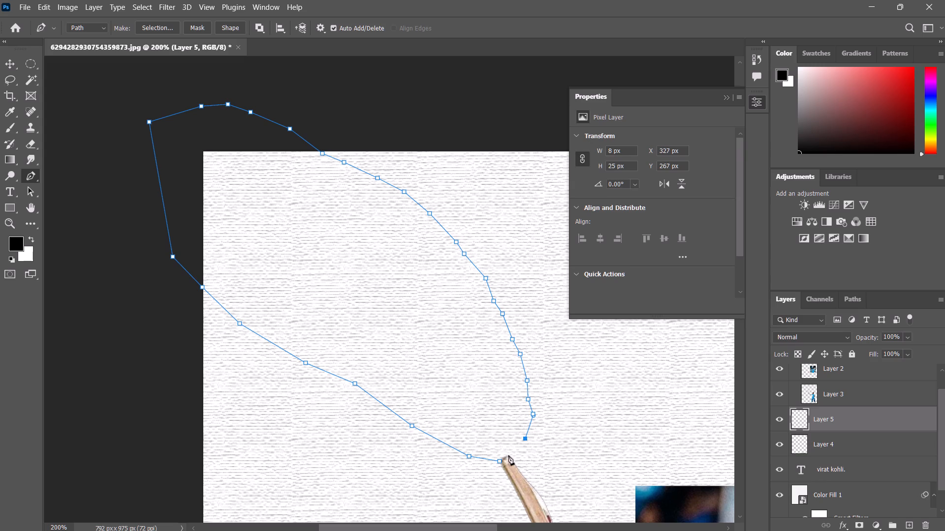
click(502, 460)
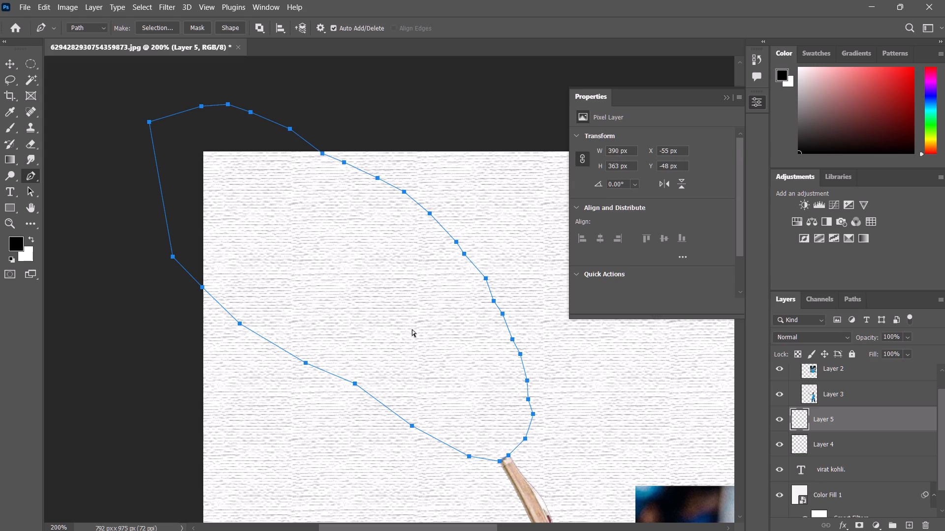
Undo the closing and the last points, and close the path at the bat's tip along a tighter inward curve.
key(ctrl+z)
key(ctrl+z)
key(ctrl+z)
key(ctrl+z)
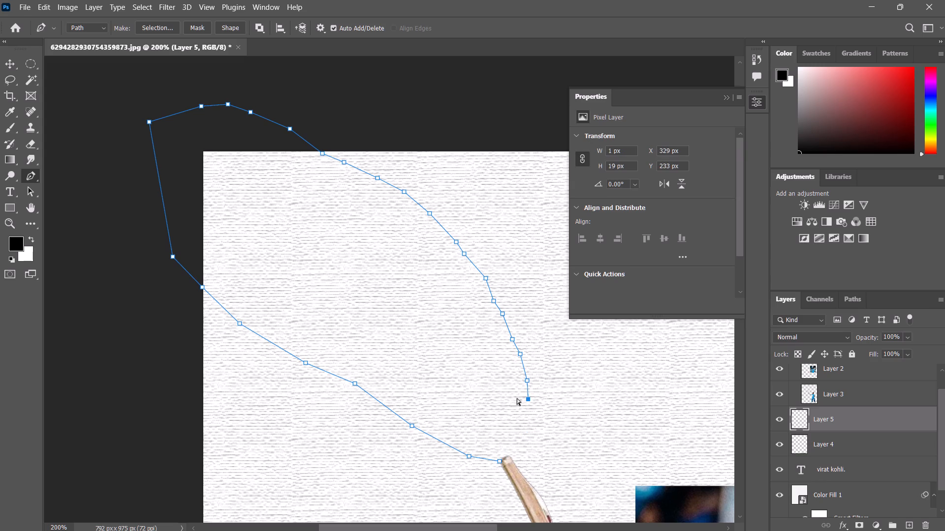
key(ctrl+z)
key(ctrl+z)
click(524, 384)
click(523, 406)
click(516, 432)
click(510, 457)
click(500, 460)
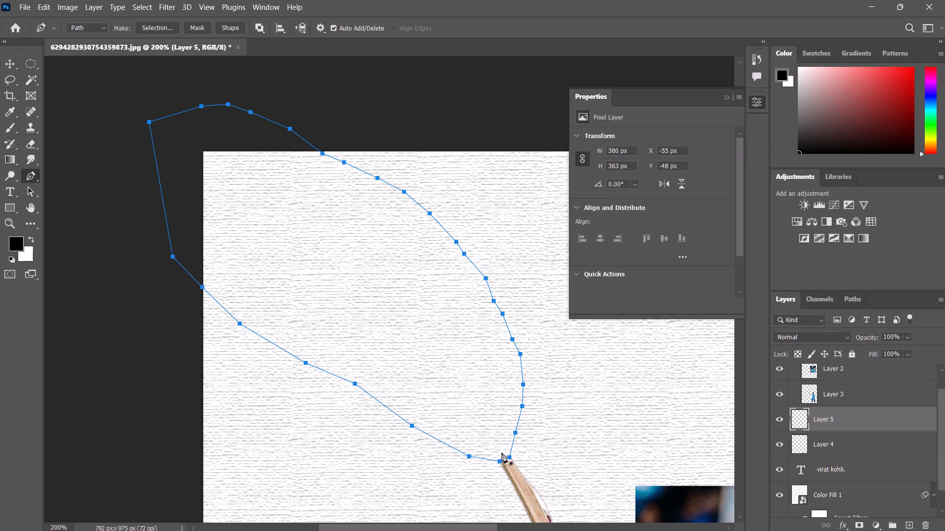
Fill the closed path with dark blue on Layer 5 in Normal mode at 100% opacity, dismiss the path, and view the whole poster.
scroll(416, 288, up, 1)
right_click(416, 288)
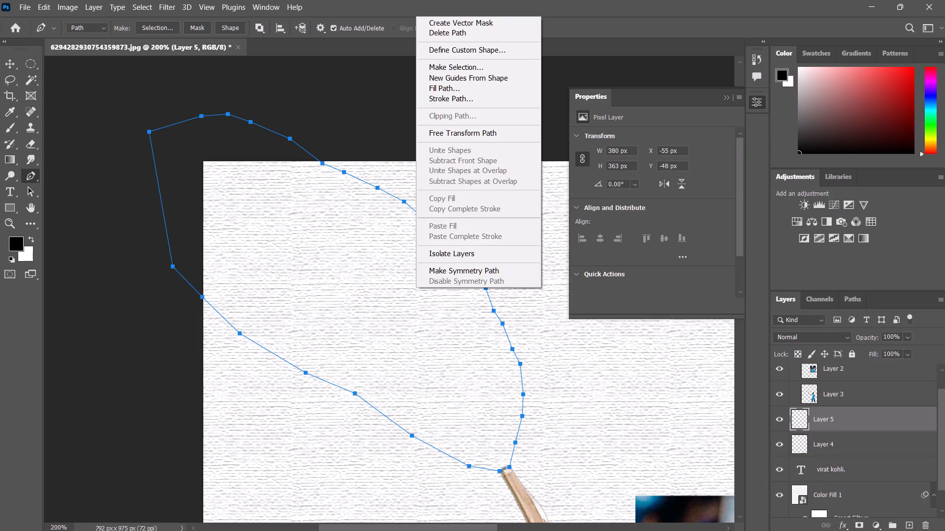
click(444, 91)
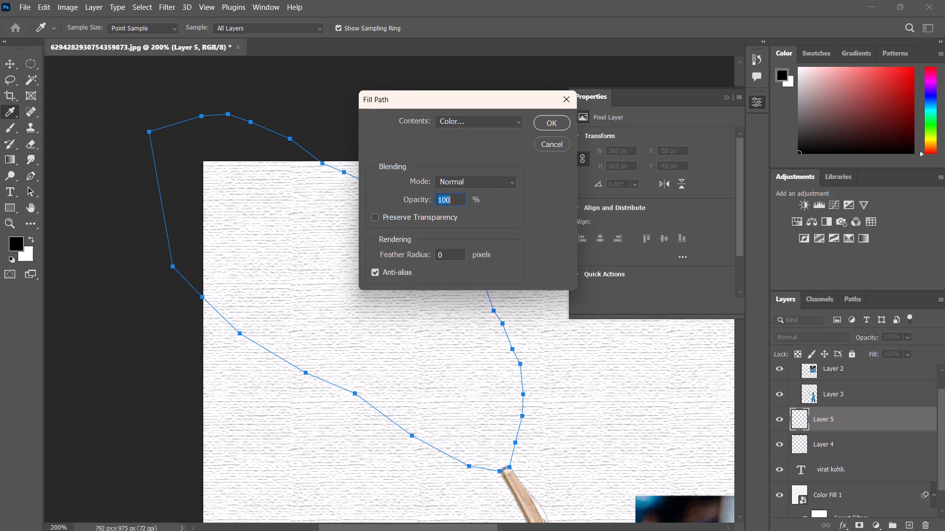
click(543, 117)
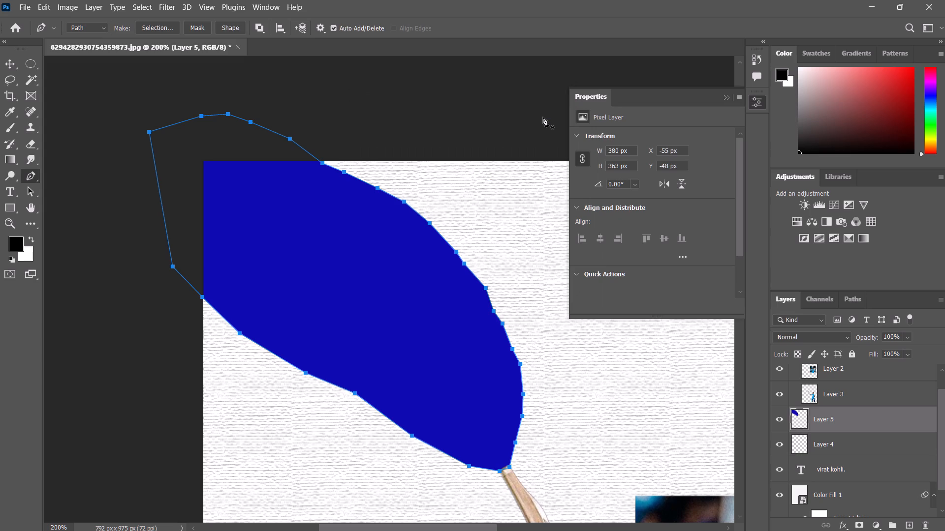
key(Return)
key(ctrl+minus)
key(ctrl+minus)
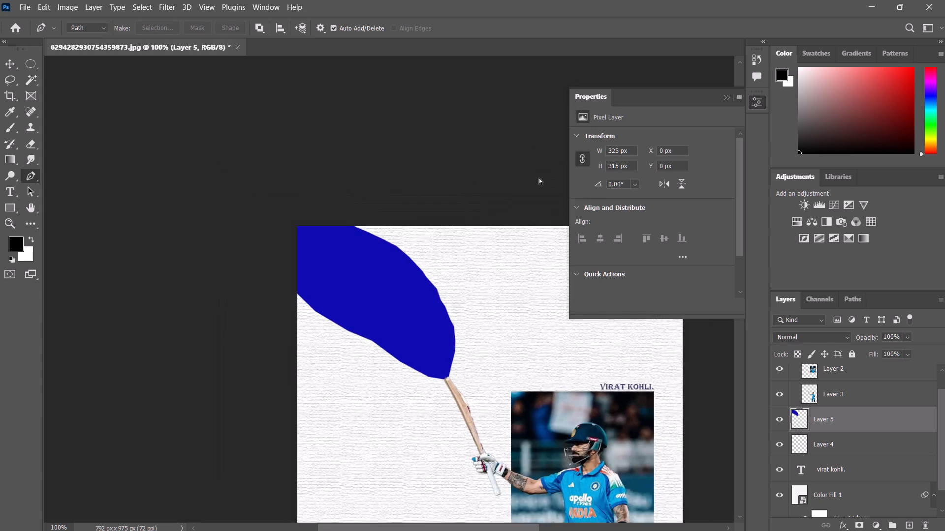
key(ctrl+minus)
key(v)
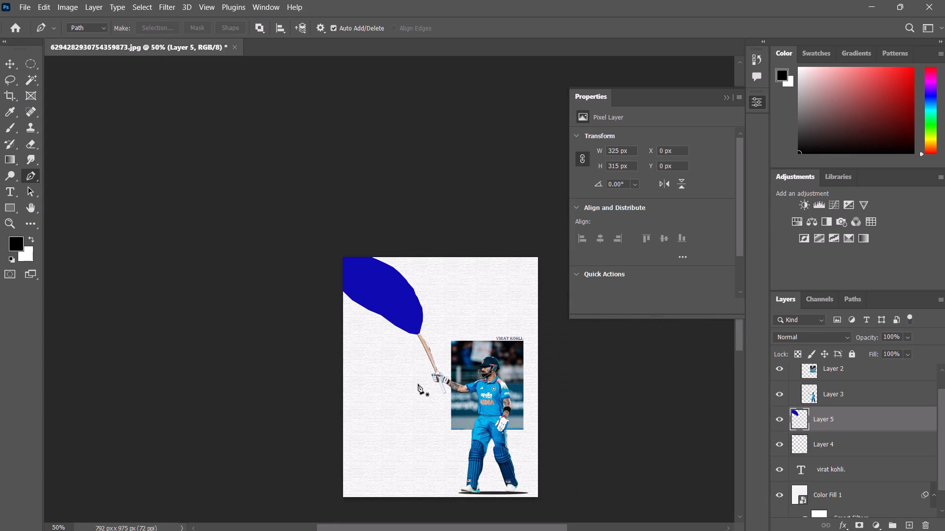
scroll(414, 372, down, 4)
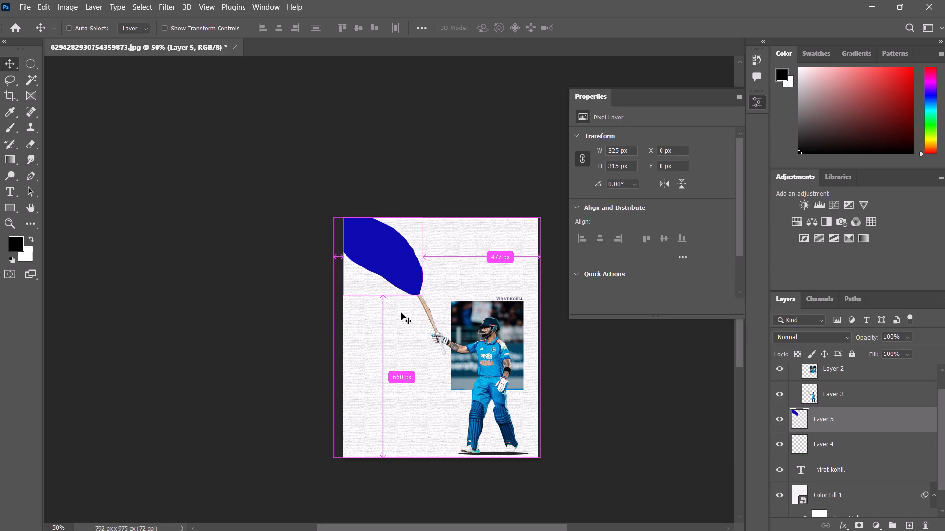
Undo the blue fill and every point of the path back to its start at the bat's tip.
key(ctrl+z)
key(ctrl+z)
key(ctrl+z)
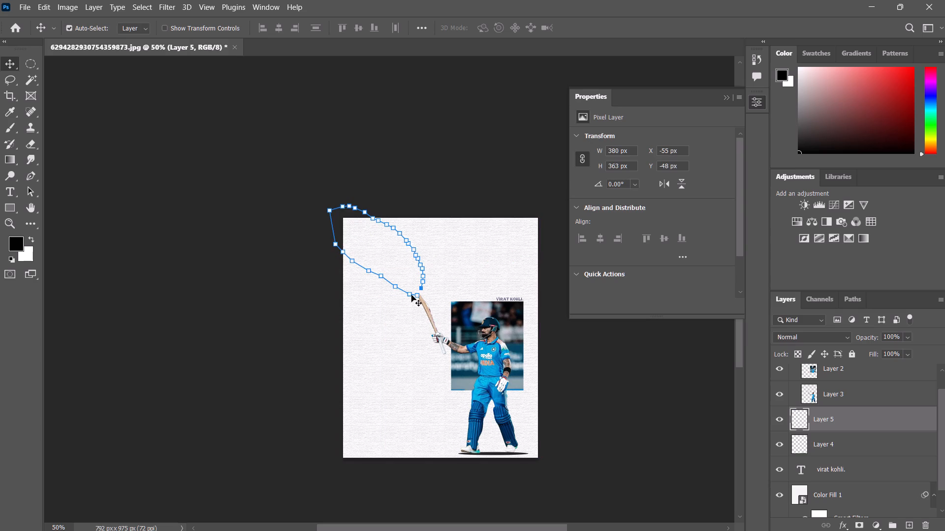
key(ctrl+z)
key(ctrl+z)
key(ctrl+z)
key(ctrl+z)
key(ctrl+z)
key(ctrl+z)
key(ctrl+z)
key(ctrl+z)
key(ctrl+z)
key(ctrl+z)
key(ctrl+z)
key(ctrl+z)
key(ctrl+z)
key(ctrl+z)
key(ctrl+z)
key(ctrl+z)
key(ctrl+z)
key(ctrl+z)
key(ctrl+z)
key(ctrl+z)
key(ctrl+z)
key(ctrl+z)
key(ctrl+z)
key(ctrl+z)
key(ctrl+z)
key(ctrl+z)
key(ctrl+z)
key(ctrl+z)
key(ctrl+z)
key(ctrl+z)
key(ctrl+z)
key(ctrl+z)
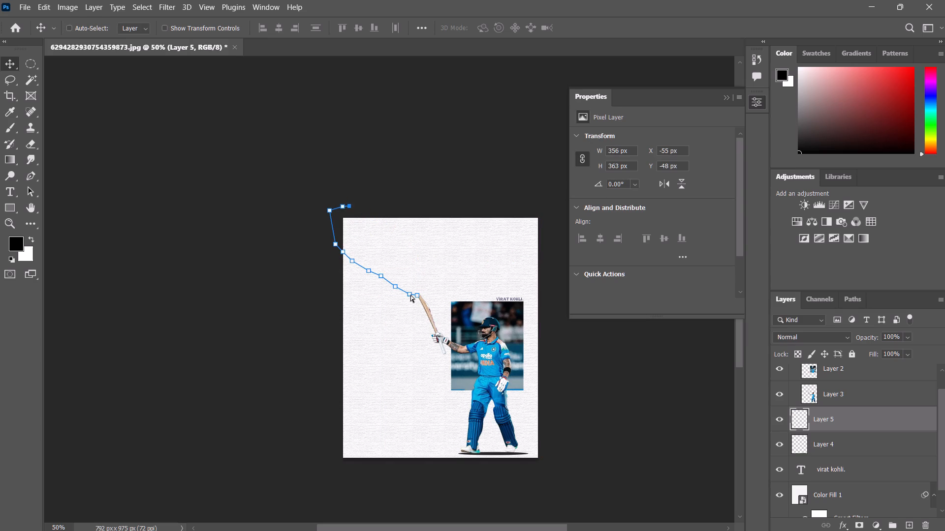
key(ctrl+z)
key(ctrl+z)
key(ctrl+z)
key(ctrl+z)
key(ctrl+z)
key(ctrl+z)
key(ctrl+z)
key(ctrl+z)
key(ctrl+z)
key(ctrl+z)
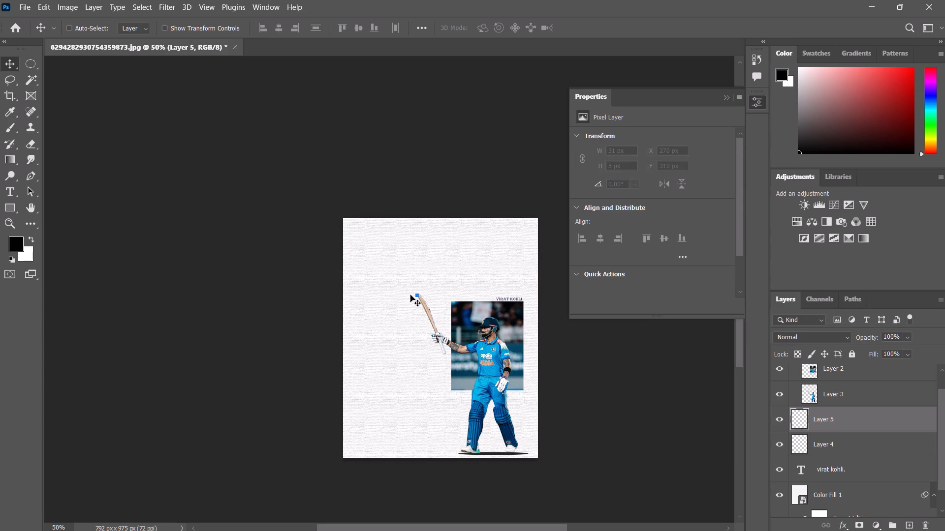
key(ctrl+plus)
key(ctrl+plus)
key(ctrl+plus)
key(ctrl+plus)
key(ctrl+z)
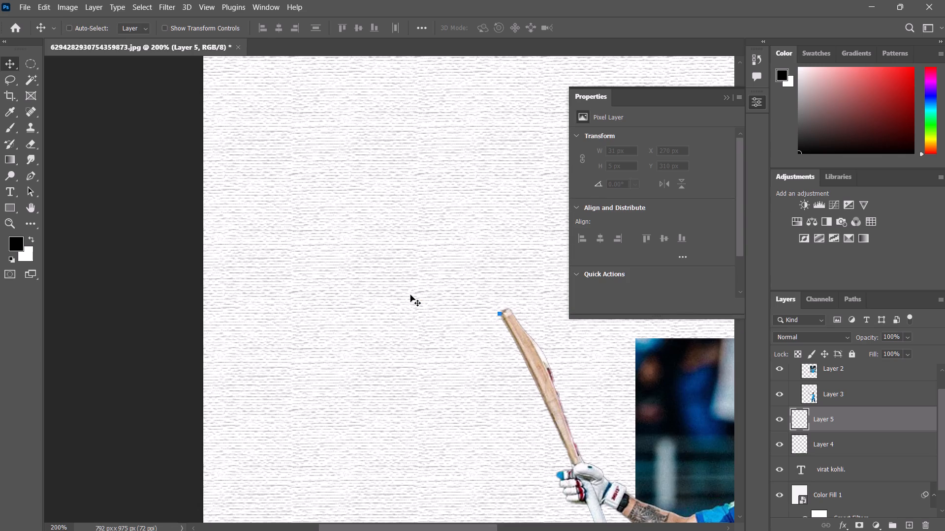
Start a new Pen path at the bat's tip and curve its lower edge past the canvas's left edge to about X -17, Y 139 px.
click(31, 175)
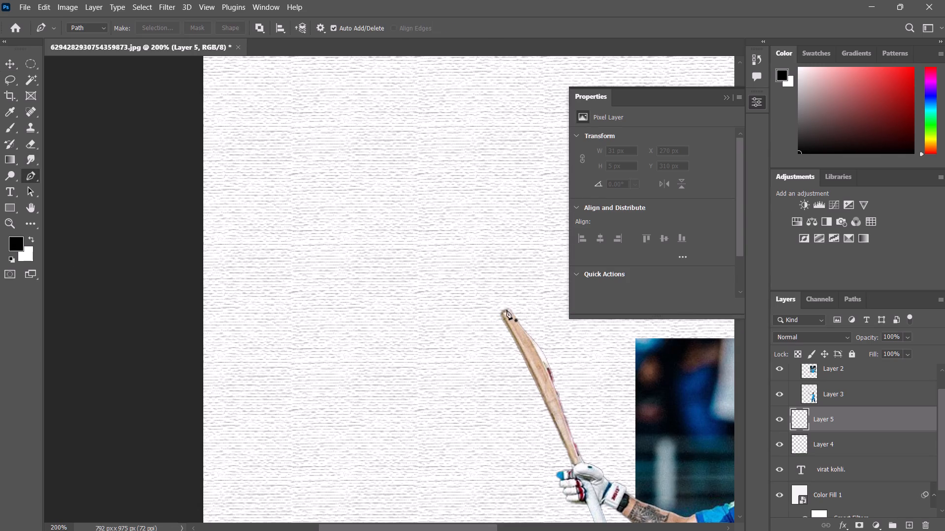
click(502, 312)
click(447, 295)
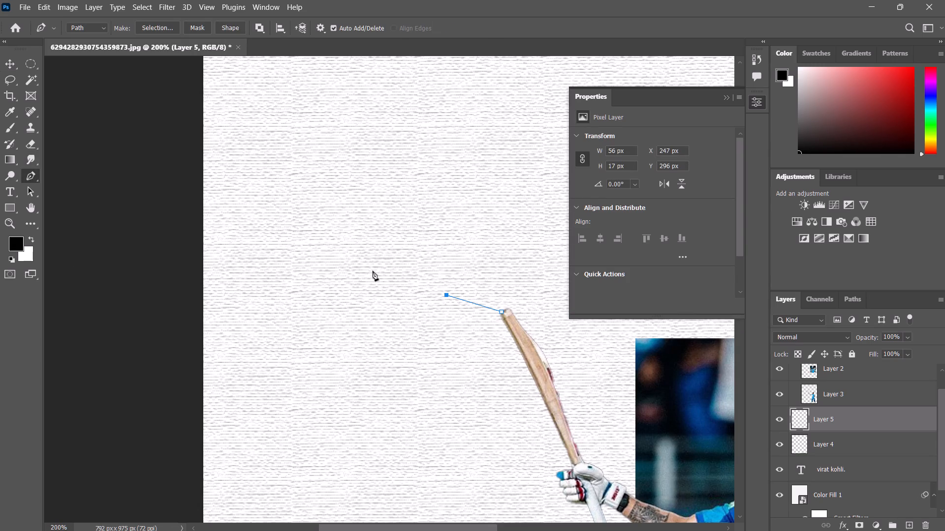
click(373, 271)
click(312, 240)
click(261, 210)
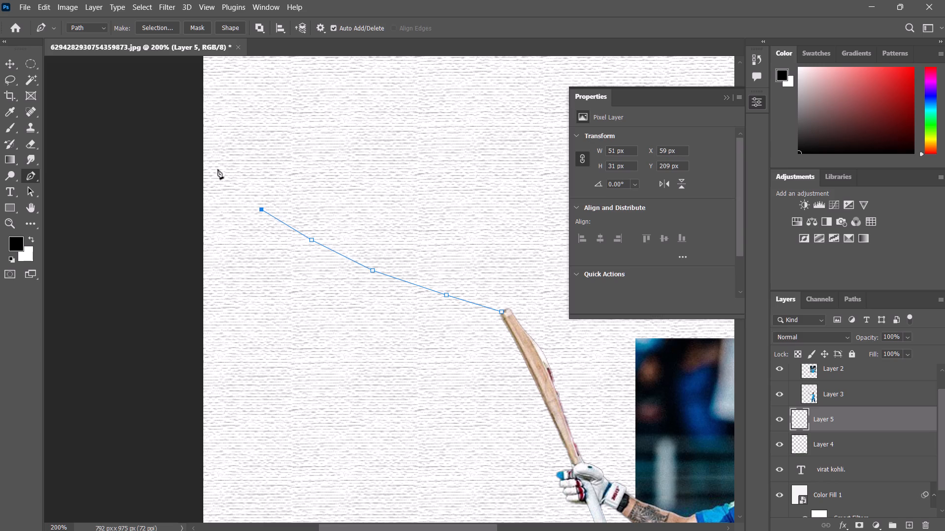
click(212, 165)
click(187, 141)
Carry the path outside around the canvas's top-left corner and back onto the canvas to about X 179, Y 41 px.
ctrl+scroll(173, 119, up, 4)
scroll(275, 143, up, 14)
click(205, 163)
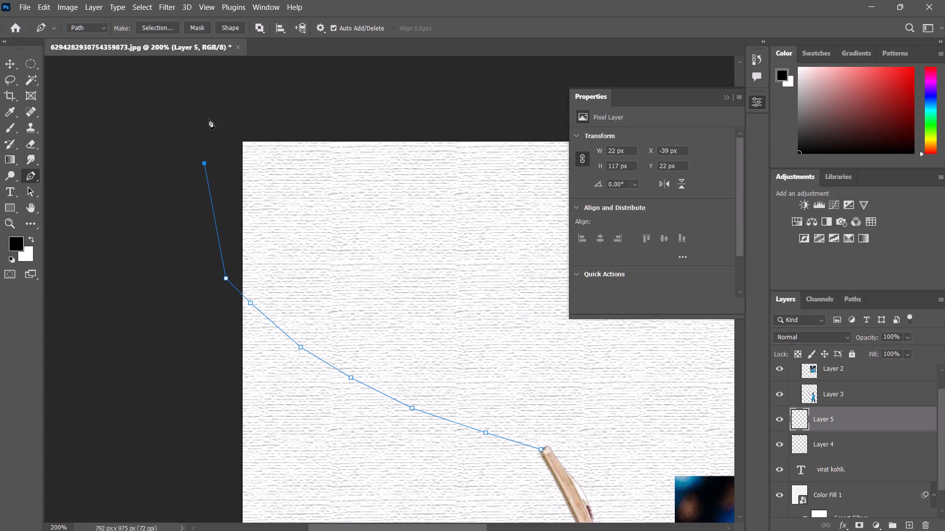
click(212, 115)
click(269, 97)
click(298, 107)
click(341, 118)
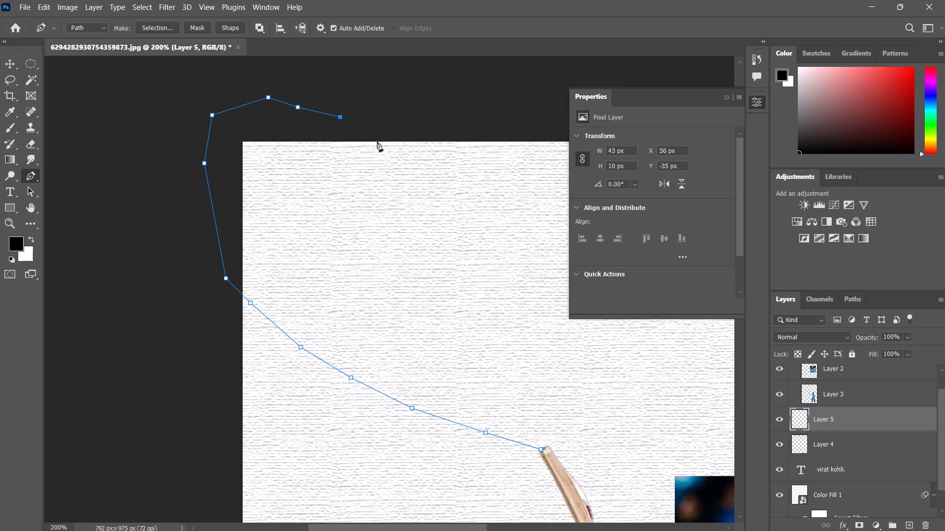
click(378, 141)
click(400, 156)
click(419, 182)
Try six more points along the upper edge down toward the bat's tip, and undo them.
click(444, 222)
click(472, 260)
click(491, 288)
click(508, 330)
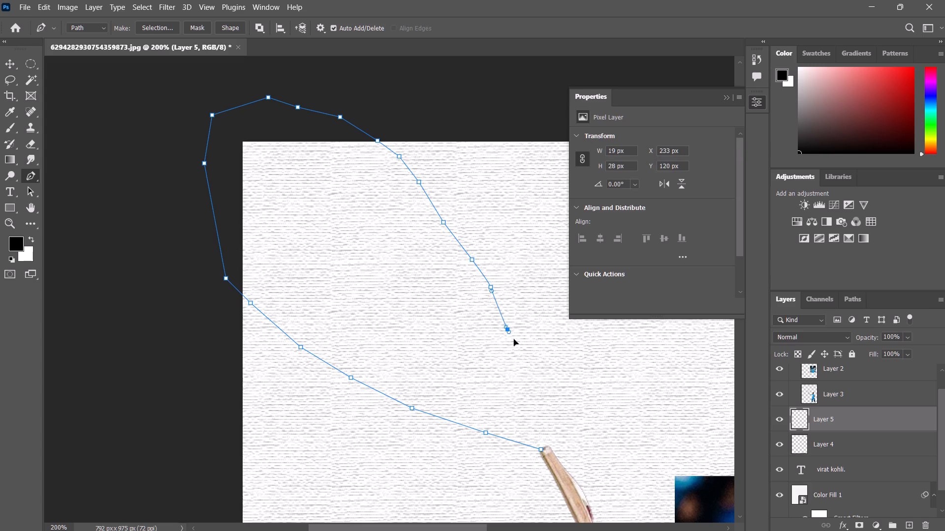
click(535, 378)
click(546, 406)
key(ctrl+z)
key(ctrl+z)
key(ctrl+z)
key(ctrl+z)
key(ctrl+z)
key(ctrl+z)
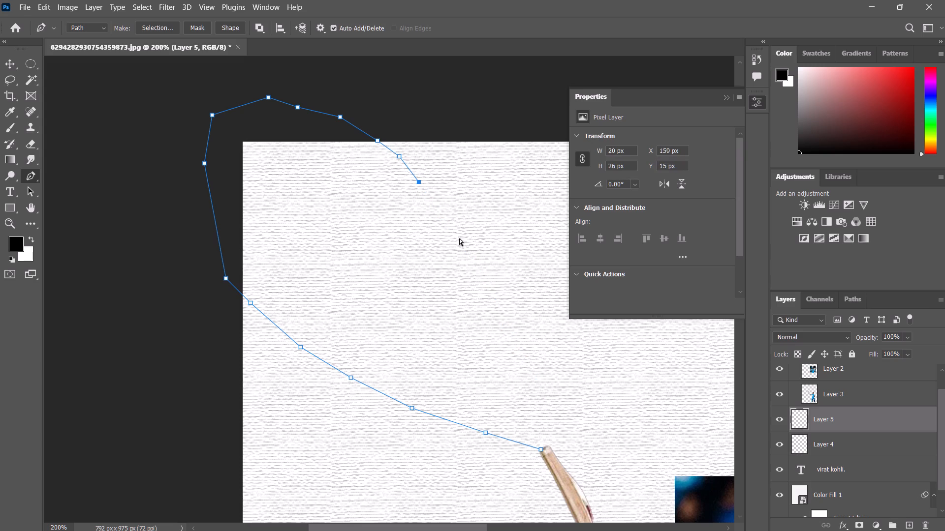
Extend the path's upper edge by one point diagonally down toward the bat's tip.
click(448, 227)
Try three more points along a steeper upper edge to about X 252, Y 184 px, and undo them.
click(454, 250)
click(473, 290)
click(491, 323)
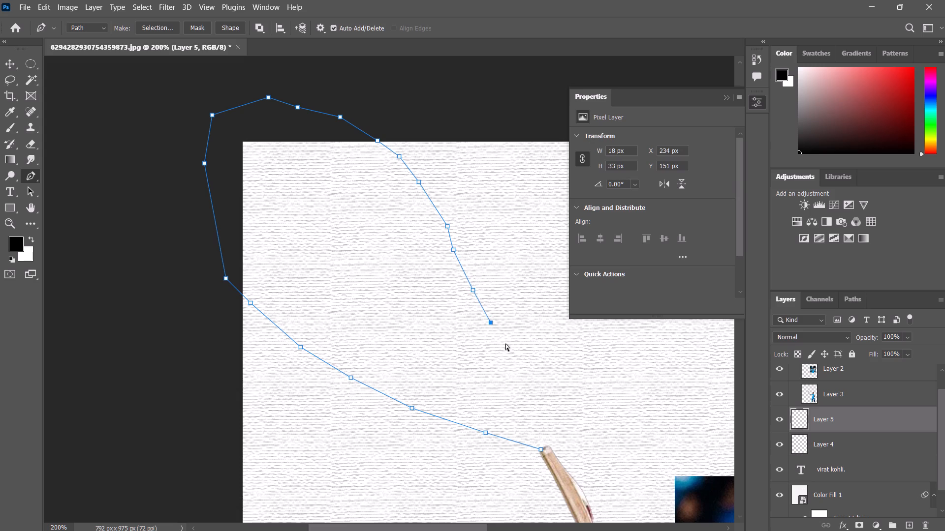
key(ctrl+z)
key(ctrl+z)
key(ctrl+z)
Bring the path's upper edge down in a nearly straight line of points and close the path at the bat's tip.
click(475, 270)
click(489, 297)
click(506, 337)
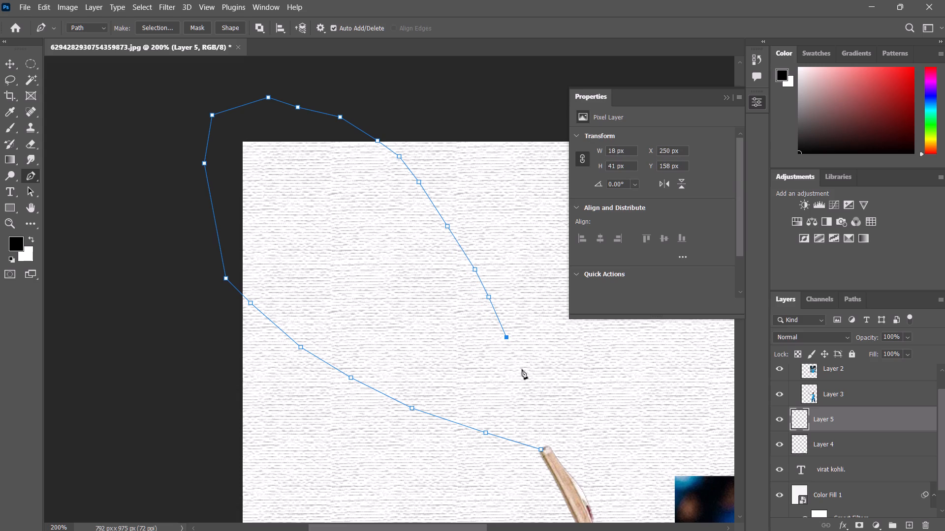
click(527, 383)
click(541, 414)
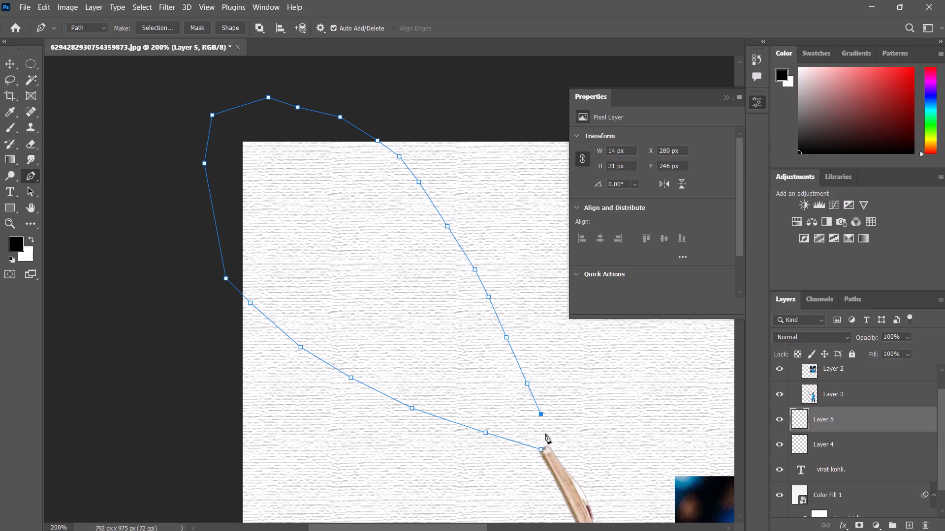
click(544, 437)
click(541, 448)
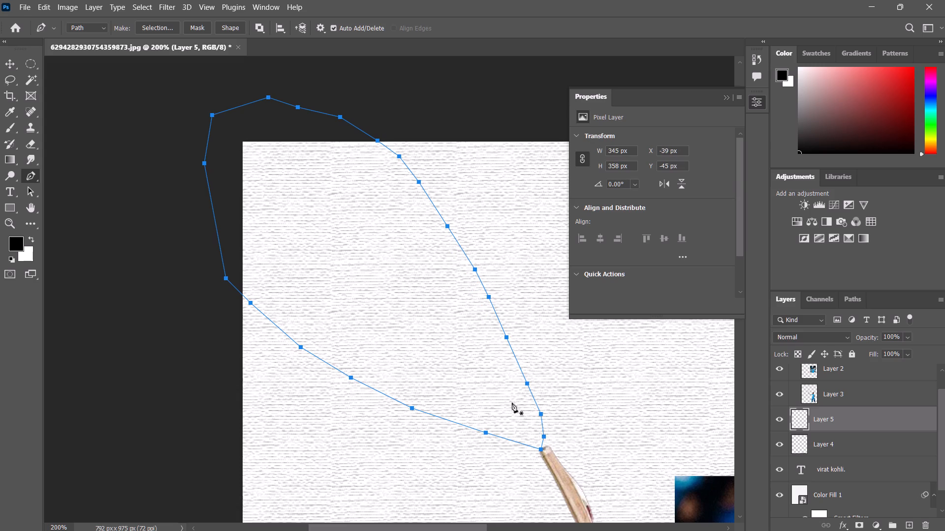
Fill the closed path with dark blue on Layer 5 in Normal mode at 100% opacity.
right_click(456, 335)
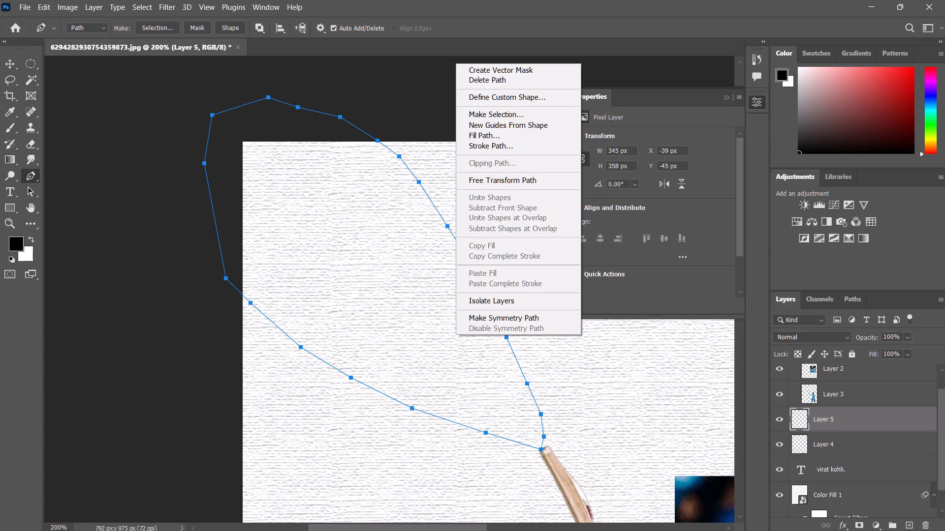
click(490, 136)
click(554, 126)
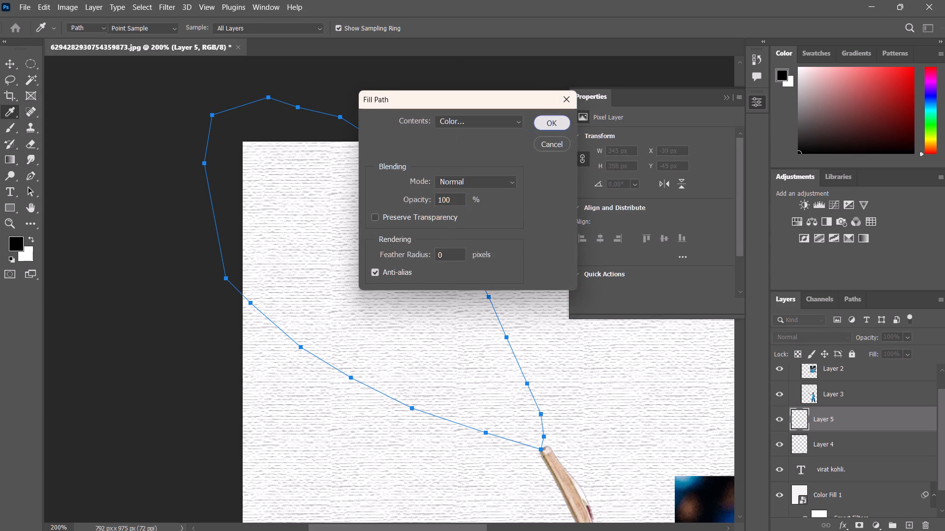
key(Return)
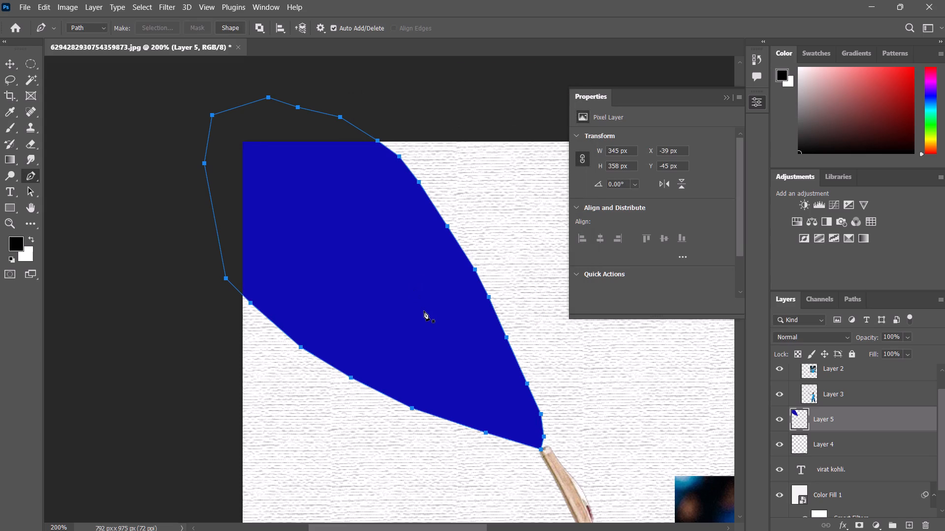
Shift the blue shape 5 px to the right and scale it to 311 × 319 px, reaching the canvas's left edge.
key(v)
drag(510, 416, 515, 416)
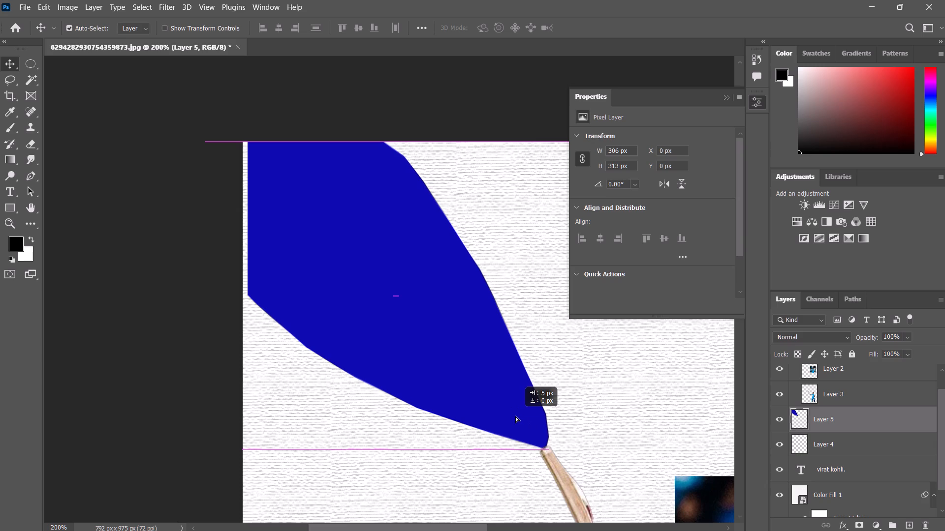
drag(515, 416, 516, 417)
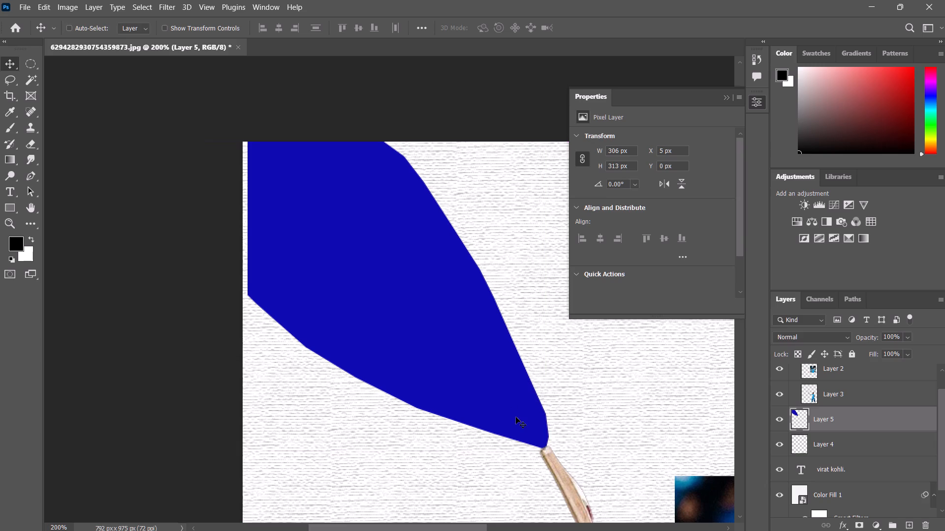
key(ctrl+t)
click(246, 296)
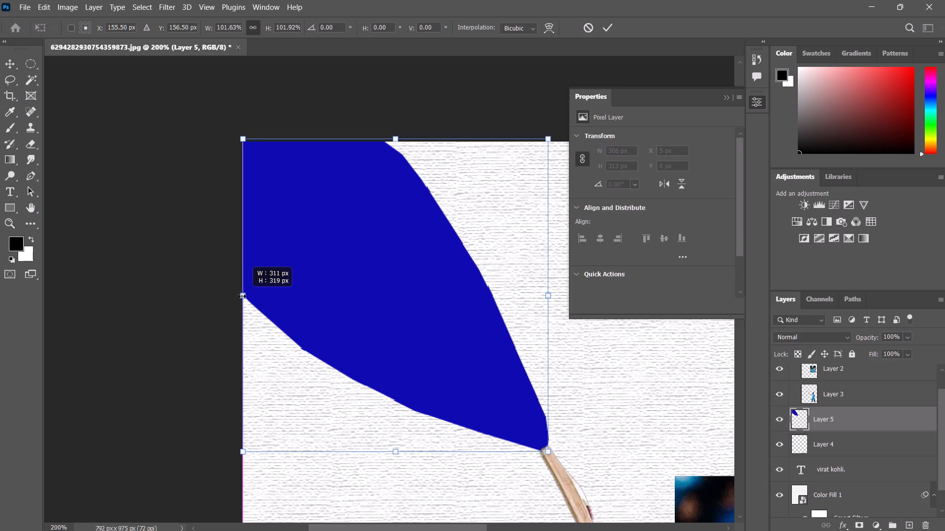
key(Return)
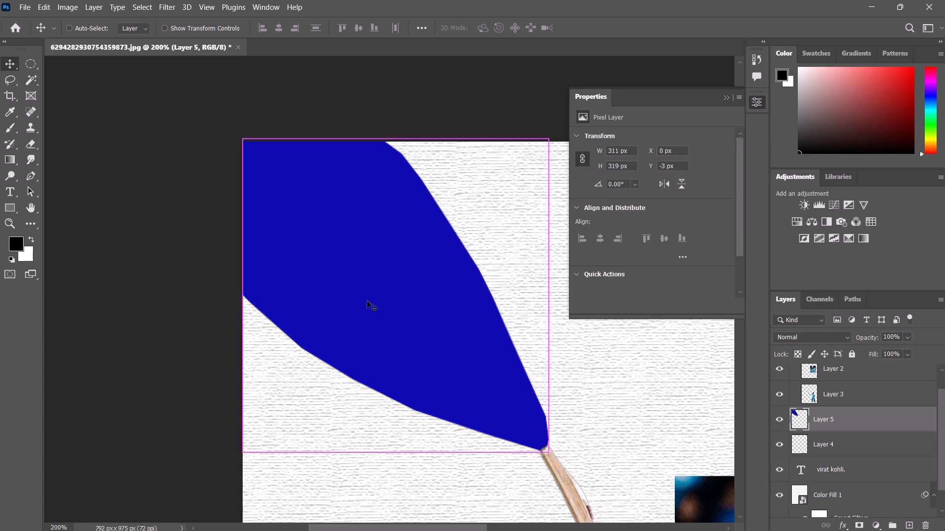
key(ctrl+minus)
key(ctrl+minus)
scroll(439, 257, down, 11)
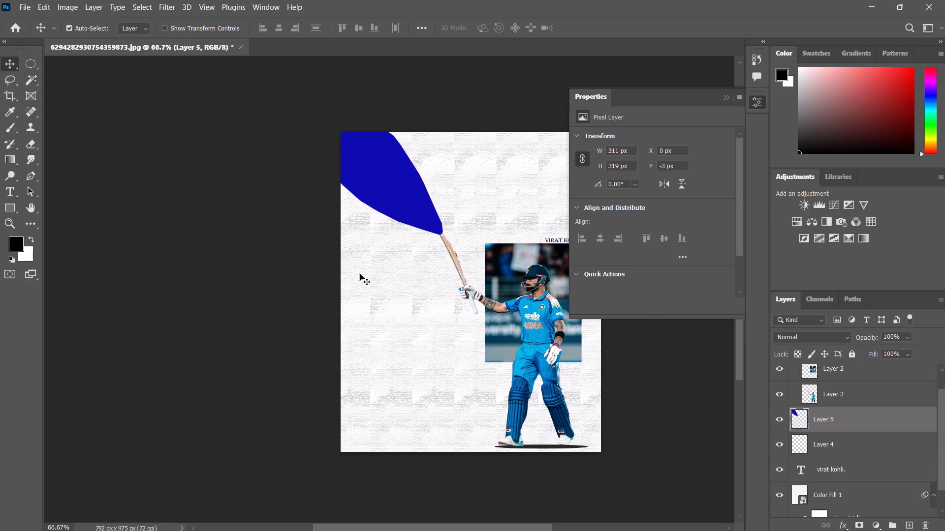
click(866, 0)
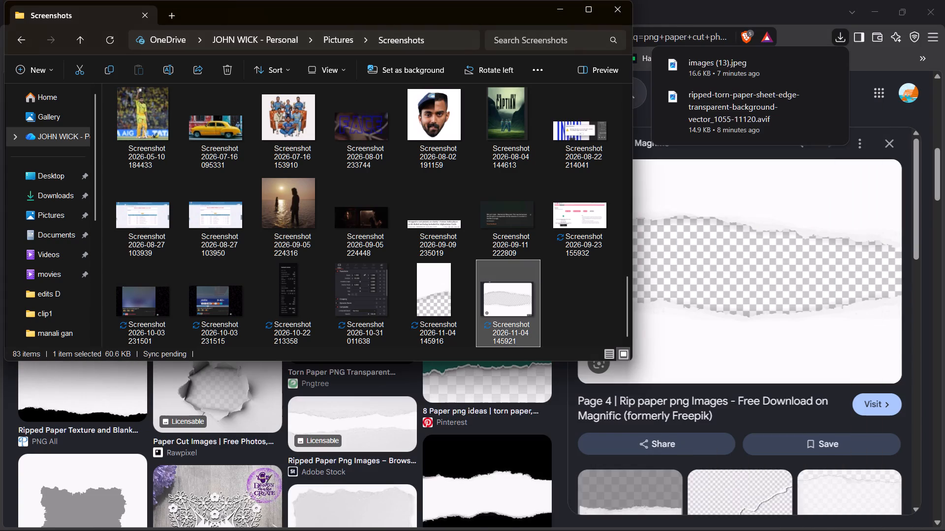
scroll(129, 129, up, 20)
scroll(129, 129, up, 1)
click(42, 193)
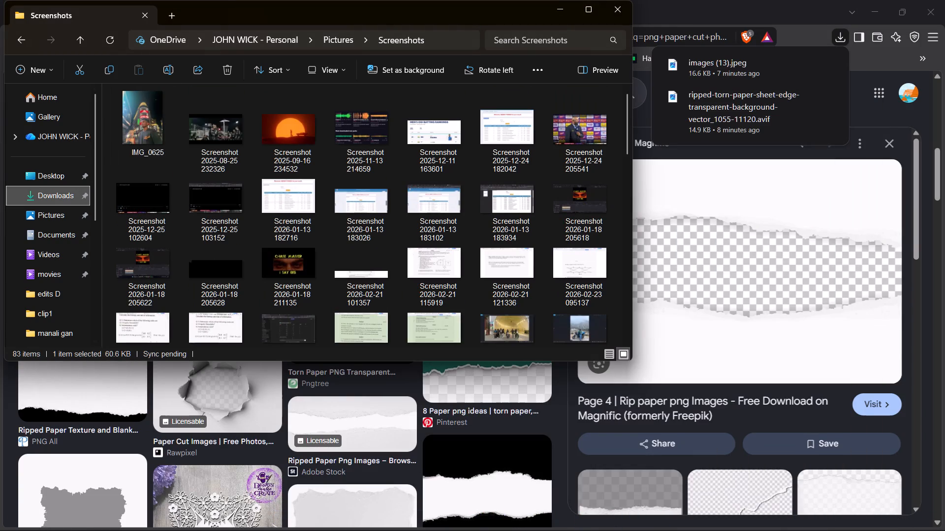
drag(523, 169, 641, 471)
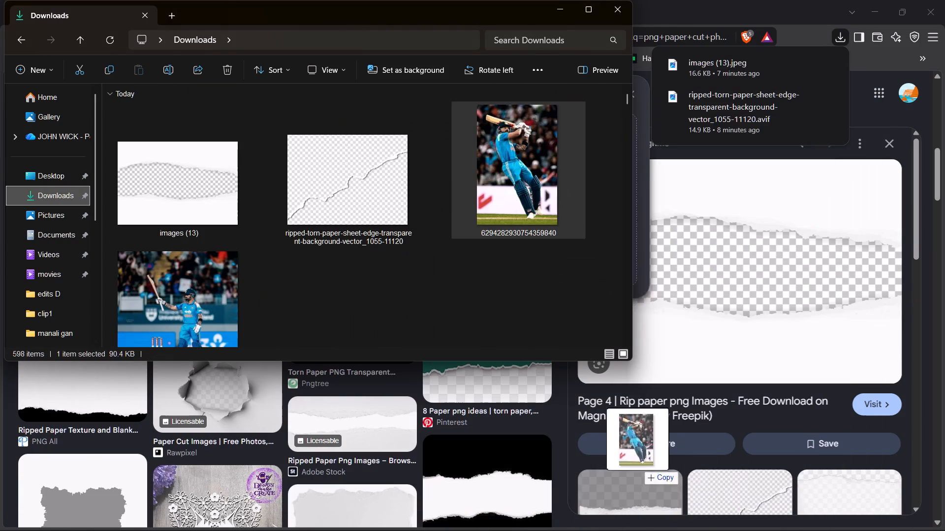
drag(641, 471, 410, 227)
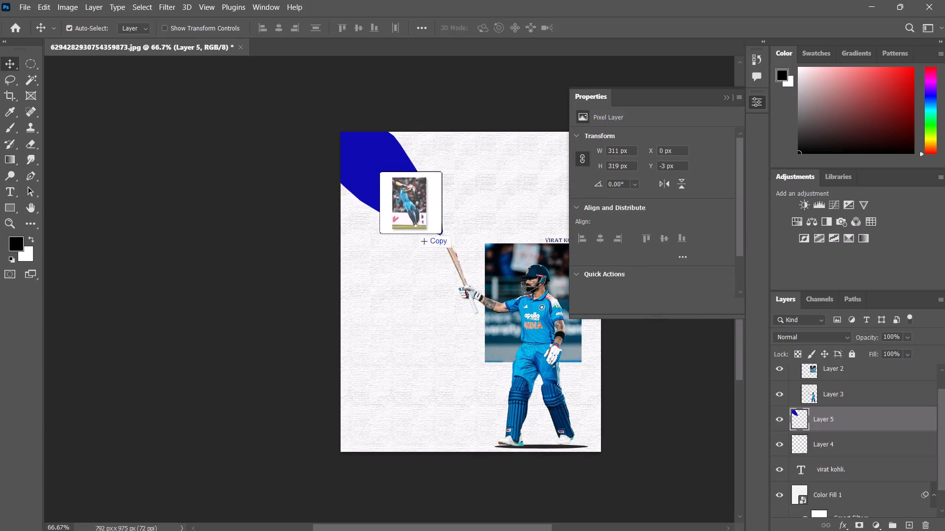
drag(410, 227, 399, 201)
drag(459, 319, 407, 273)
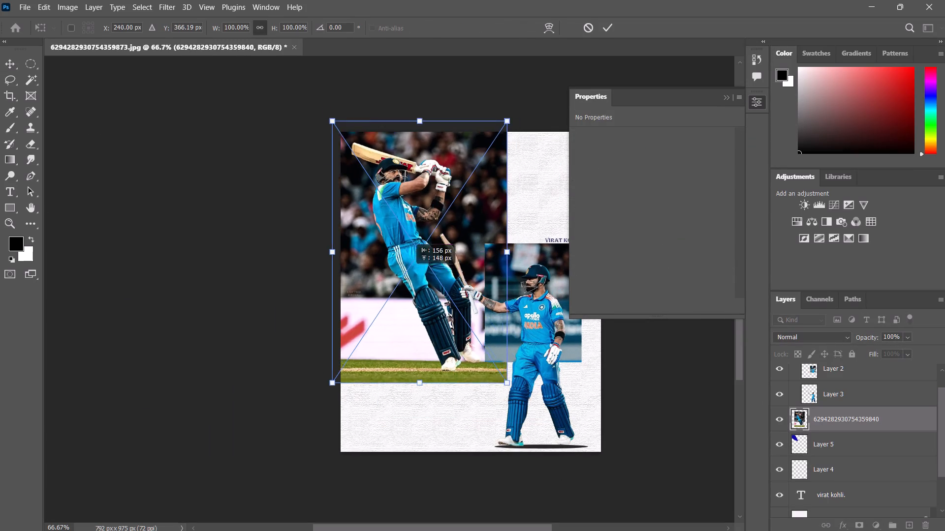
drag(407, 273, 403, 272)
key(ctrl+plus)
key(ctrl+plus)
scroll(389, 268, up, 9)
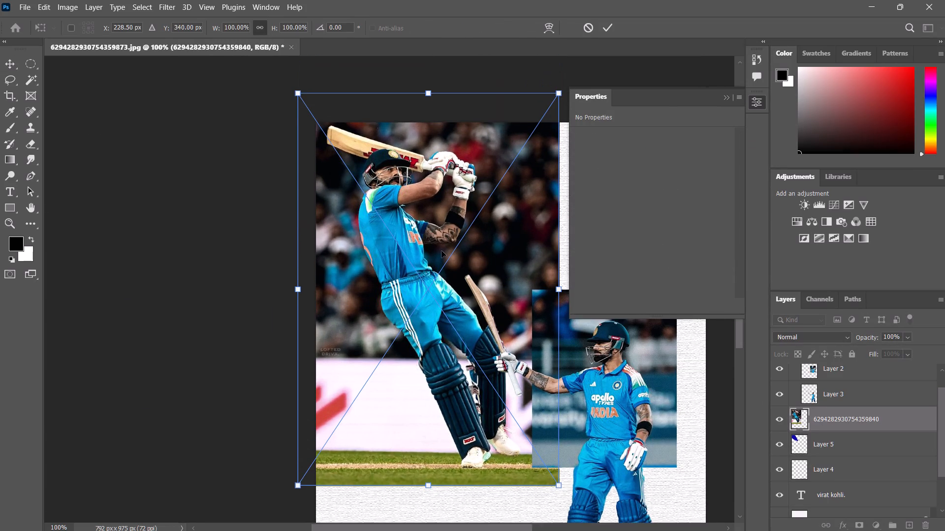
scroll(441, 251, up, 4)
click(407, 311)
key(Return)
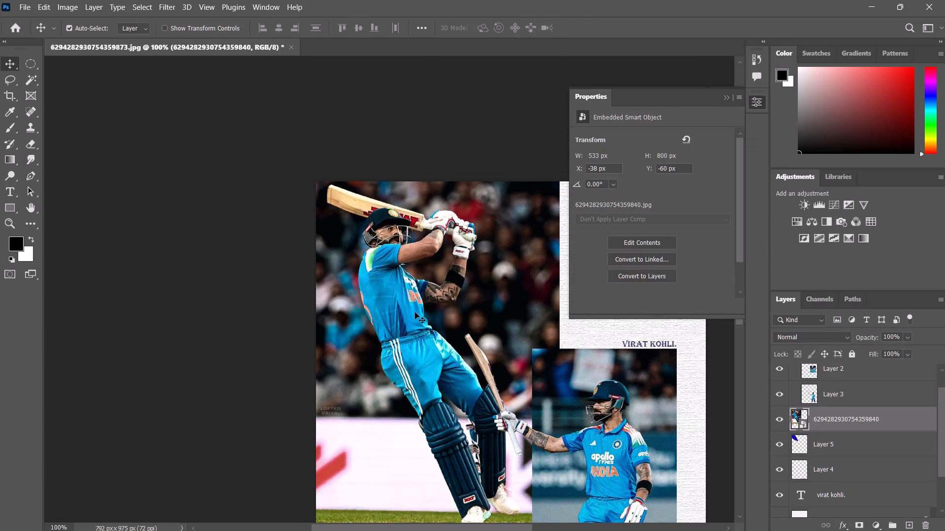
Scale the placed photo proportionally to about 320 × 481 px and fit it into the canvas's top-left corner at X 0, Y 0.
click(419, 331)
key(ctrl+t)
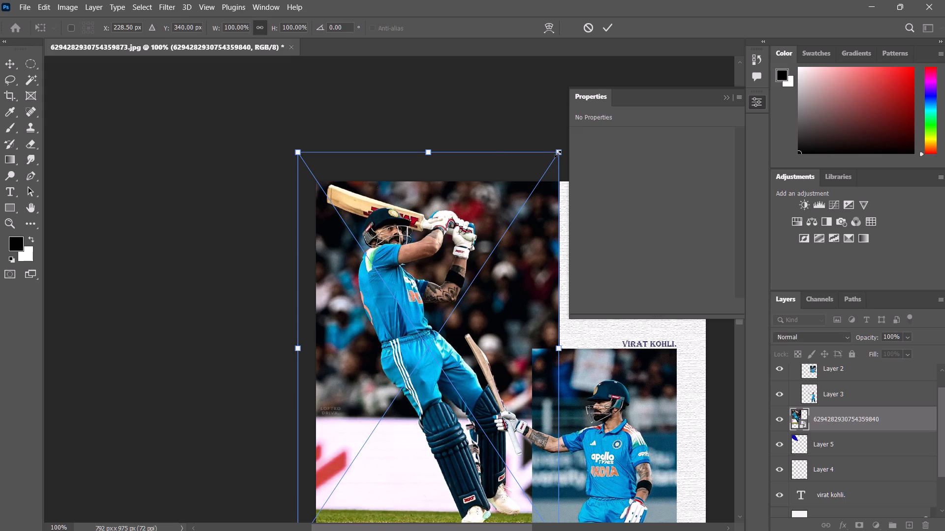
drag(558, 154, 425, 293)
drag(354, 428, 371, 339)
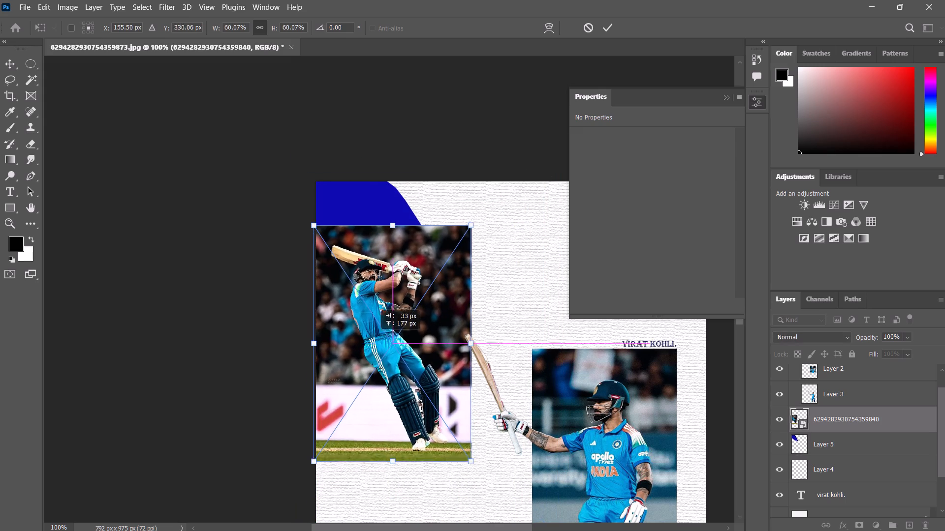
drag(371, 339, 372, 300)
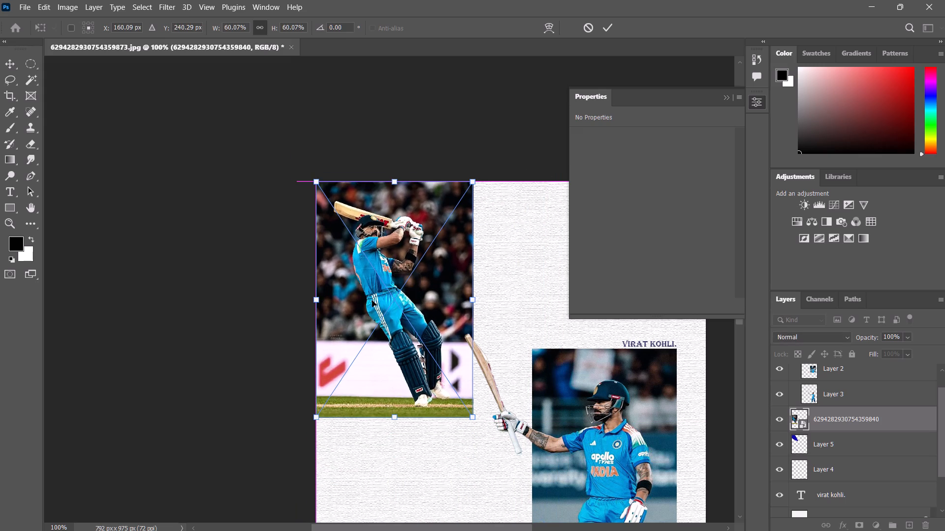
key(Return)
click(369, 299)
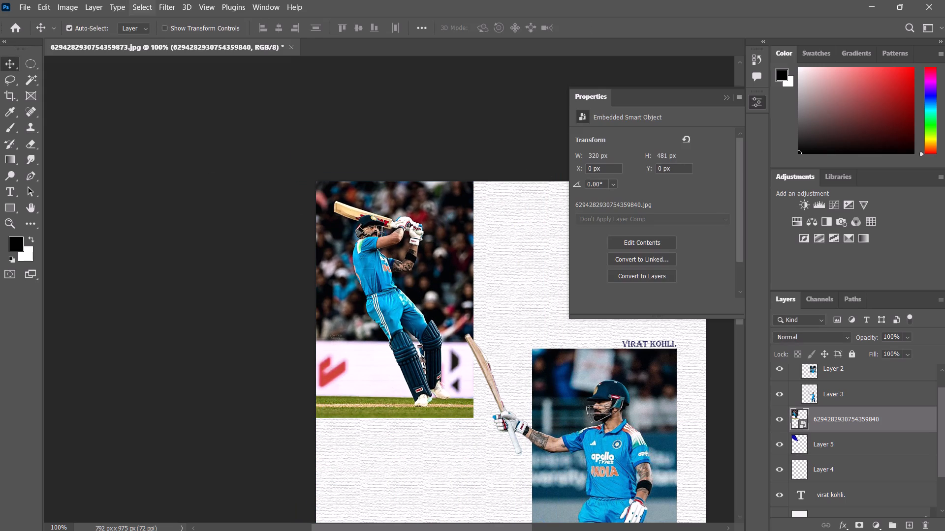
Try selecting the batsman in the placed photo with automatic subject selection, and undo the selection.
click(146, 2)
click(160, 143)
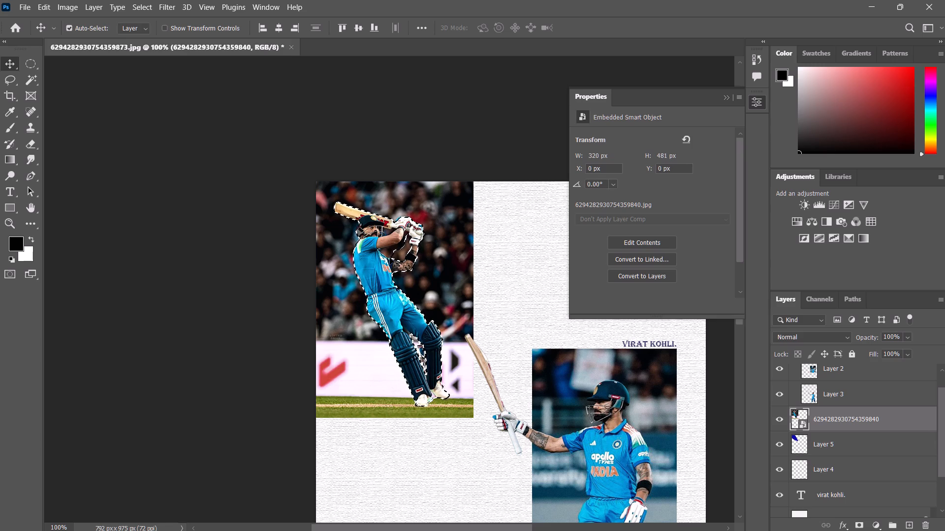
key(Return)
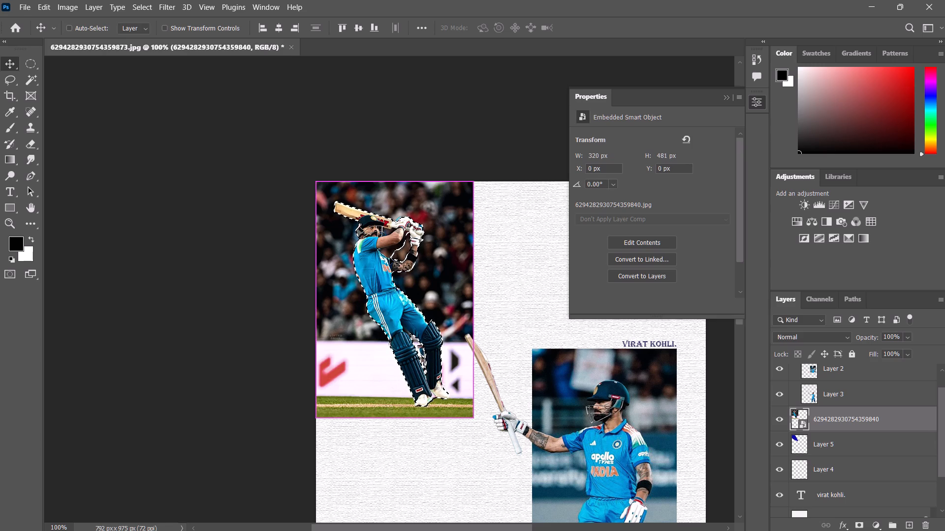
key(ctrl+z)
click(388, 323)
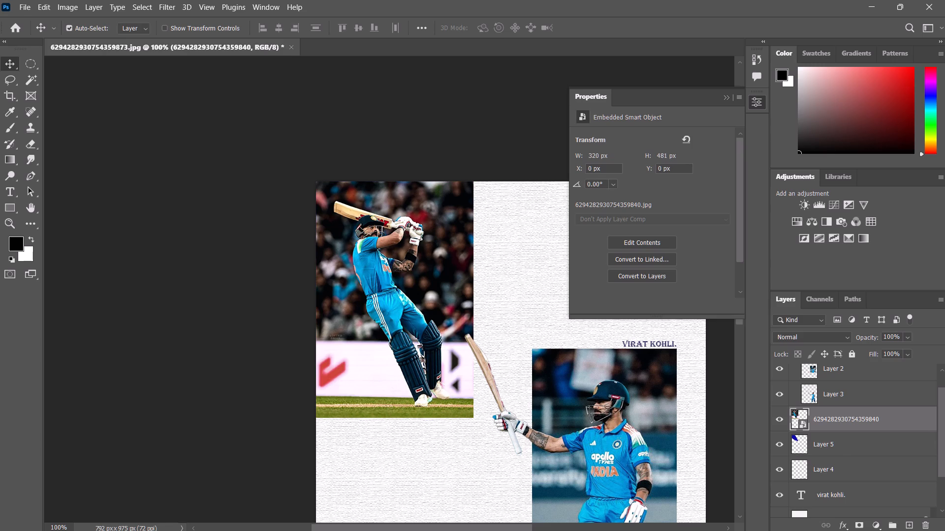
click(837, 449)
click(832, 419)
click(861, 523)
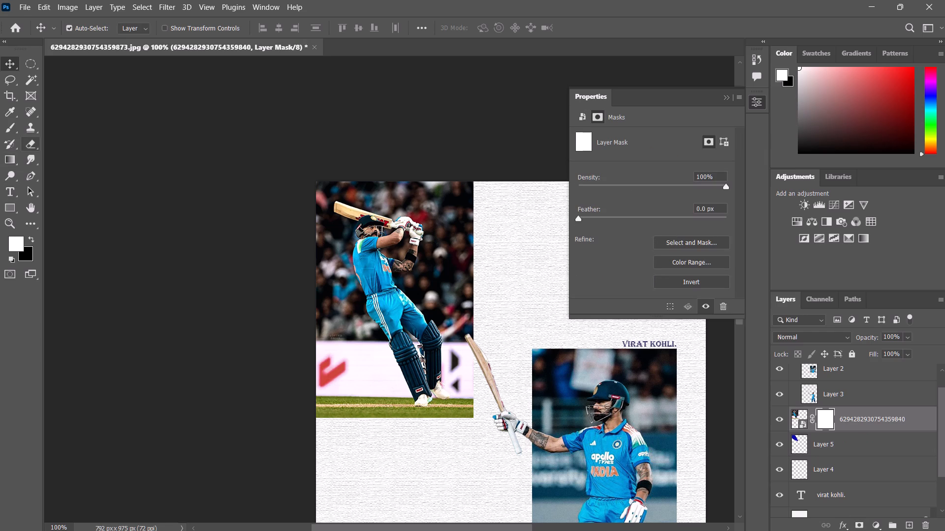
With a 26 px Eraser on the mask, hide the photo along the blue shape's lower edge, from the canvas's left side toward the bat's tip.
click(28, 113)
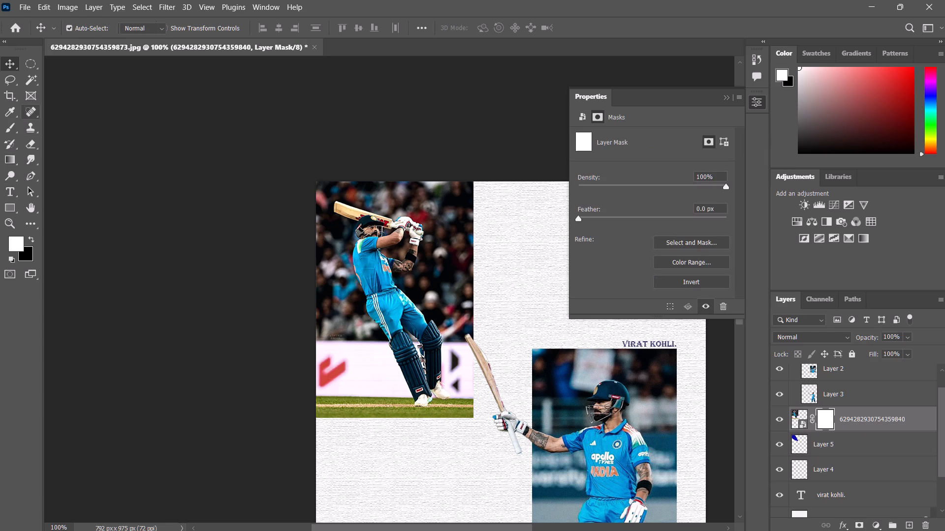
click(31, 138)
drag(313, 272, 365, 322)
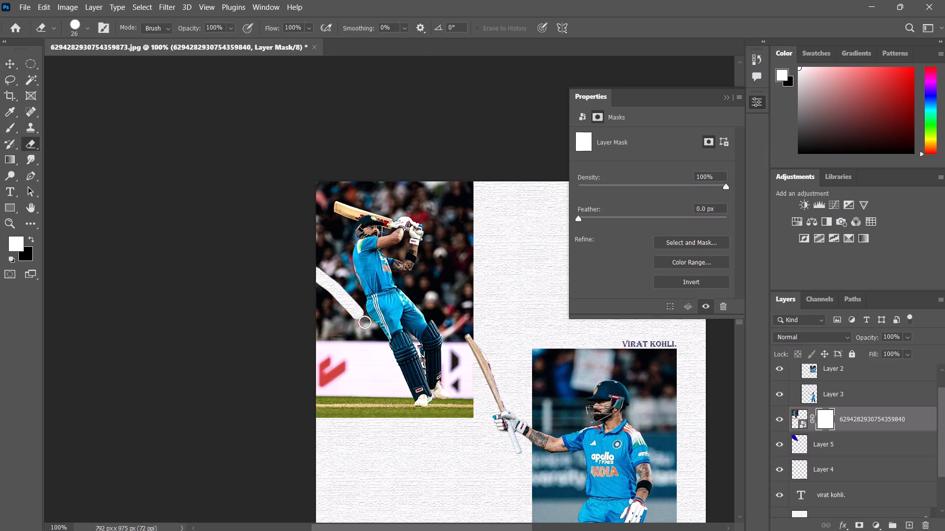
drag(365, 322, 327, 272)
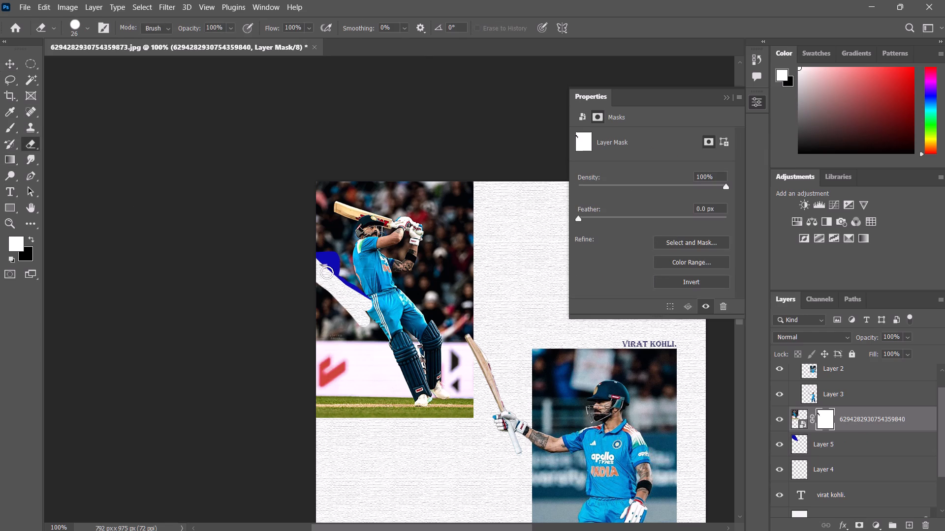
key(ctrl+z)
drag(331, 292, 325, 302)
drag(325, 302, 340, 304)
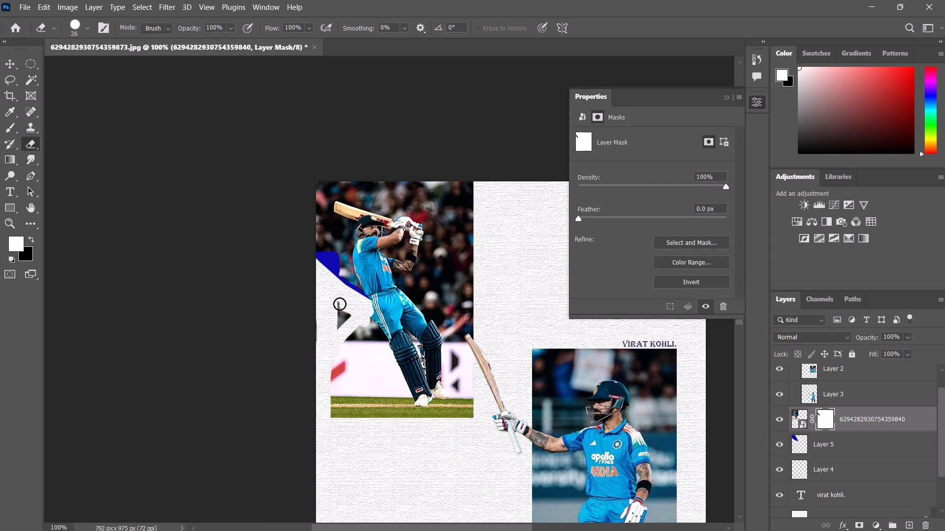
drag(340, 304, 420, 344)
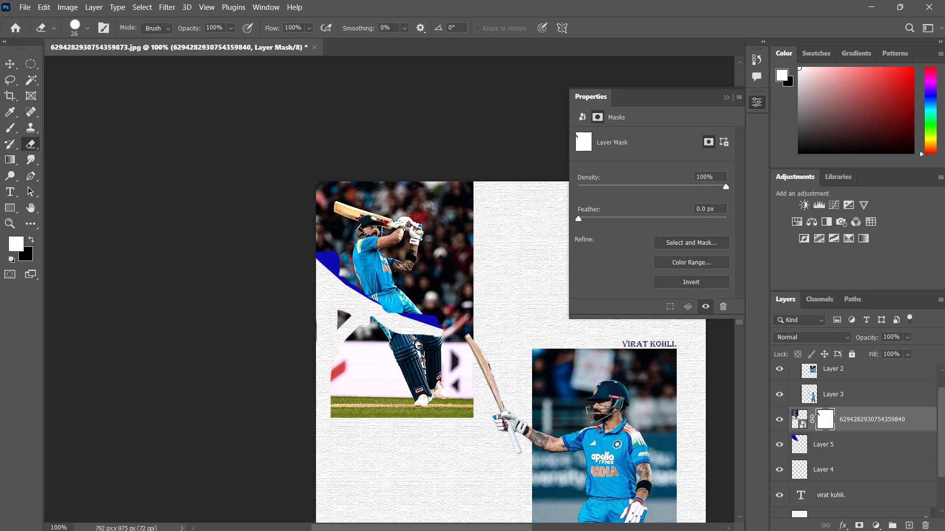
Erase the photo on the mask beyond the blue shape's upper-right edge, from the bat's tip up to the top of the canvas.
drag(420, 344, 464, 252)
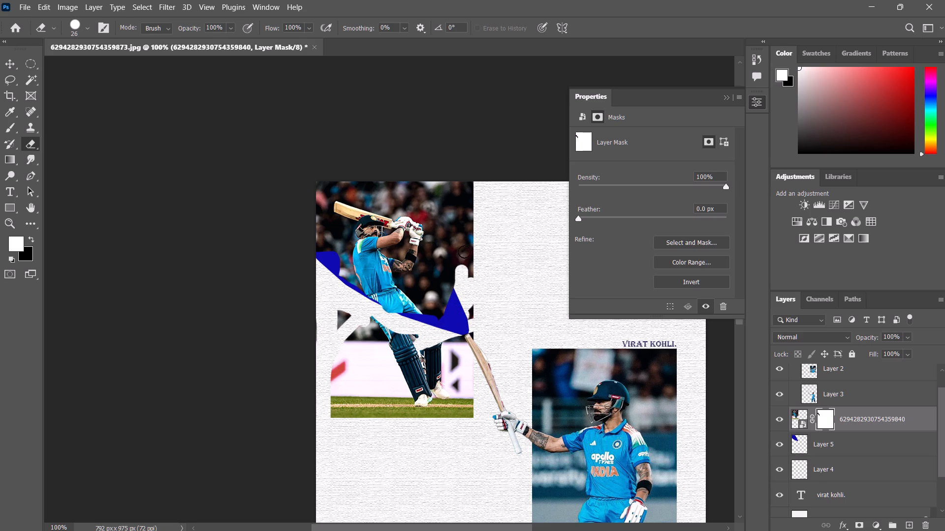
drag(464, 252, 449, 257)
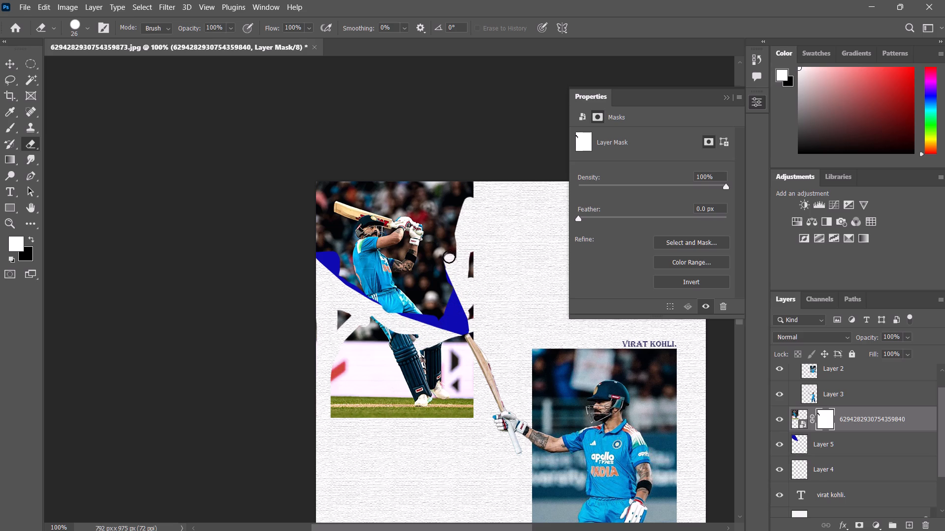
drag(449, 257, 452, 209)
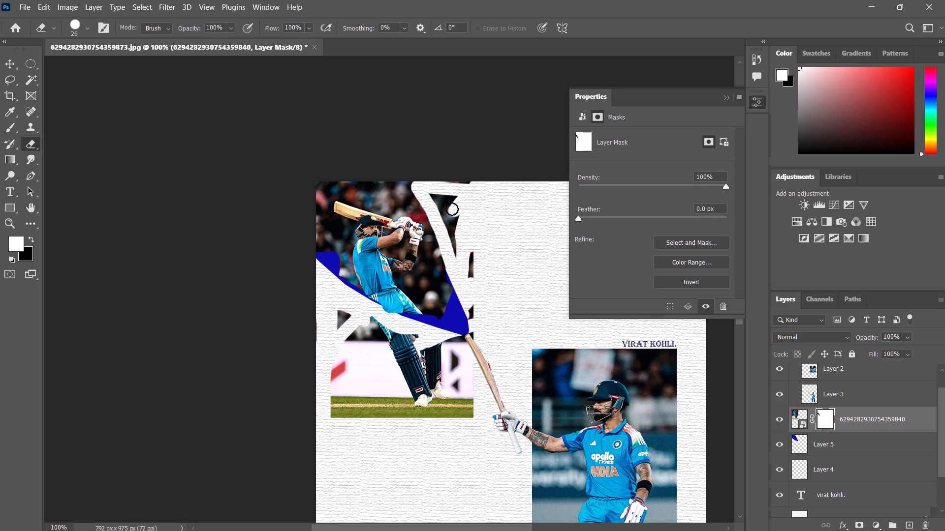
drag(452, 209, 470, 255)
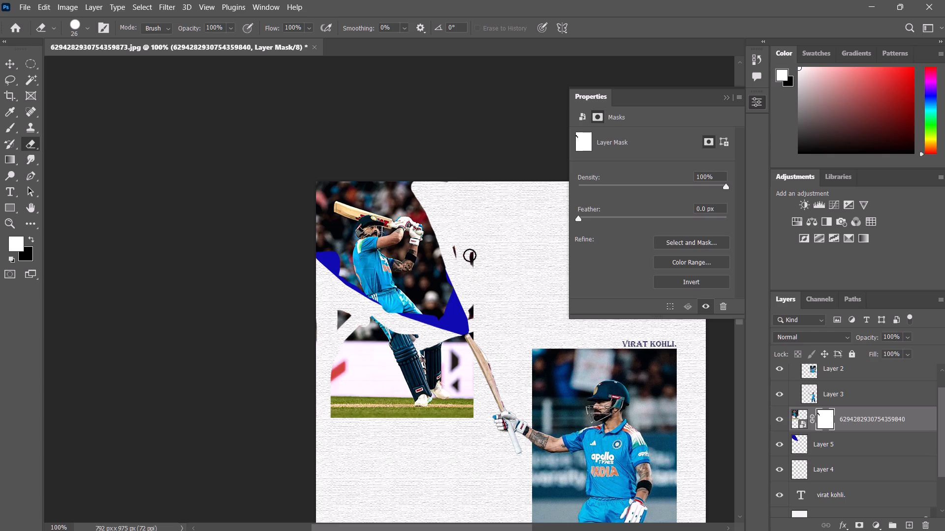
drag(470, 255, 468, 347)
Erase the rest of the photo below the blue shape on the mask, including the batsman's legs, the white board and the grass.
drag(468, 347, 341, 309)
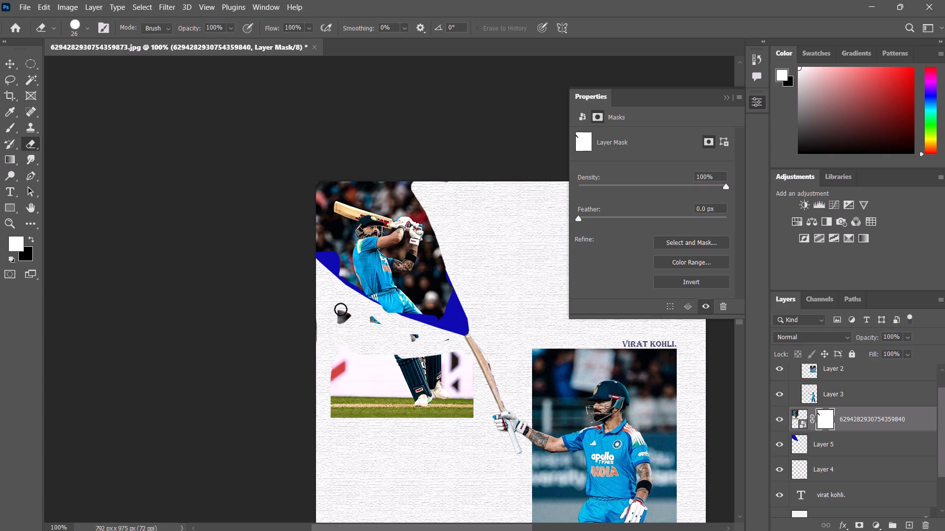
drag(341, 309, 450, 351)
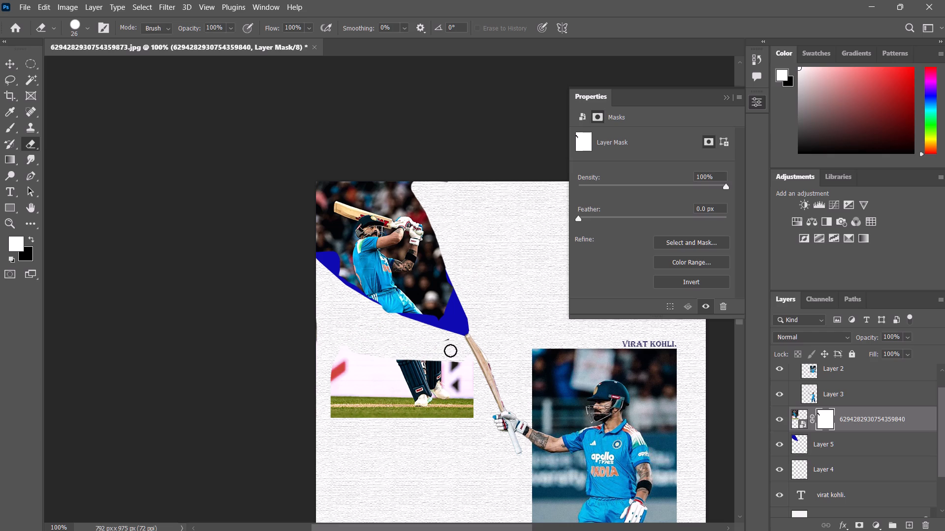
drag(450, 351, 404, 387)
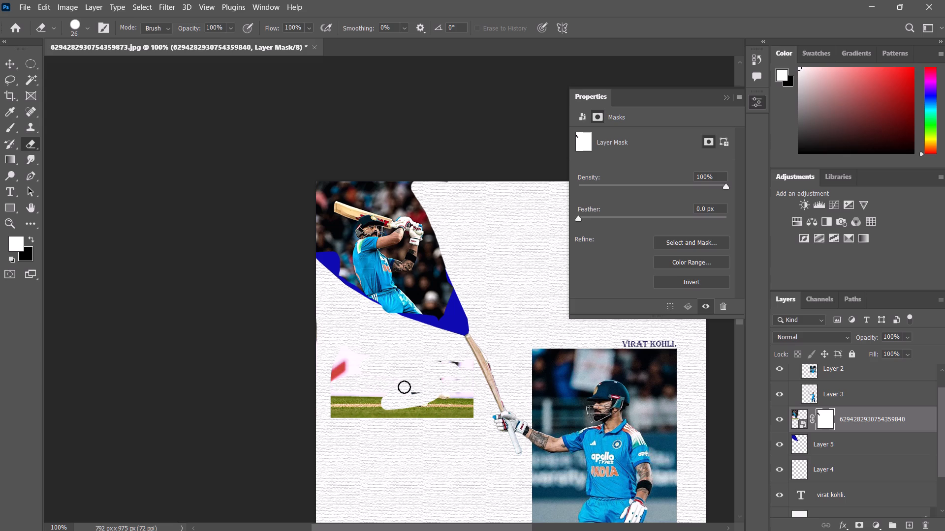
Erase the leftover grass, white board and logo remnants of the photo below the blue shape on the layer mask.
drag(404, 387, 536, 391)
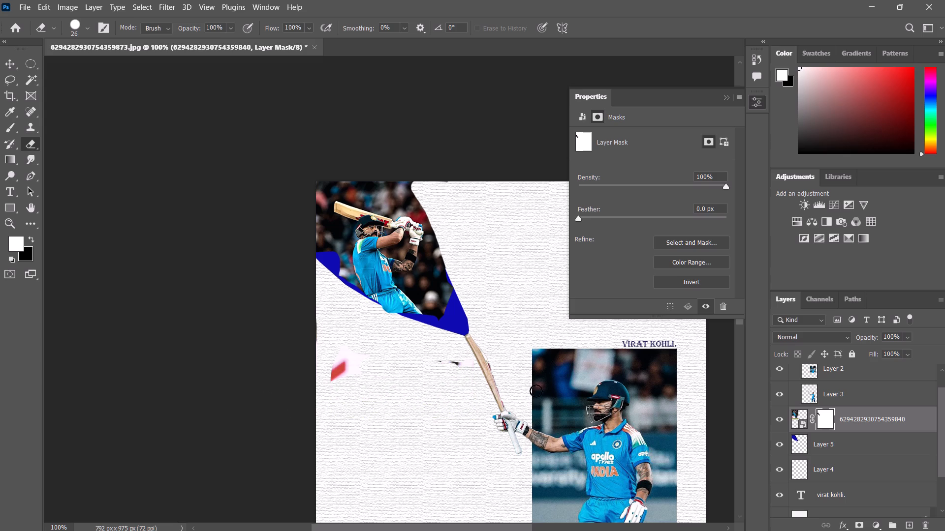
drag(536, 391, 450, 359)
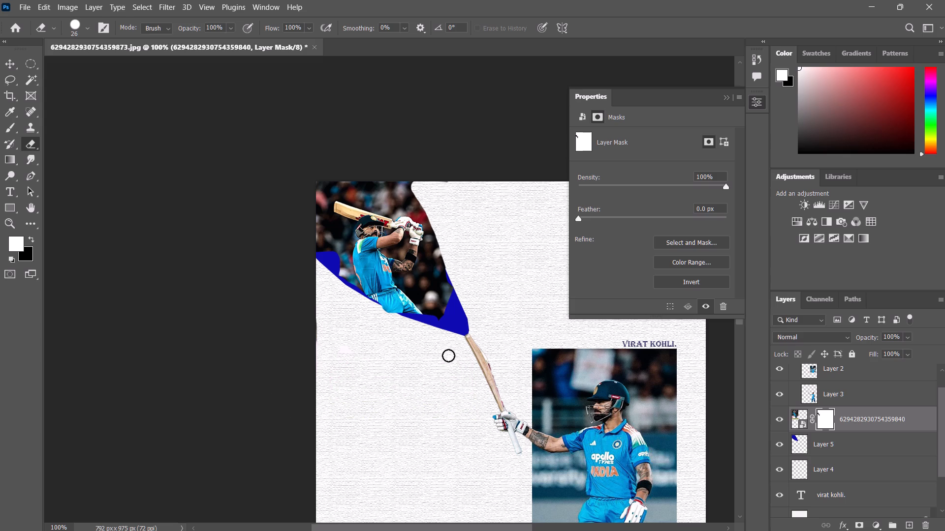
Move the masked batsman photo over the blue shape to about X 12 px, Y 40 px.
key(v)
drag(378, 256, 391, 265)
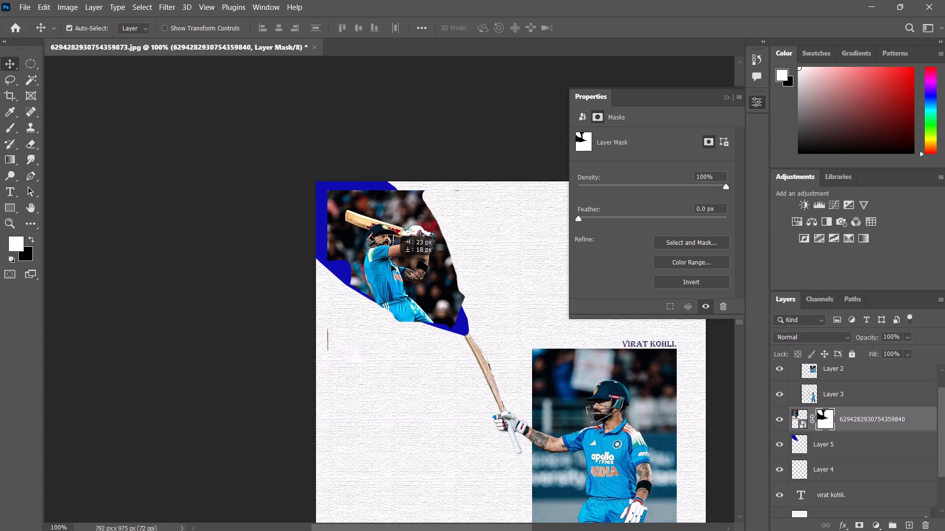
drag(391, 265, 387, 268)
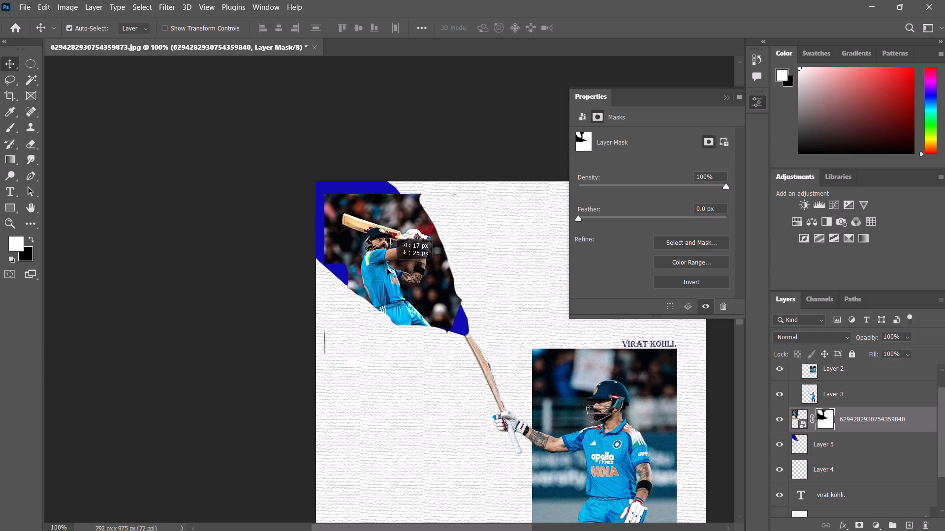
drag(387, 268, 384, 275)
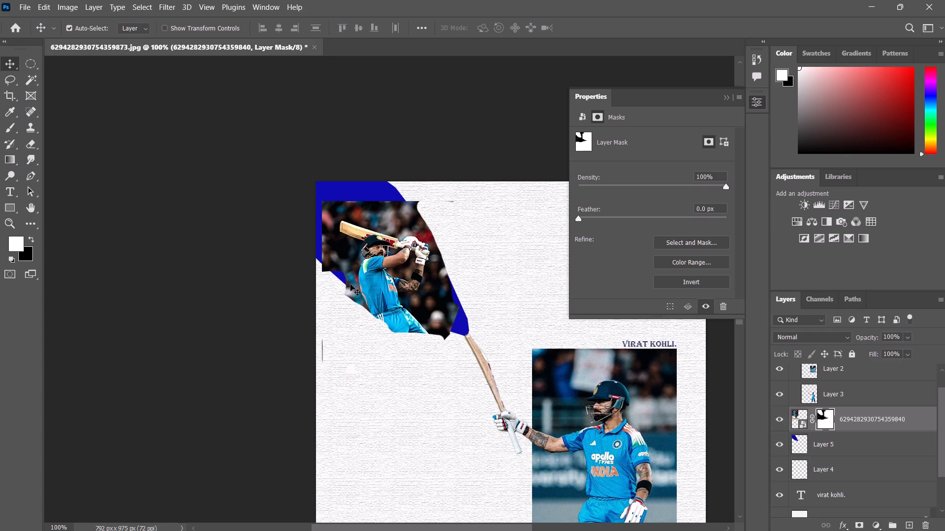
Delete the layer mask from the placed batsman photo and remove the photo layer, leaving the plain blue shape.
click(374, 277)
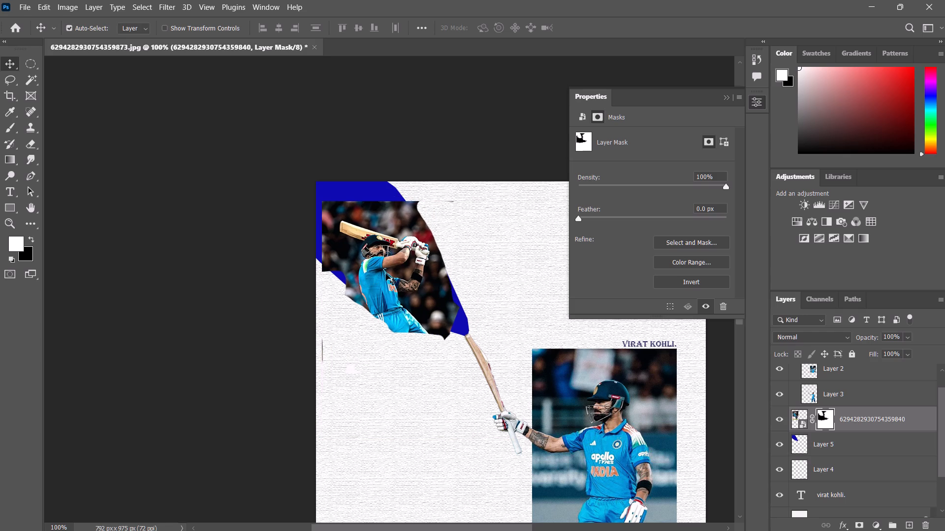
click(386, 274)
click(390, 273)
key(BackSpace)
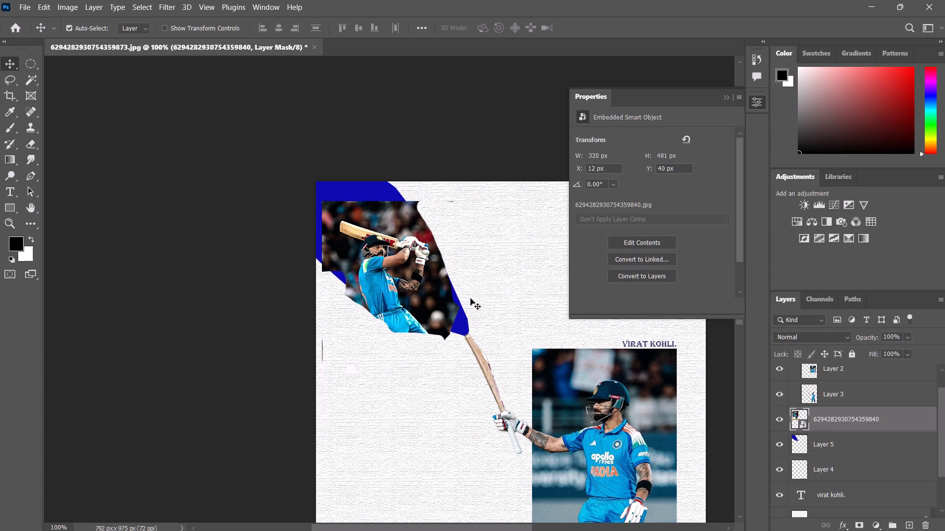
click(440, 354)
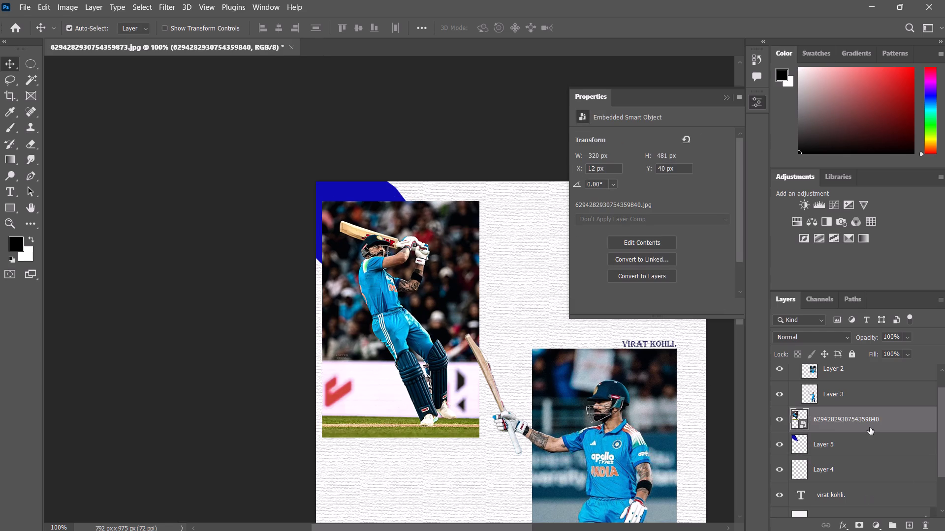
click(870, 427)
key(BackSpace)
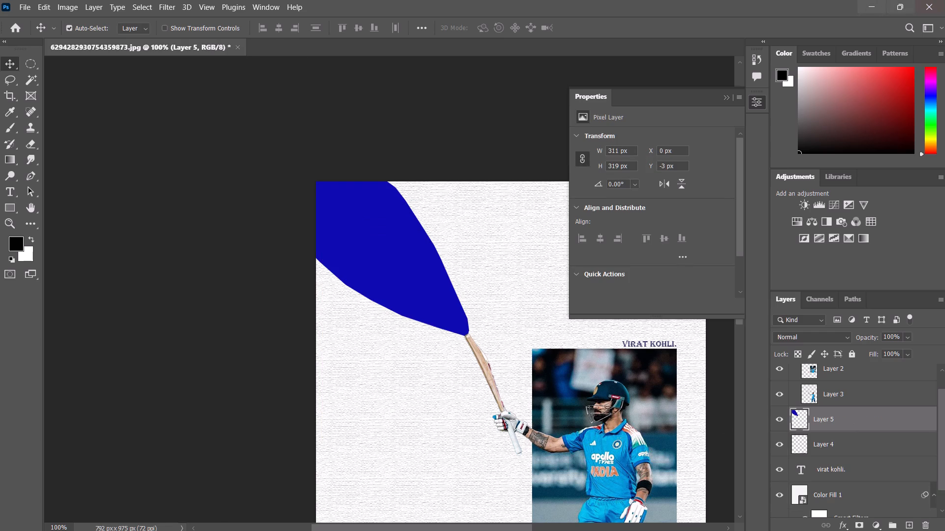
Switch to Telegram in Brave, browse the DRIVEXPULL channel's Kohli photos and open the one of him pointing his bat.
click(875, 6)
click(576, 527)
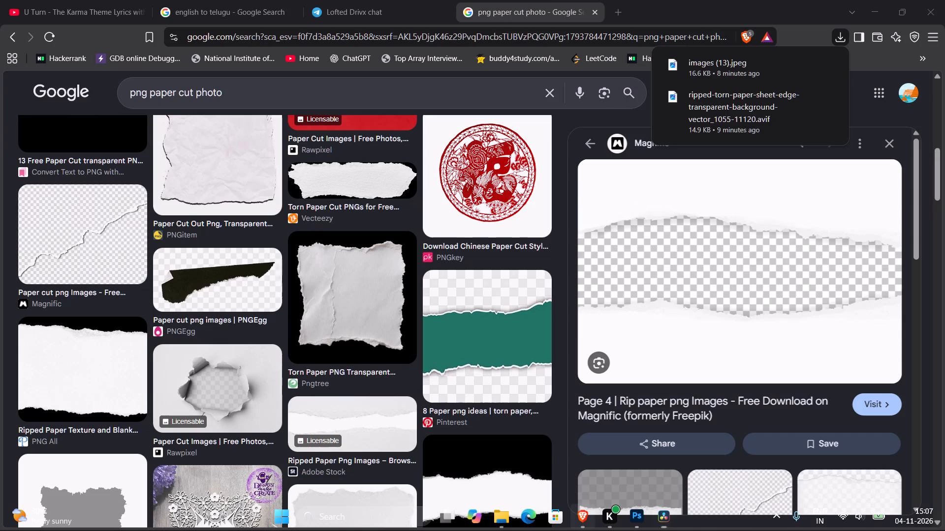
click(399, 5)
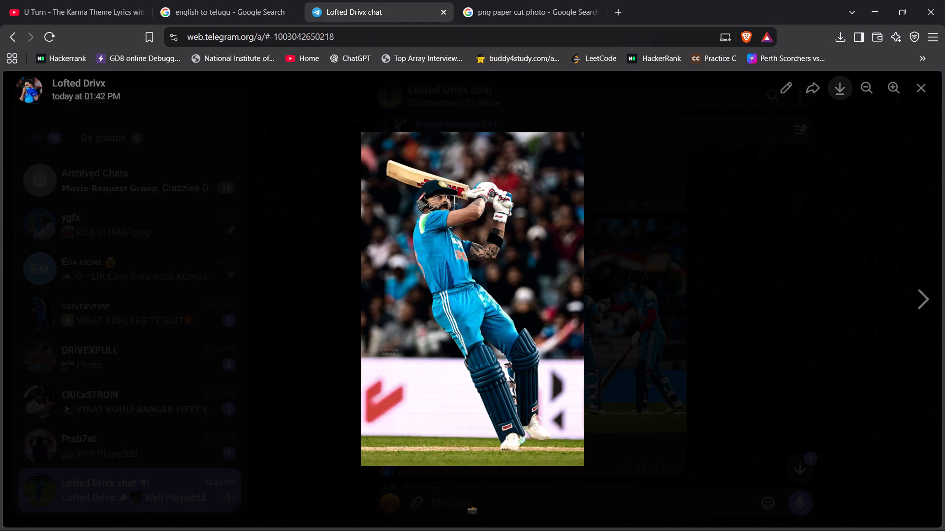
click(926, 93)
click(136, 323)
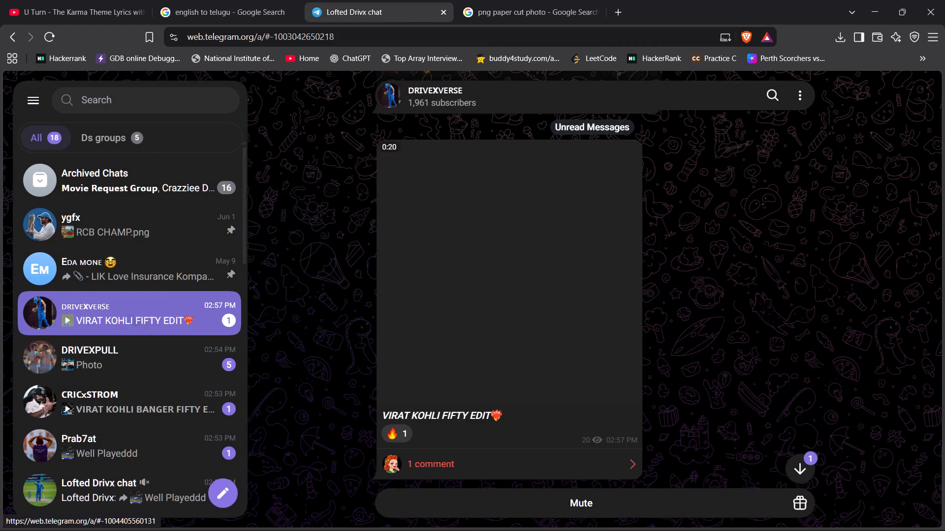
click(135, 342)
scroll(529, 320, down, 3)
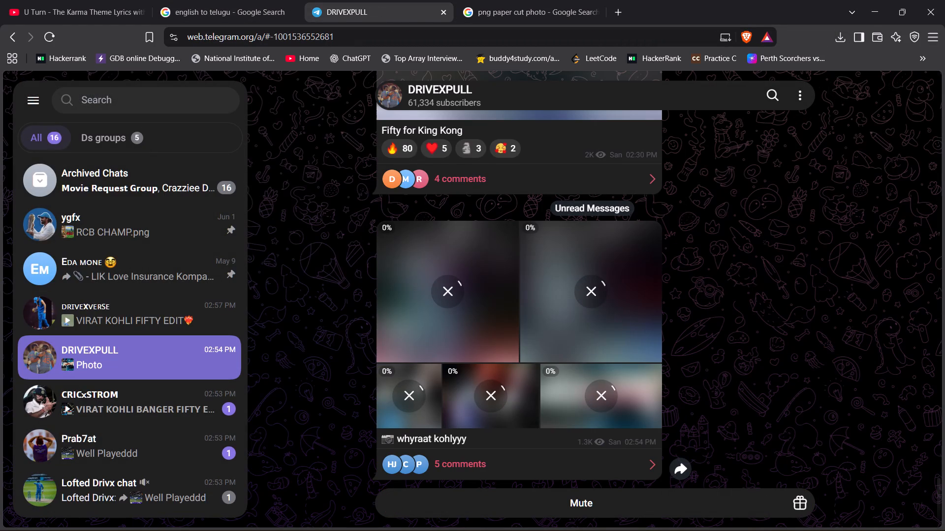
scroll(450, 312, down, 5)
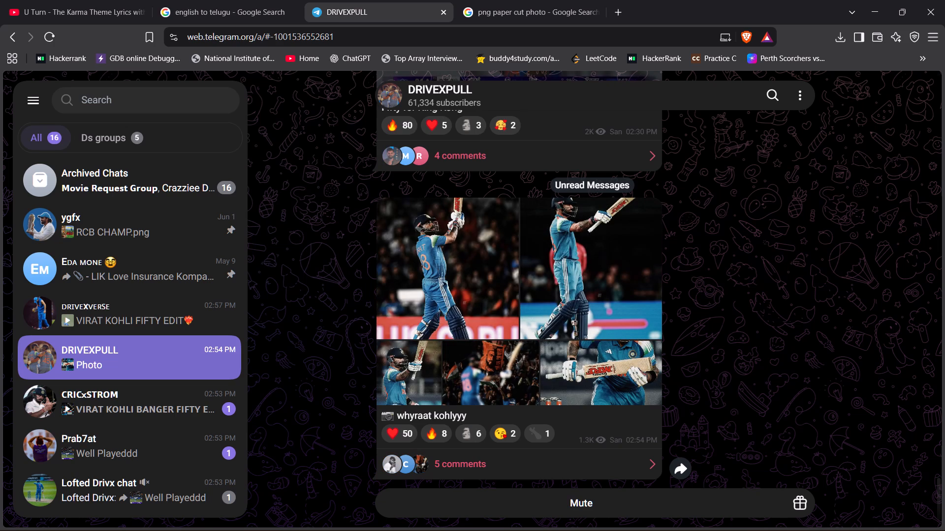
click(554, 264)
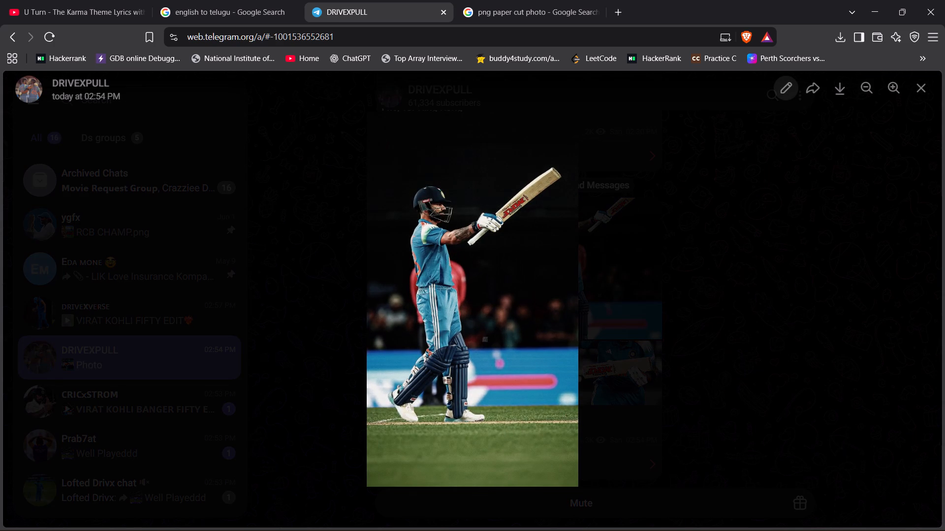
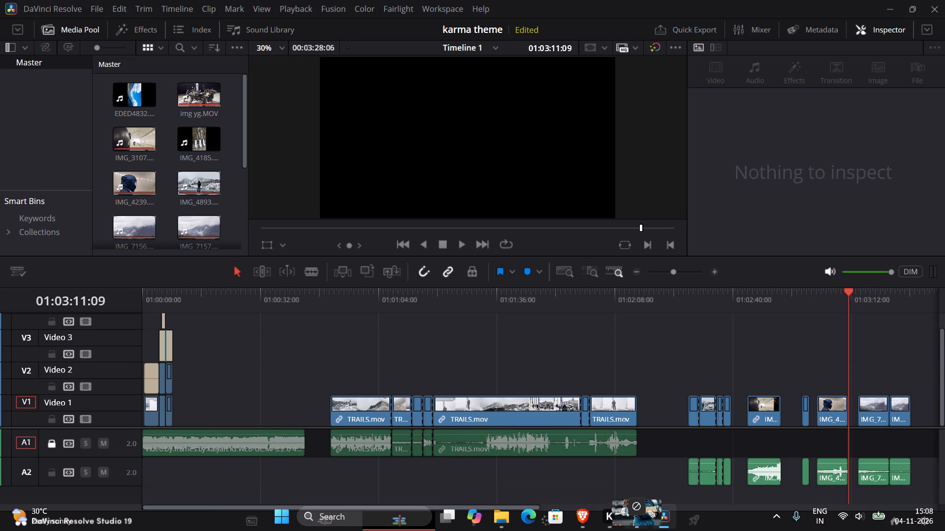
Place the close-up photo of the batsman holding an MRF bat from the browser into the poster.
drag(637, 521, 464, 376)
scroll(460, 363, down, 8)
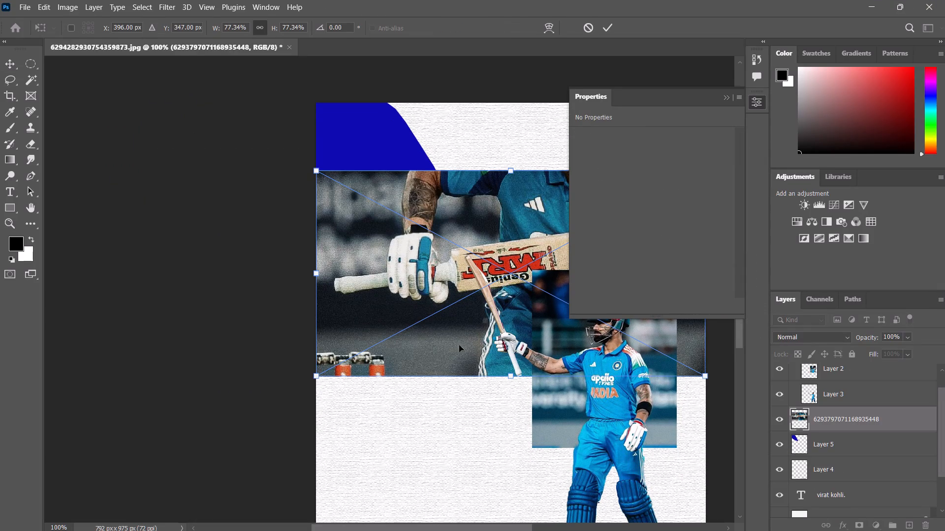
key(Return)
Scale the placed bat close-up down to about 278 × 147 px and move it beside the batsman, below the blue shape.
drag(499, 285, 430, 418)
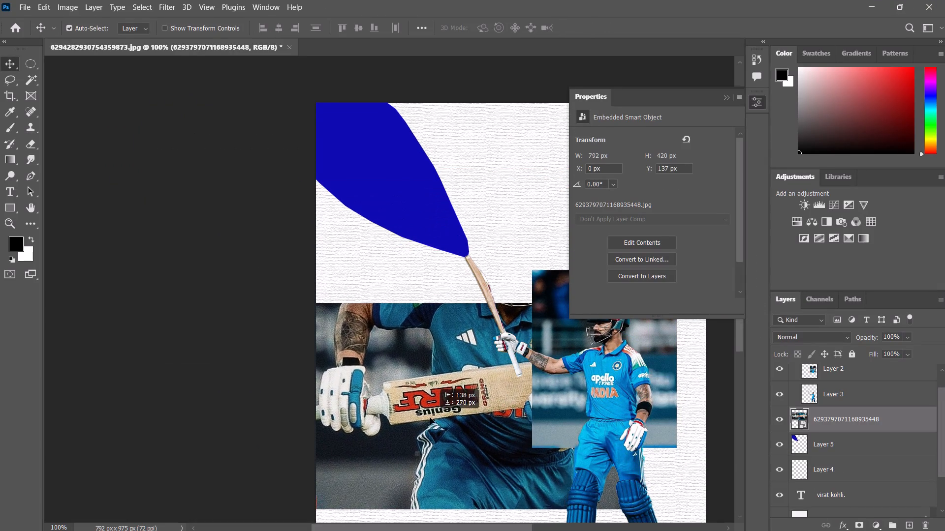
drag(430, 418, 430, 417)
click(430, 416)
key(ctrl+t)
drag(248, 303, 248, 304)
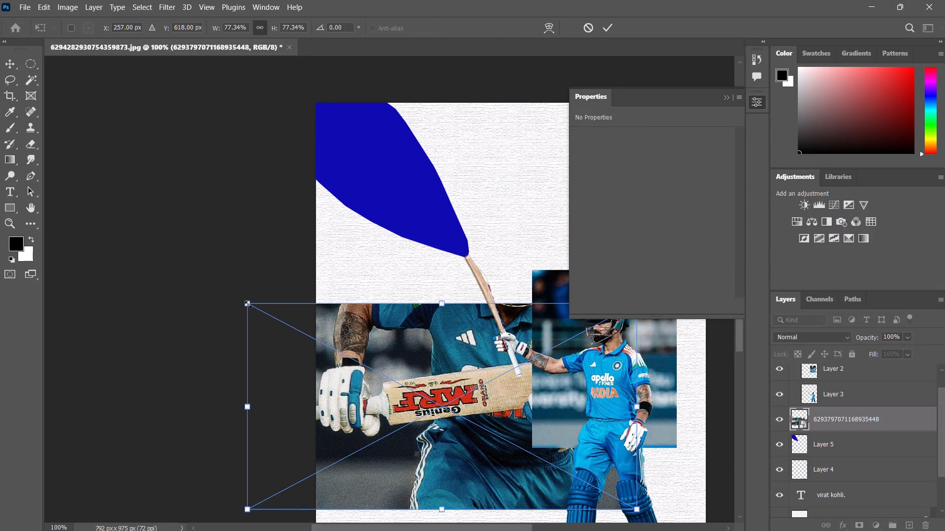
drag(248, 304, 502, 434)
drag(530, 491, 469, 443)
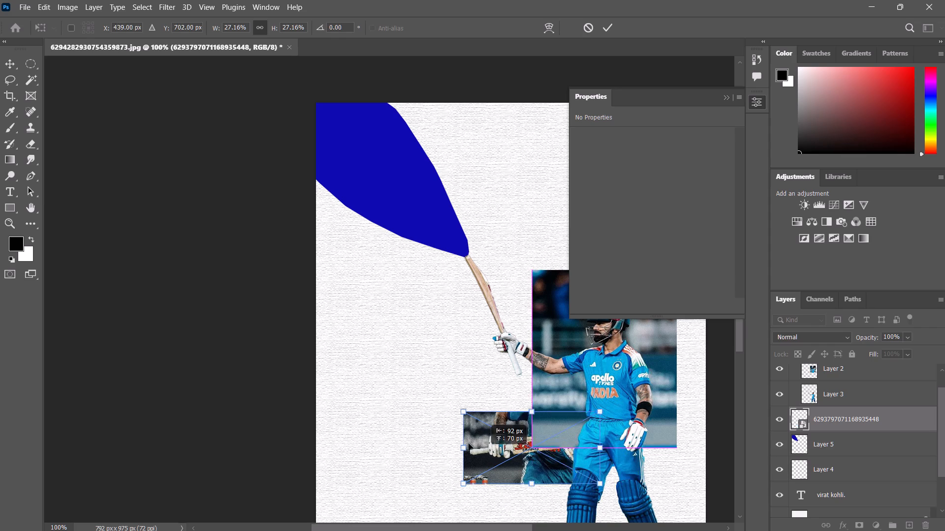
drag(469, 443, 387, 393)
key(Return)
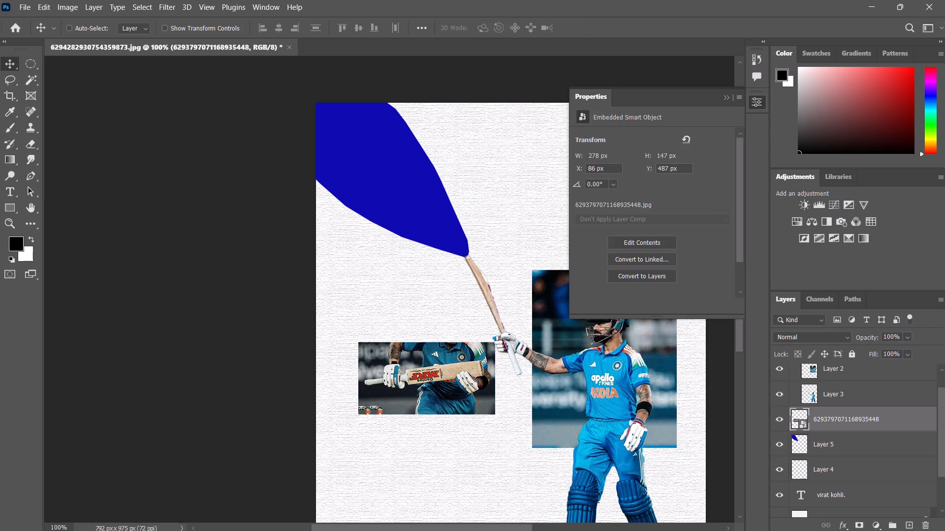
Move the small bat close-up down the poster's left side to about X 58 px, Y 606 px.
key(ctrl+minus)
drag(420, 353, 416, 362)
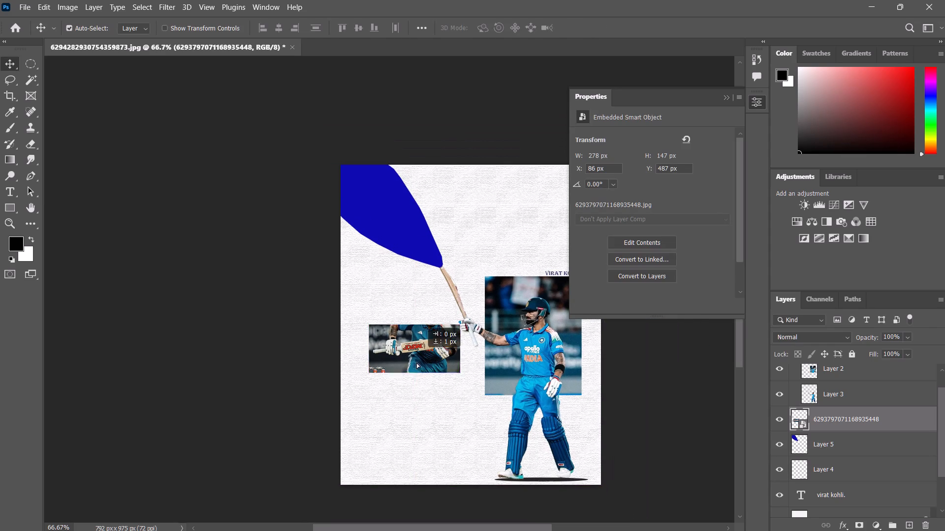
drag(416, 362, 411, 392)
click(411, 392)
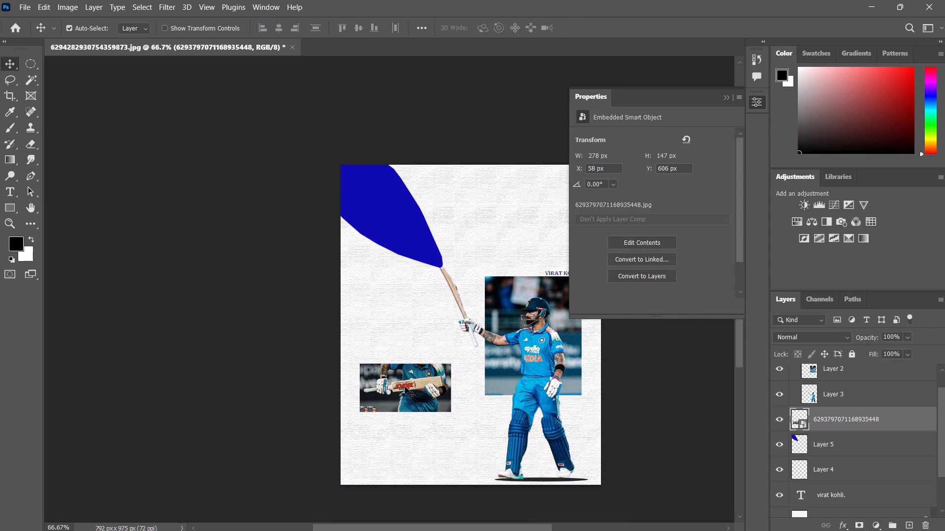
Activate the Rectangular Marquee tool for selecting on the small bat close-up.
key(ctrl+plus)
key(ctrl+plus)
scroll(429, 368, down, 19)
scroll(401, 345, down, 3)
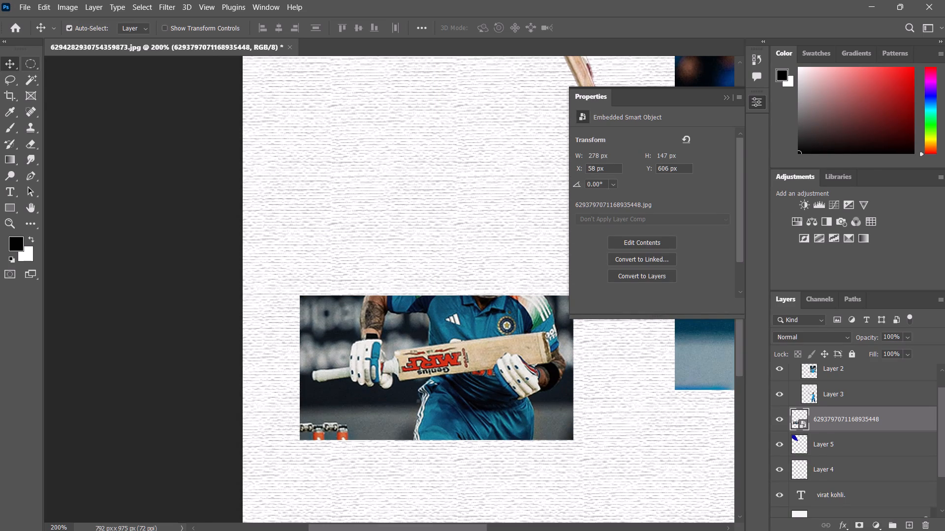
right_click(30, 64)
click(54, 66)
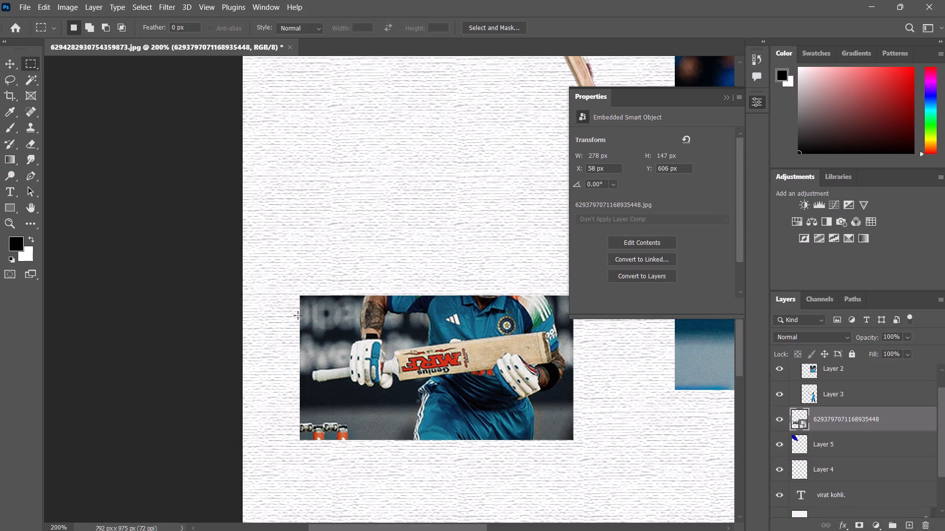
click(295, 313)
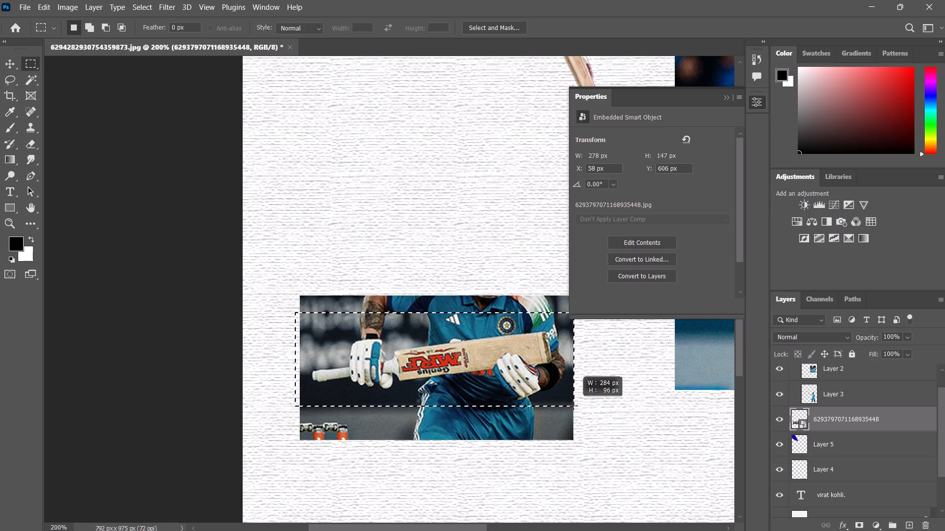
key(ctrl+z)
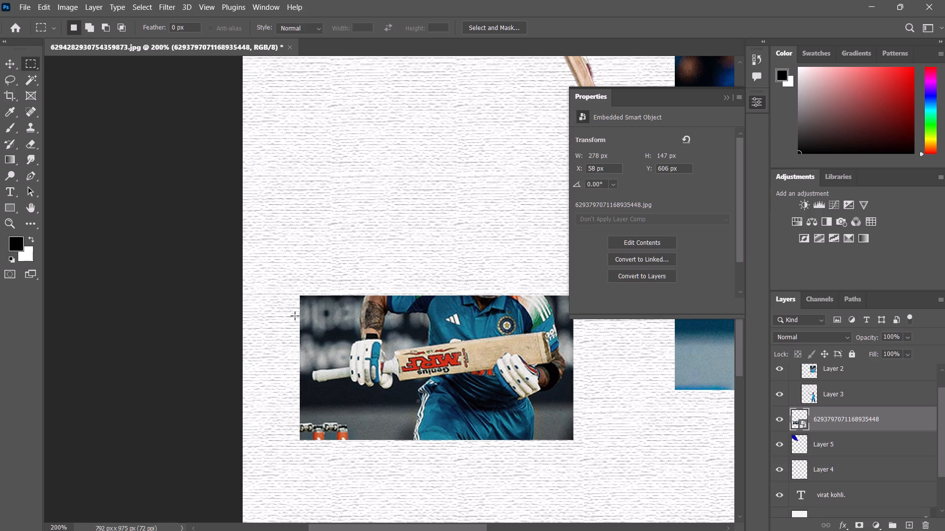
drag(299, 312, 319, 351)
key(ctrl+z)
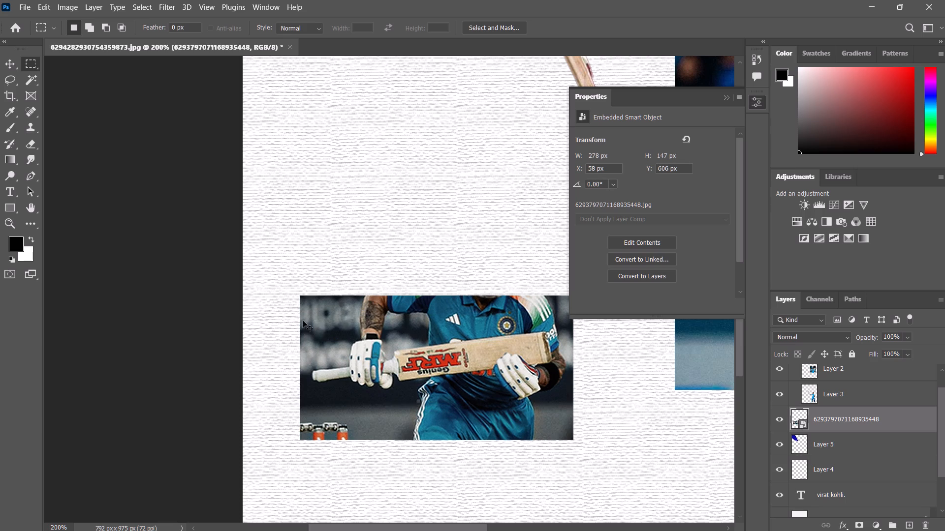
Copy a 275 × 92 px band across the batsman's gloves and MRF bat from the placed photo to a new layer.
click(302, 315)
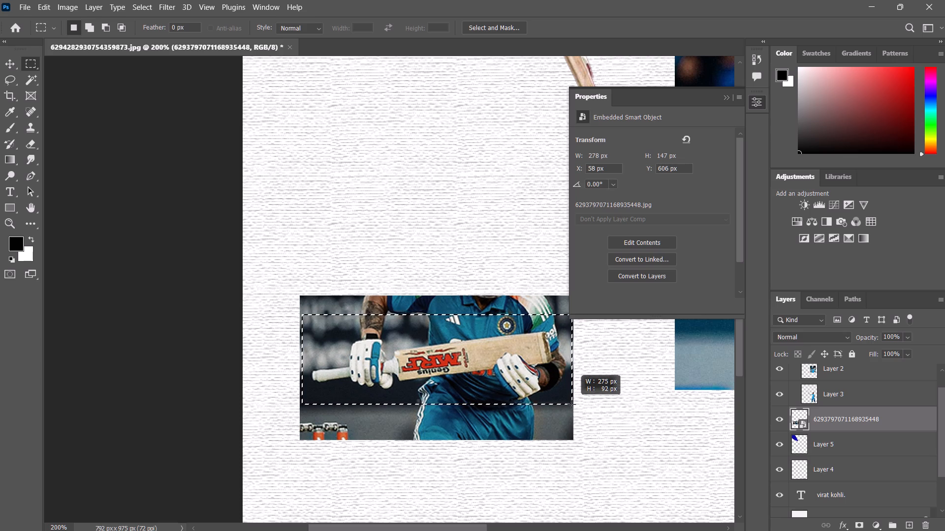
key(ctrl+j)
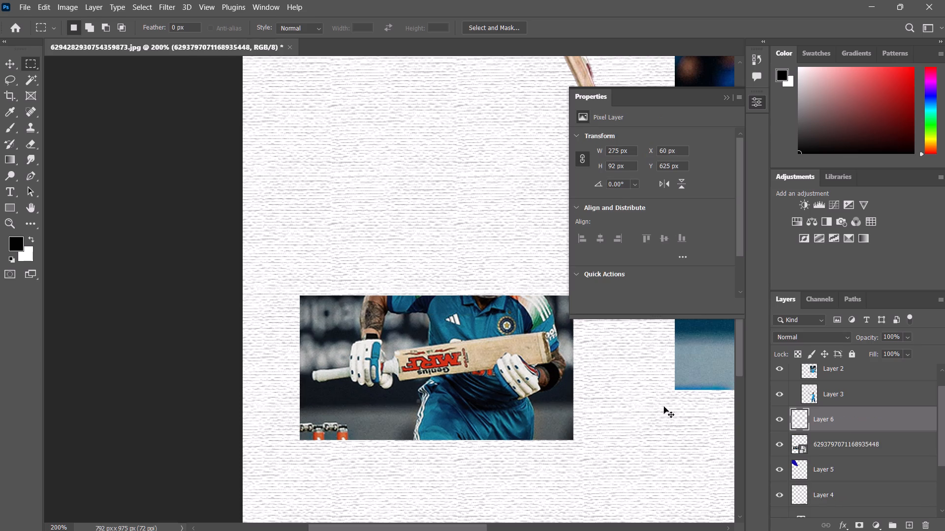
click(845, 442)
key(BackSpace)
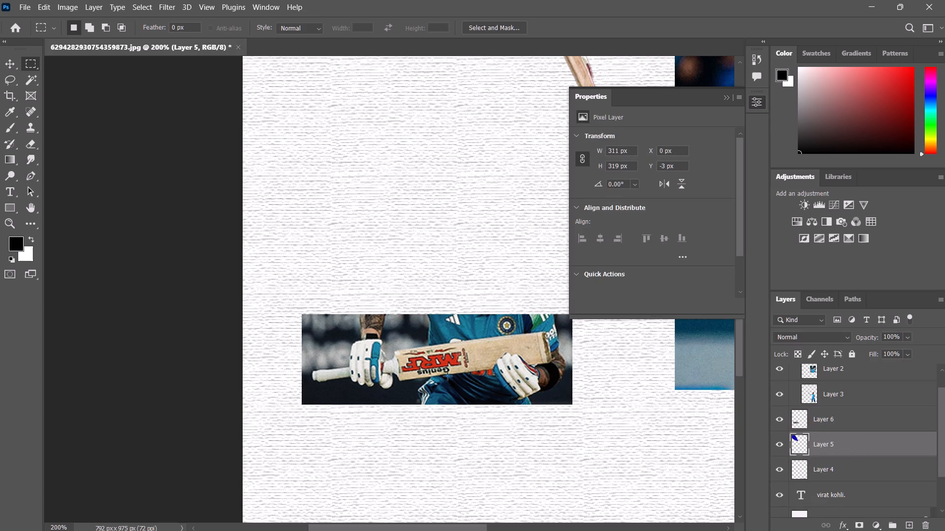
Move the cropped glove-and-bat strip to about X 78 px, Y 656 px, beside the lower part of the batsman's background photo.
key(v)
key(ctrl+minus)
key(ctrl+minus)
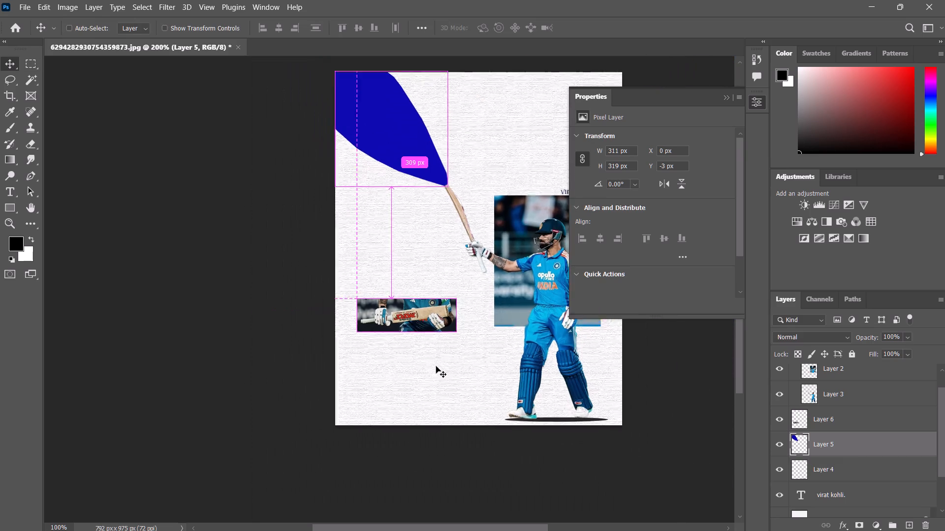
drag(422, 313, 436, 320)
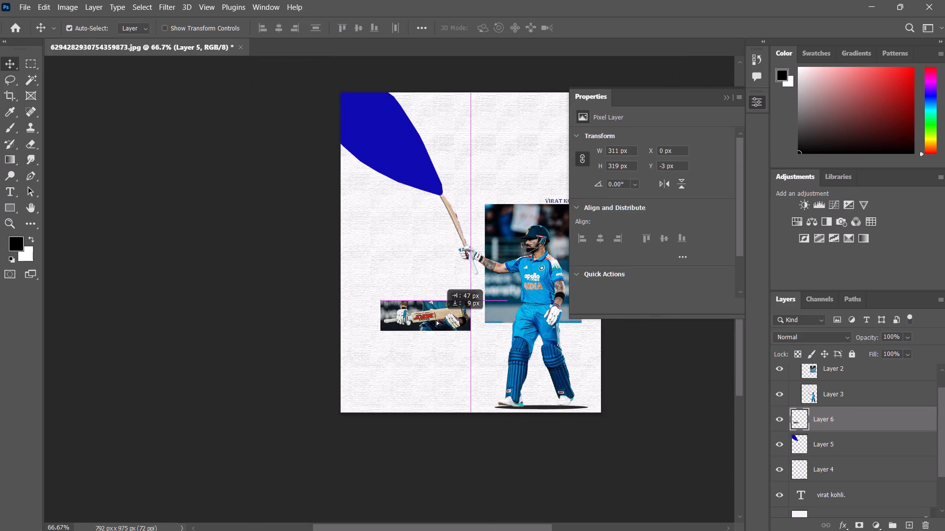
drag(436, 320, 429, 307)
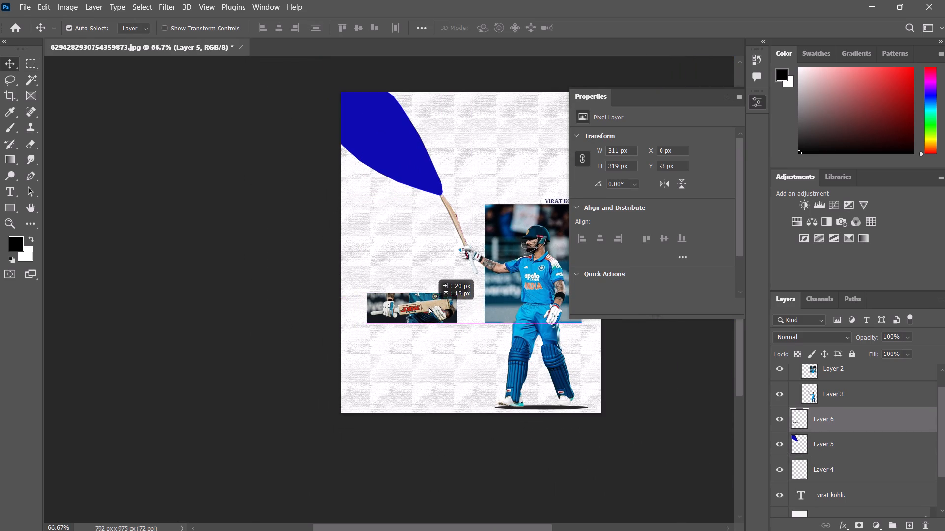
drag(429, 307, 426, 300)
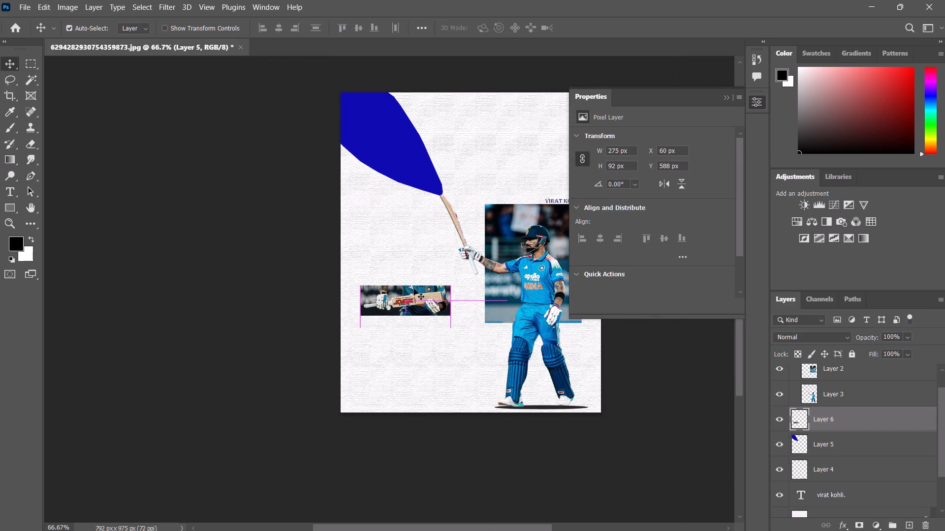
scroll(484, 236, up, 9)
scroll(473, 243, down, 3)
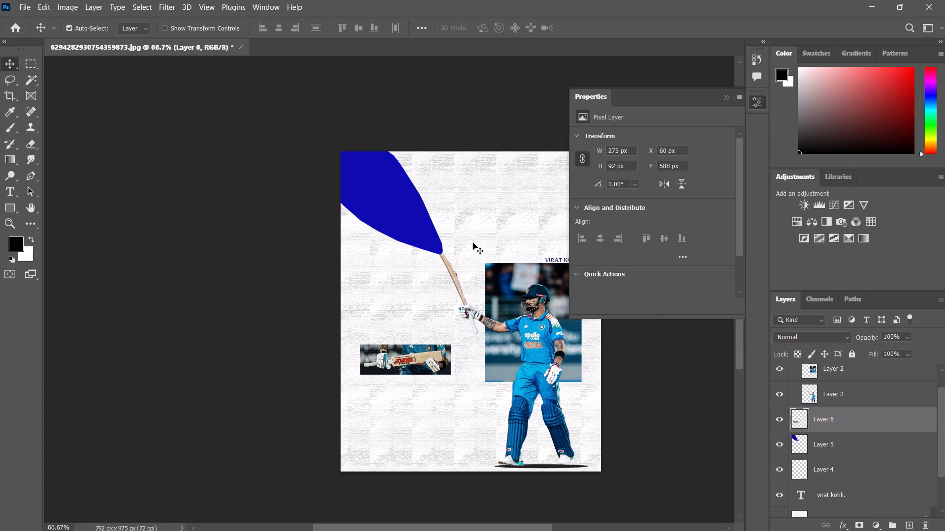
scroll(473, 243, down, 4)
drag(407, 319, 410, 343)
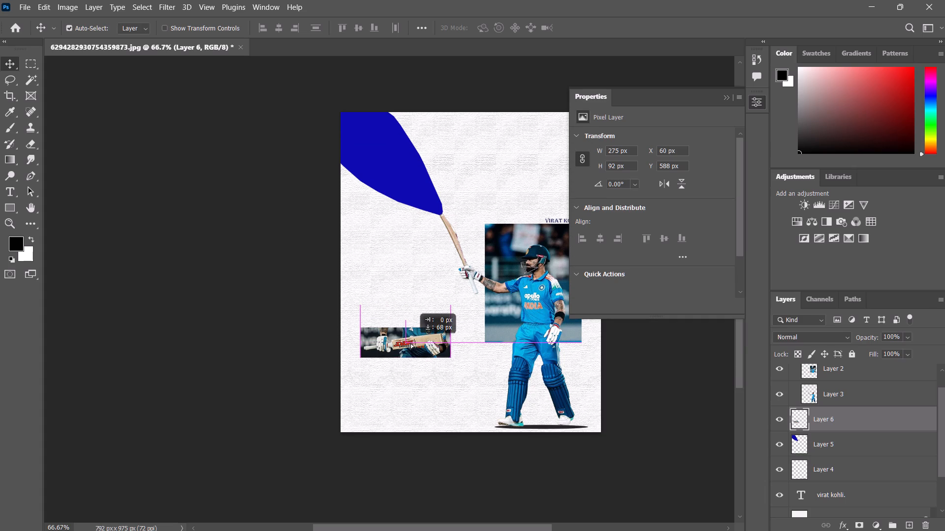
drag(410, 343, 412, 343)
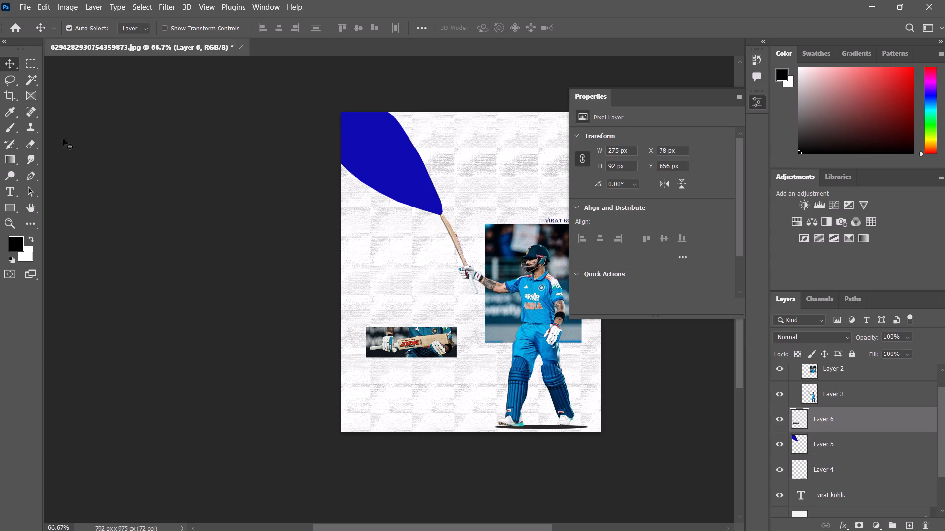
Delete Layer 5, the blue shape sweeping from the bat's tip to the canvas's upper-left corner.
click(398, 168)
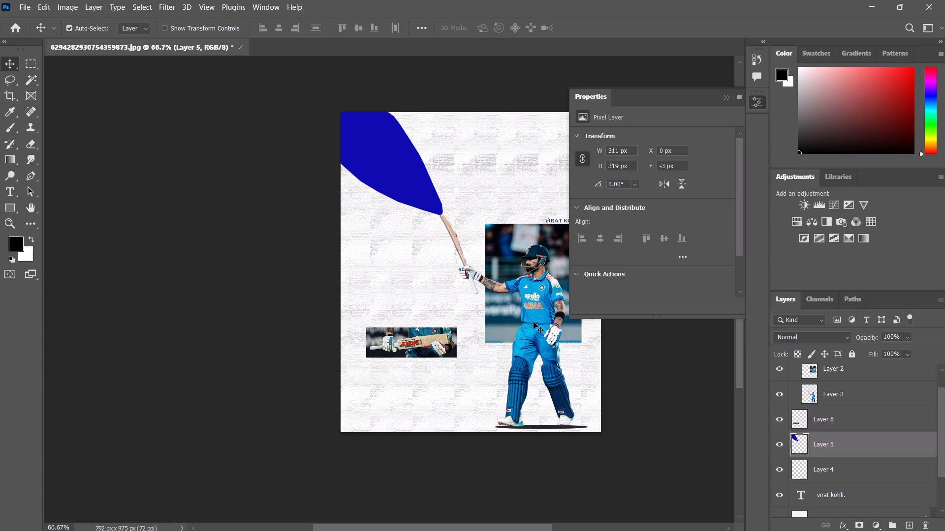
click(725, 98)
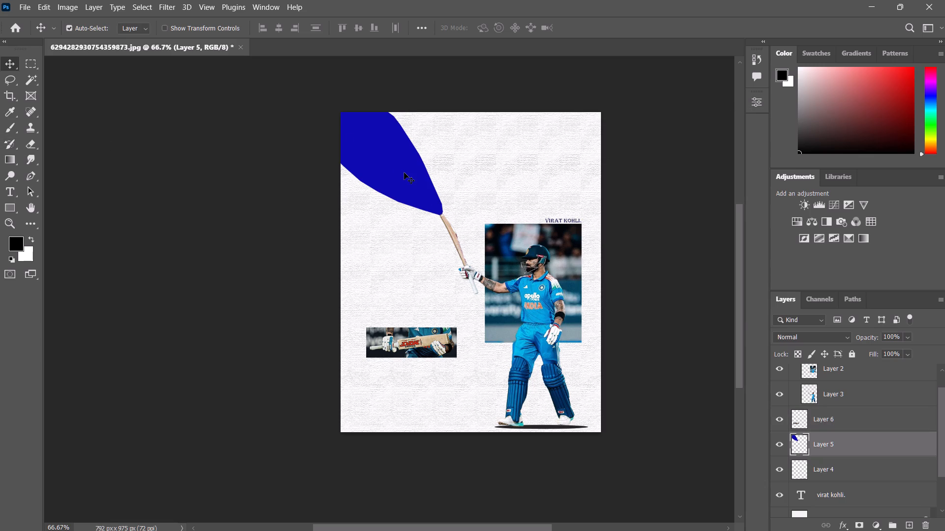
click(404, 173)
click(815, 445)
key(BackSpace)
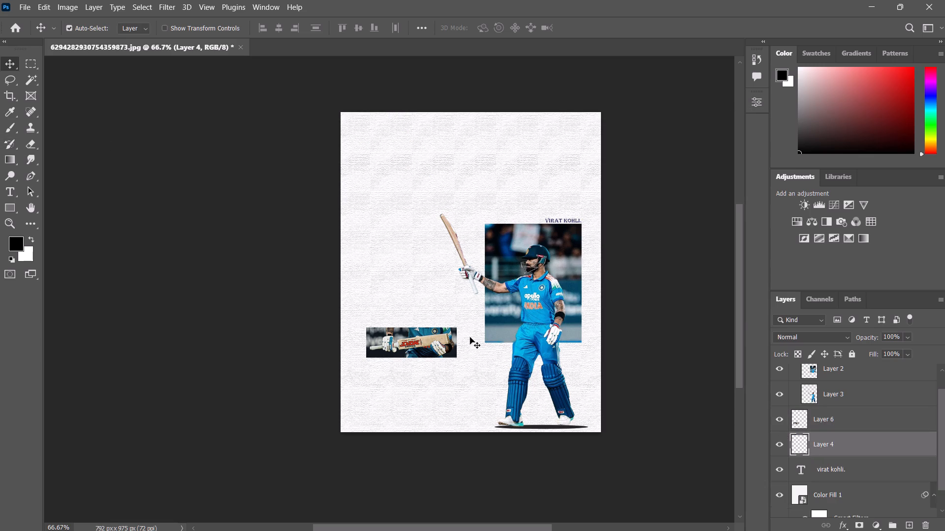
Start a Pen tool path with its first anchor at the tip of the batsman's raised bat.
click(29, 177)
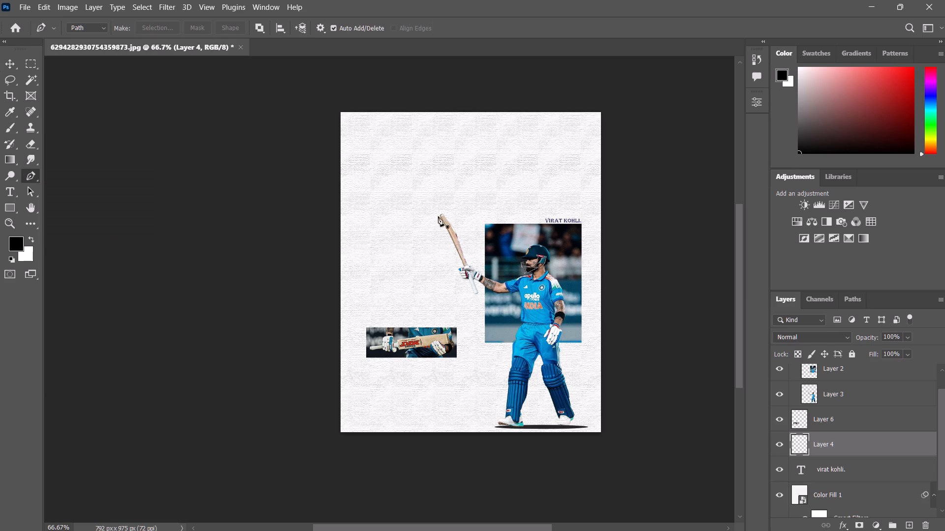
key(ctrl+plus)
key(ctrl+plus)
key(ctrl+plus)
key(ctrl+minus)
key(ctrl+minus)
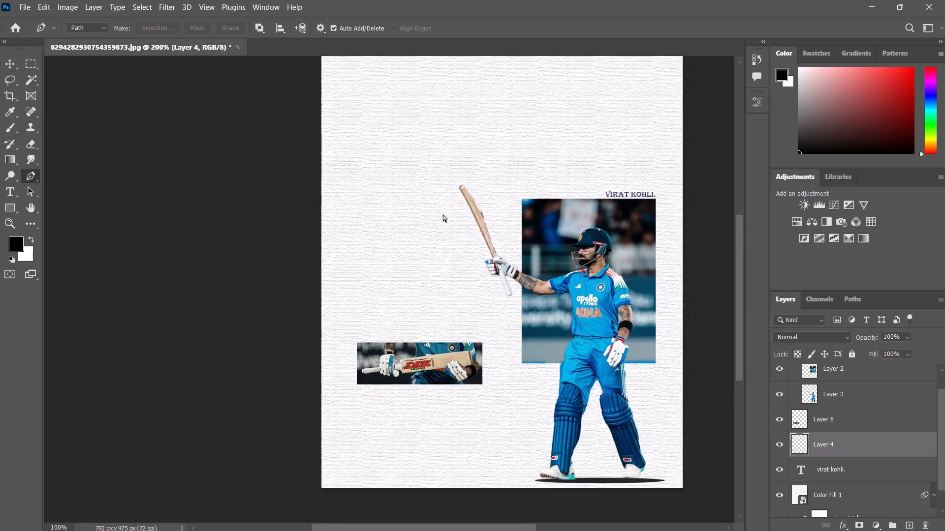
key(ctrl+minus)
key(ctrl+plus)
key(ctrl+plus)
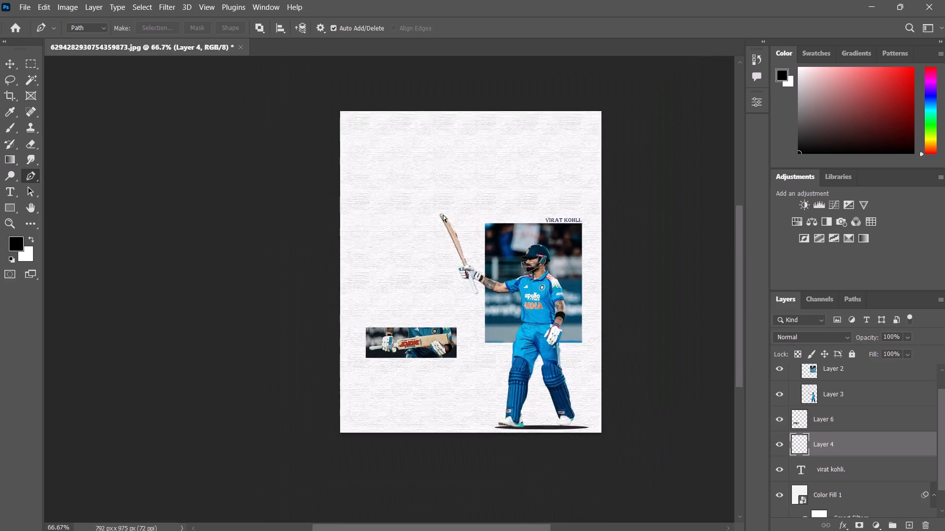
scroll(471, 204, up, 11)
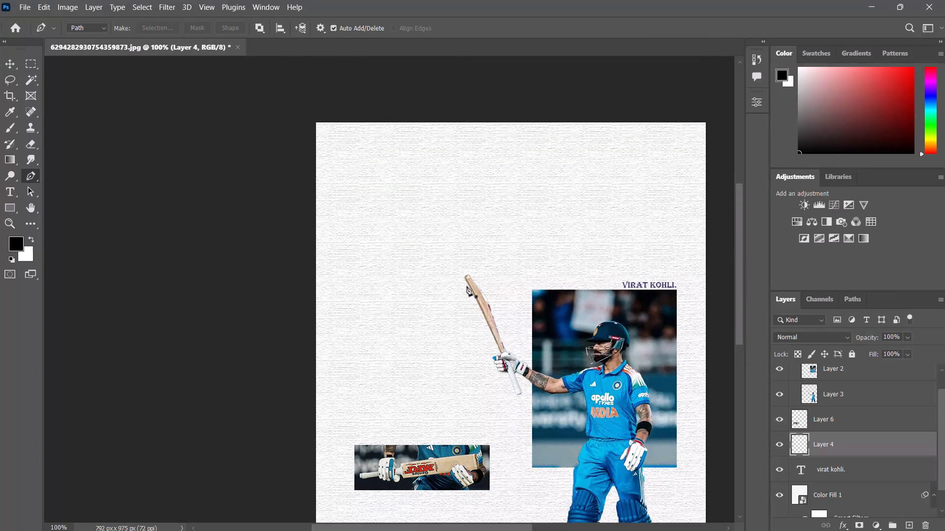
click(467, 285)
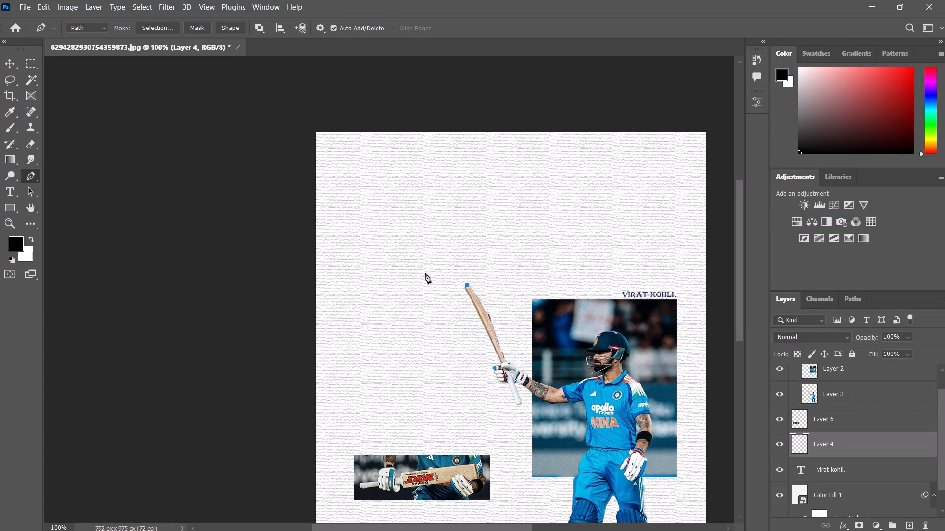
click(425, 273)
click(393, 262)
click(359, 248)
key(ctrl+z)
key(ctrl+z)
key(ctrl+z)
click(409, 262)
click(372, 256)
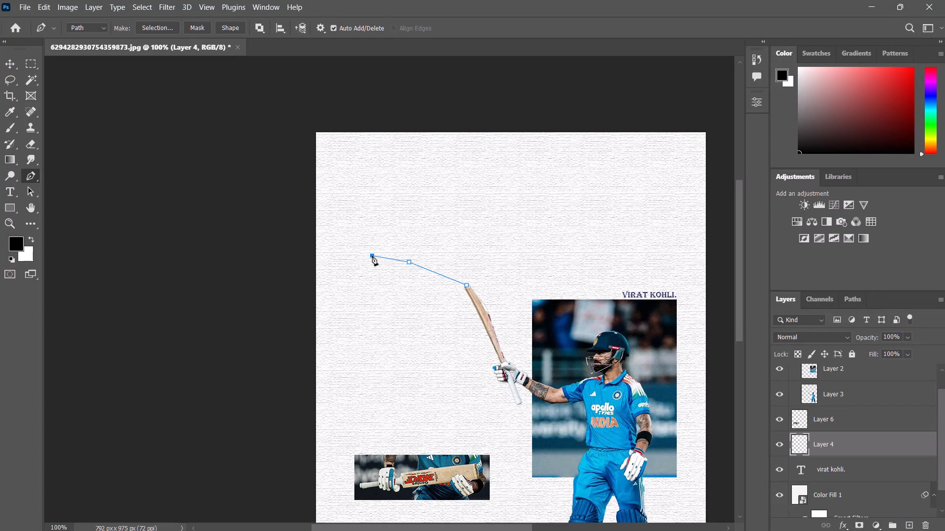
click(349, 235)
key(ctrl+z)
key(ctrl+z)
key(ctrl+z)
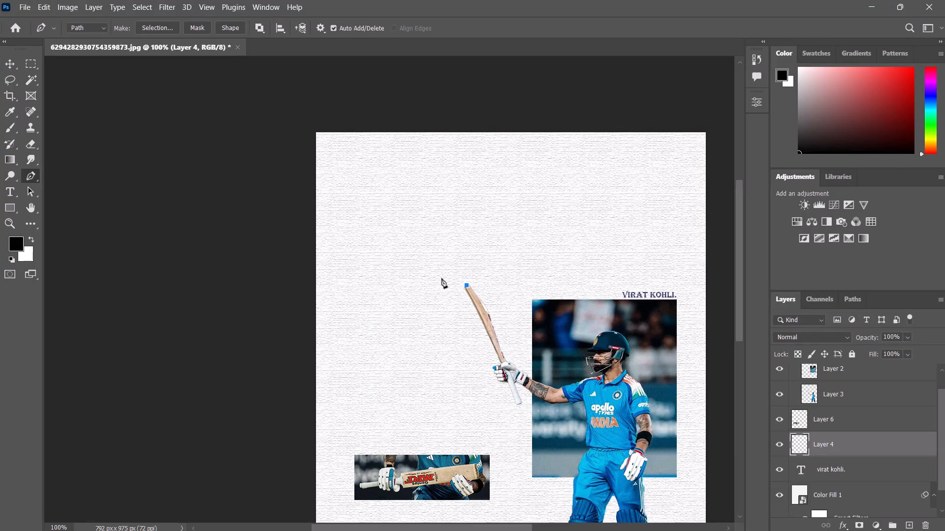
Draw the path's wavy lower edge from the bat's tip to just past the canvas's left edge using straight segments.
click(428, 275)
click(398, 252)
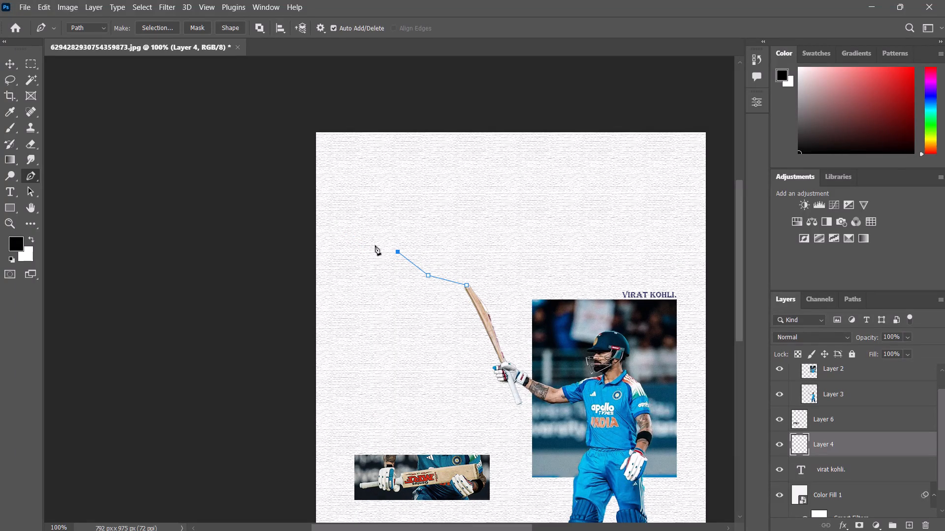
click(369, 245)
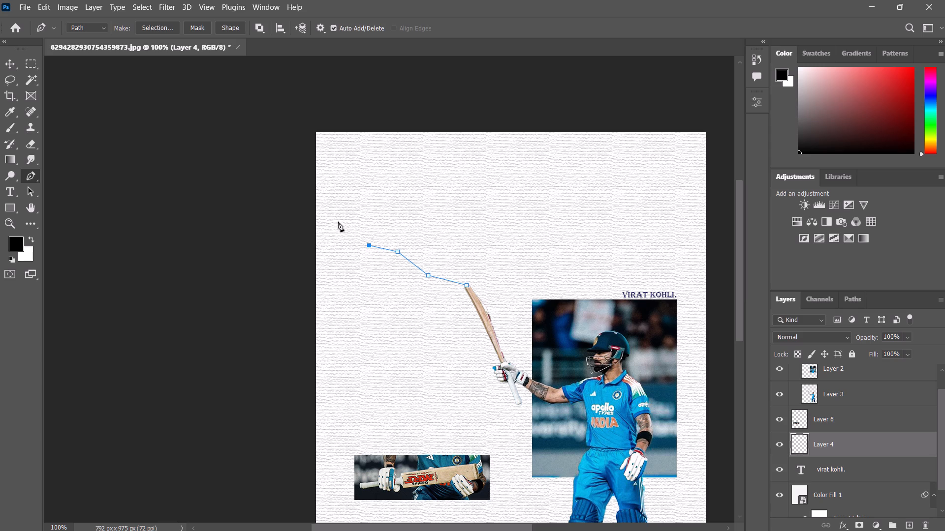
click(334, 221)
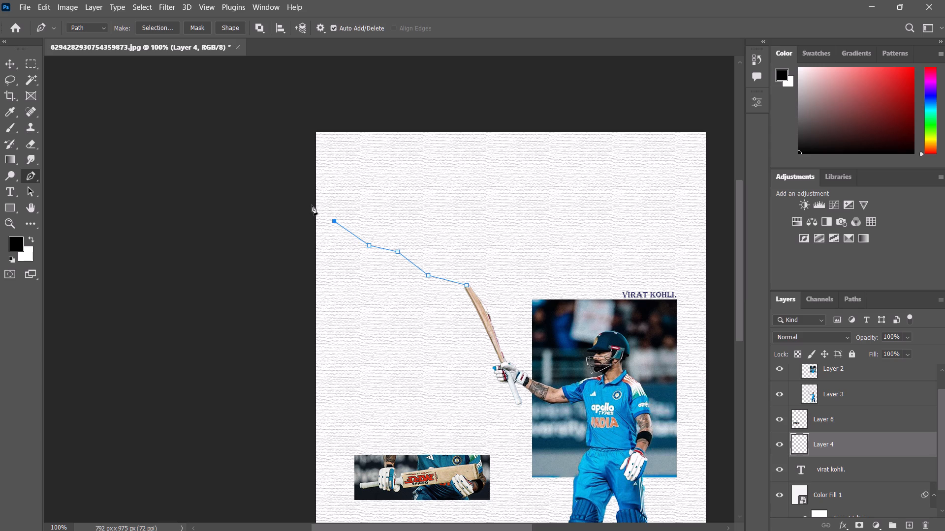
click(310, 195)
Continue the path around outside the canvas's upper-left corner and back over its top edge, ending at the third anchor inside the canvas.
click(295, 154)
click(299, 114)
click(318, 102)
click(343, 100)
click(360, 105)
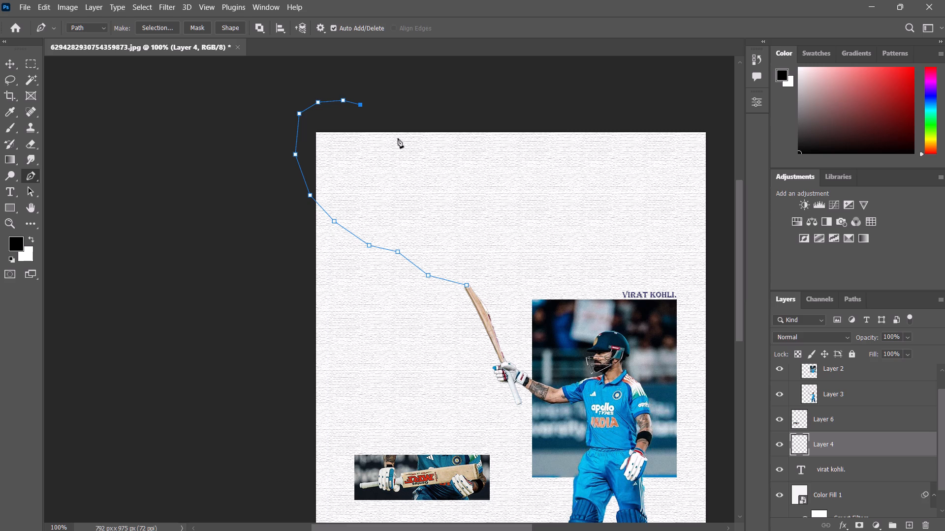
click(401, 138)
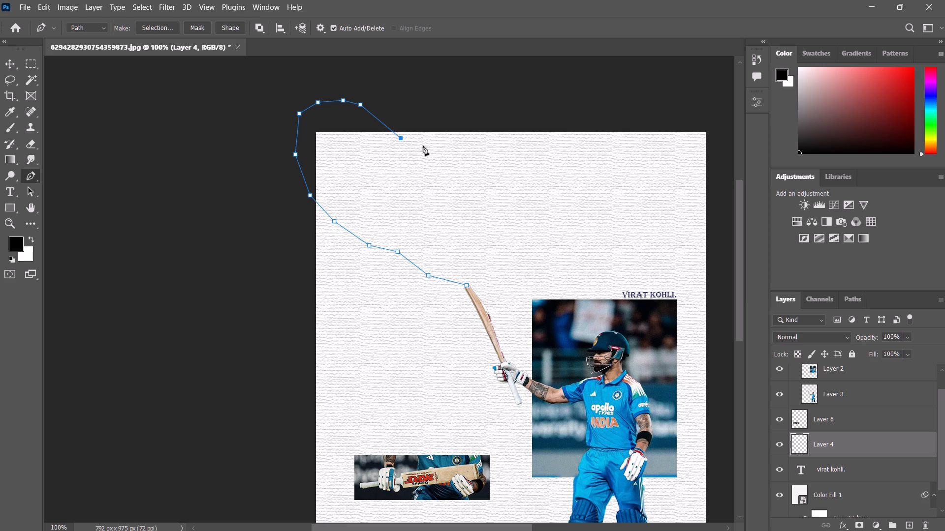
click(423, 146)
click(432, 159)
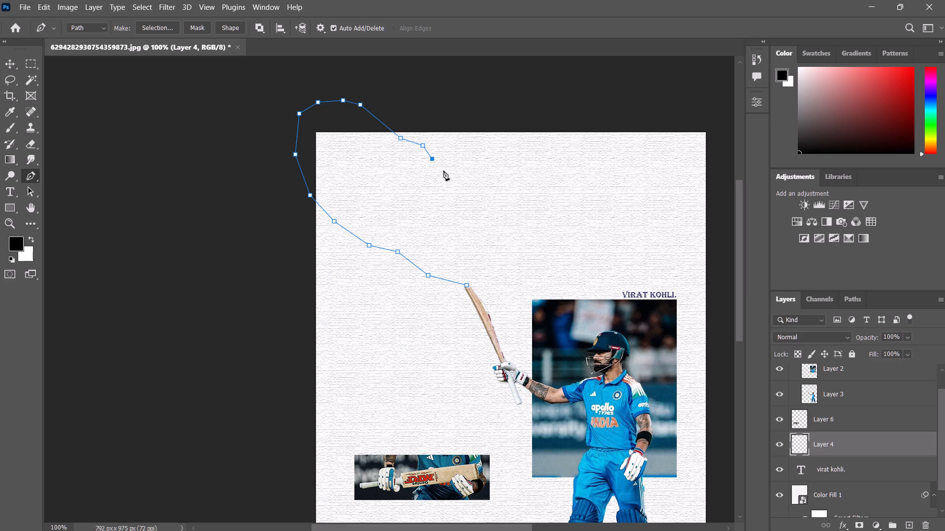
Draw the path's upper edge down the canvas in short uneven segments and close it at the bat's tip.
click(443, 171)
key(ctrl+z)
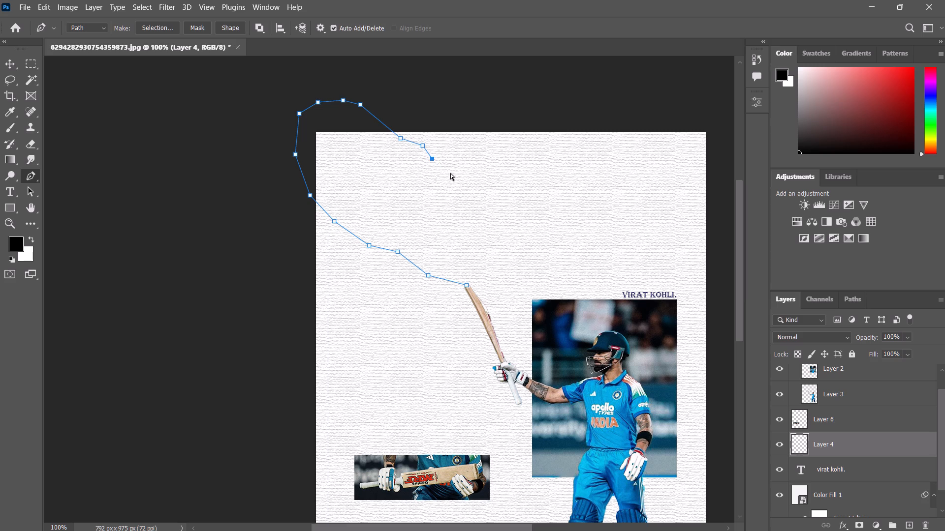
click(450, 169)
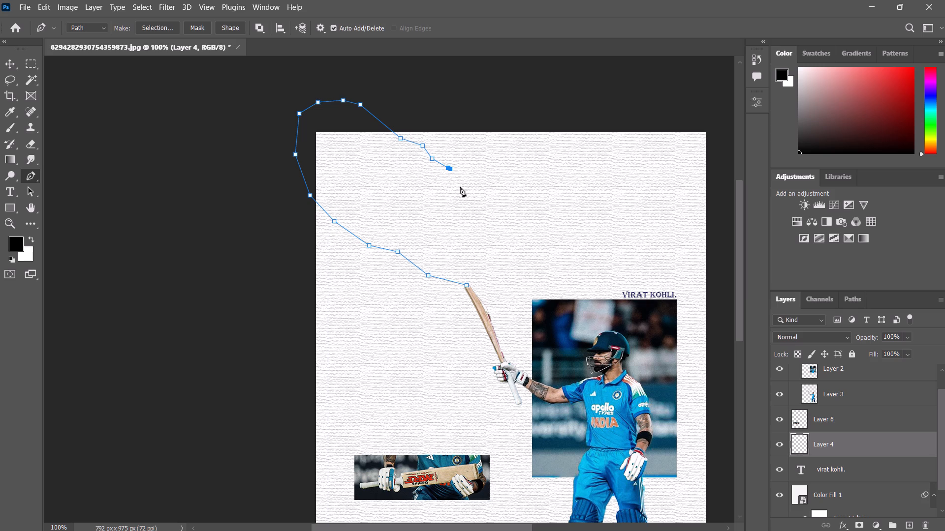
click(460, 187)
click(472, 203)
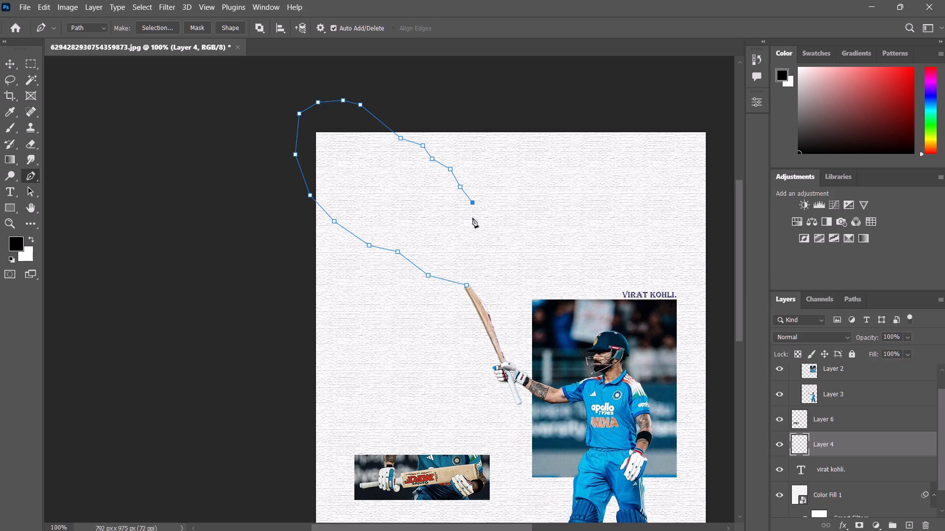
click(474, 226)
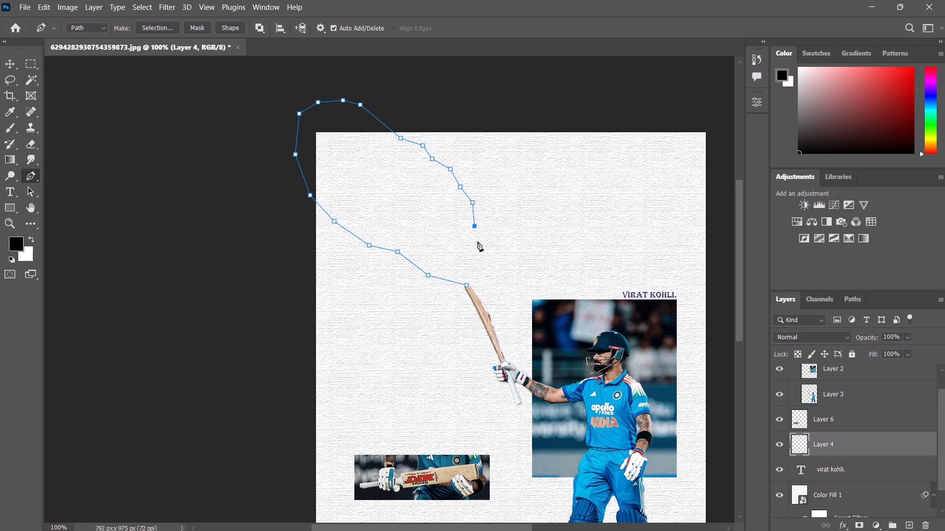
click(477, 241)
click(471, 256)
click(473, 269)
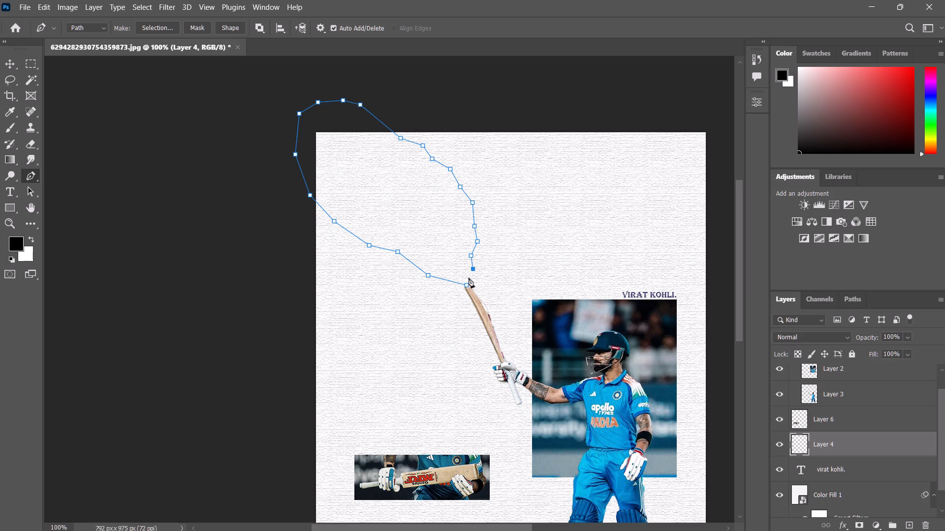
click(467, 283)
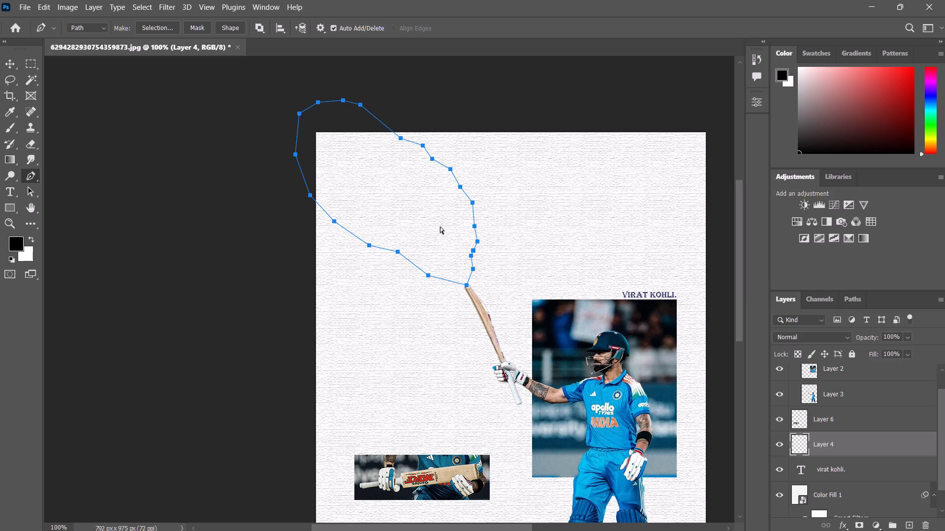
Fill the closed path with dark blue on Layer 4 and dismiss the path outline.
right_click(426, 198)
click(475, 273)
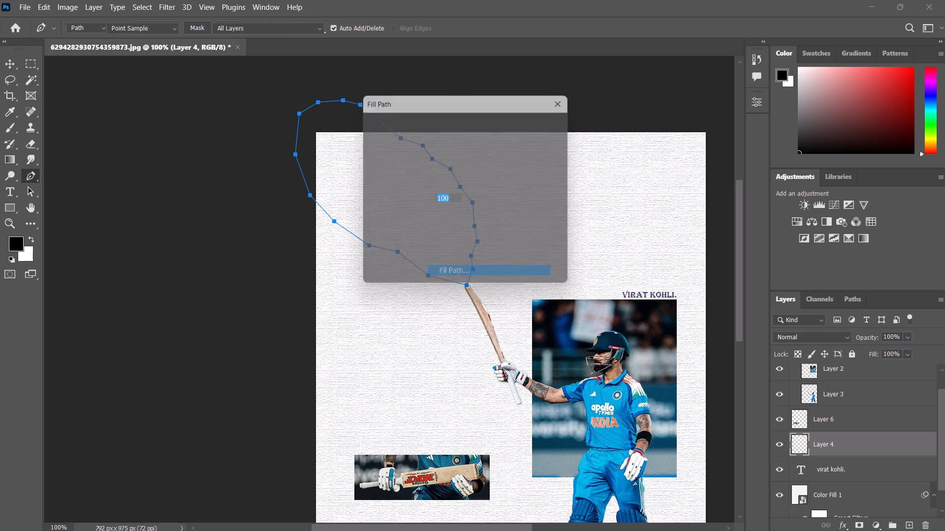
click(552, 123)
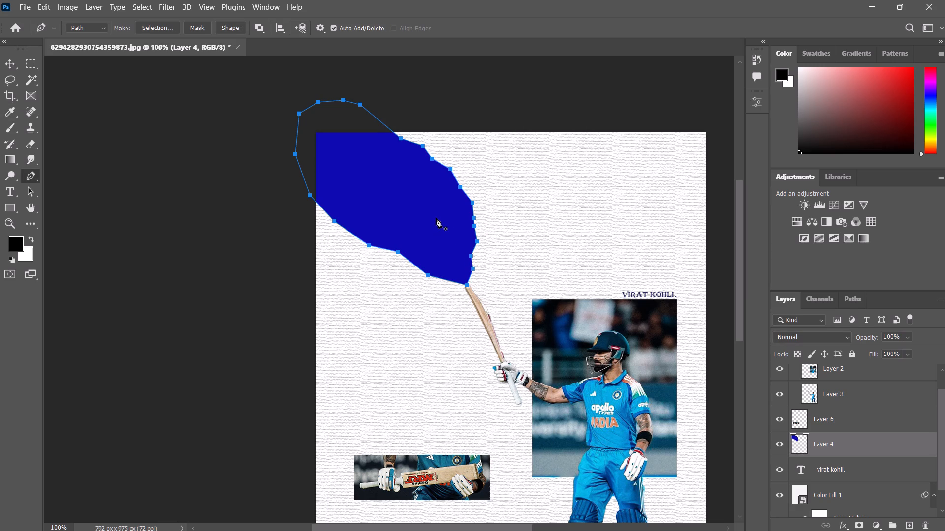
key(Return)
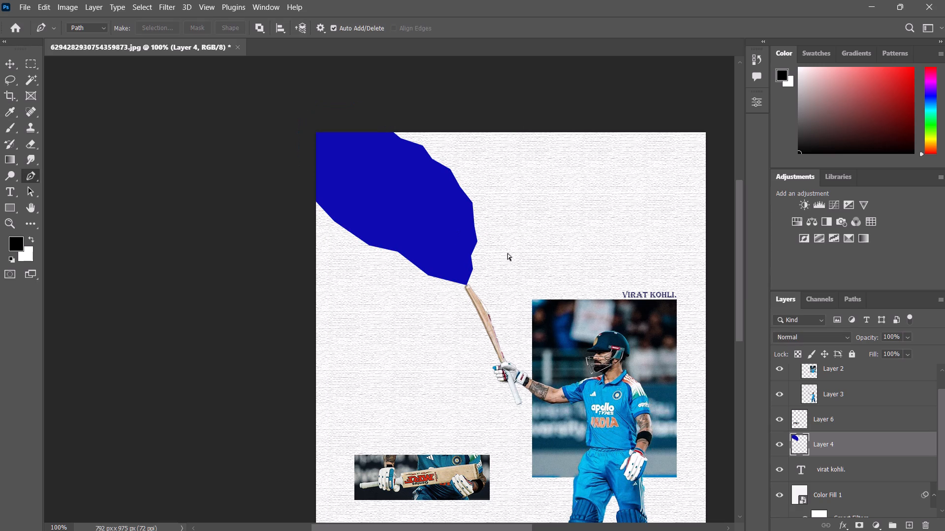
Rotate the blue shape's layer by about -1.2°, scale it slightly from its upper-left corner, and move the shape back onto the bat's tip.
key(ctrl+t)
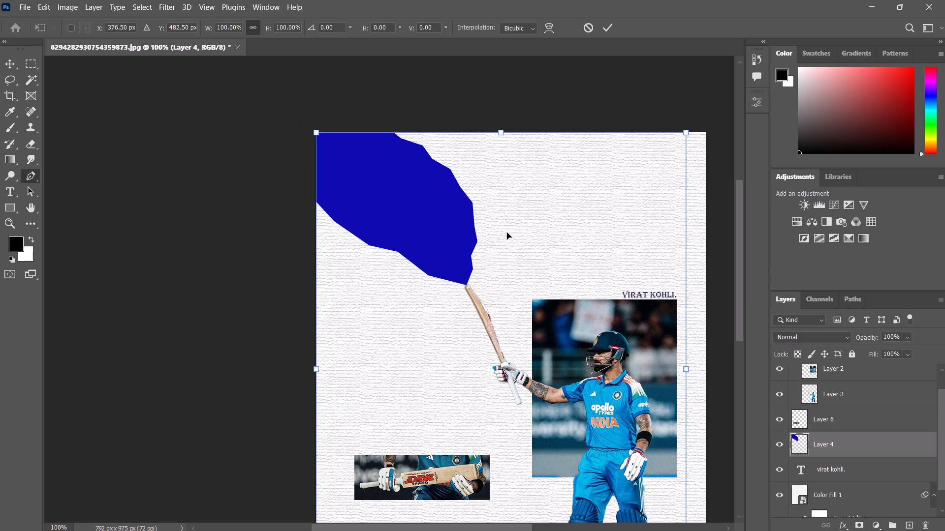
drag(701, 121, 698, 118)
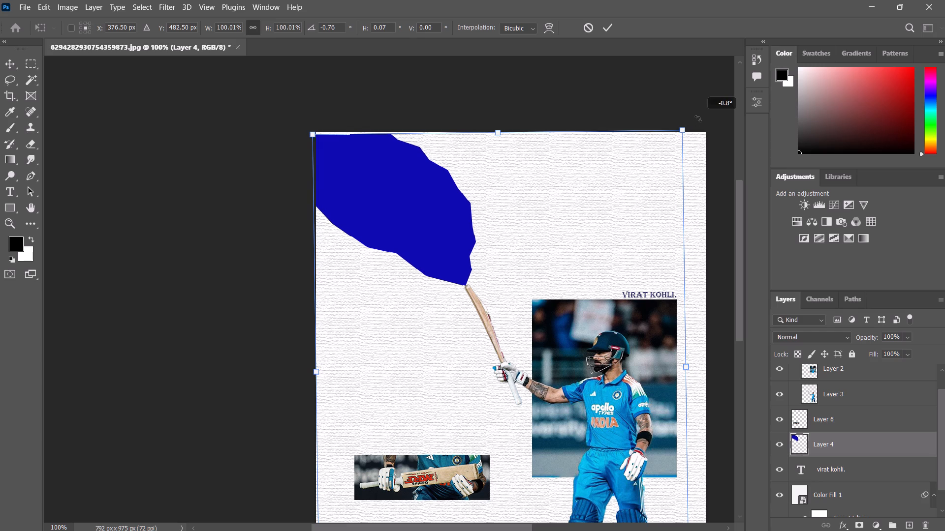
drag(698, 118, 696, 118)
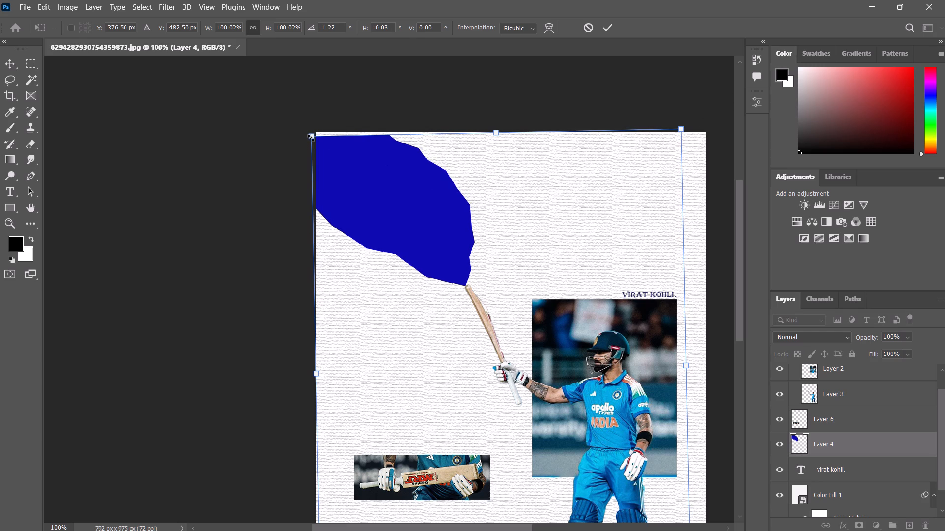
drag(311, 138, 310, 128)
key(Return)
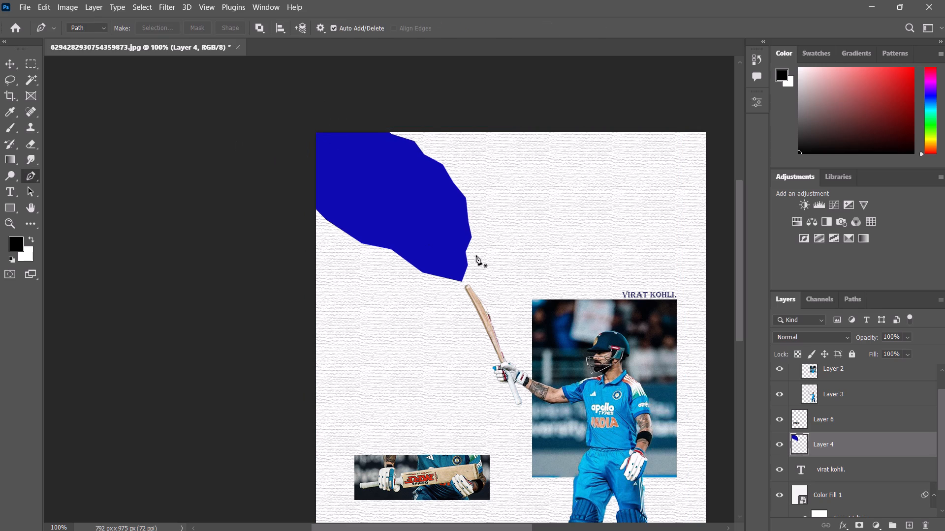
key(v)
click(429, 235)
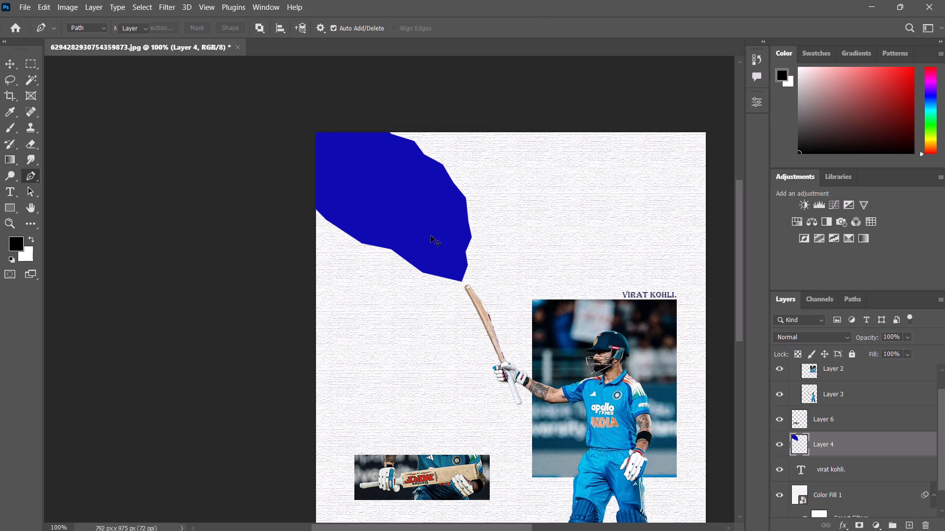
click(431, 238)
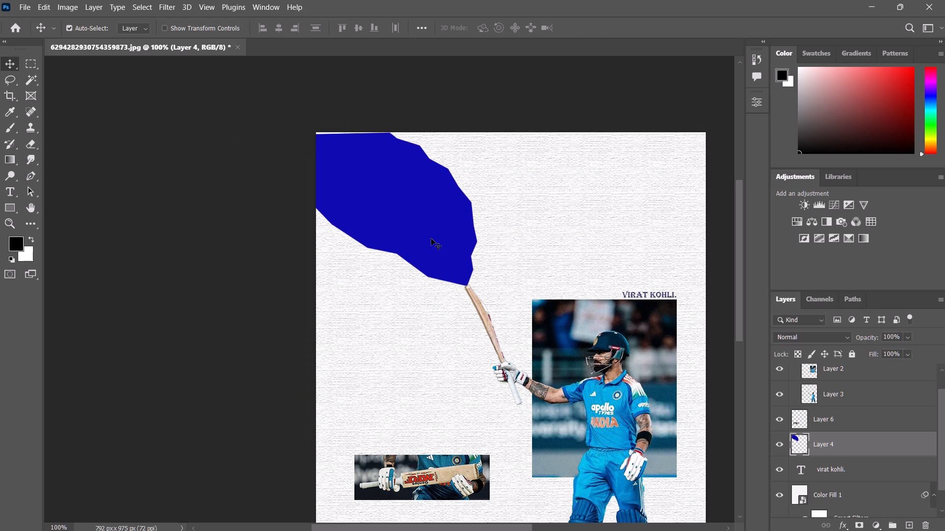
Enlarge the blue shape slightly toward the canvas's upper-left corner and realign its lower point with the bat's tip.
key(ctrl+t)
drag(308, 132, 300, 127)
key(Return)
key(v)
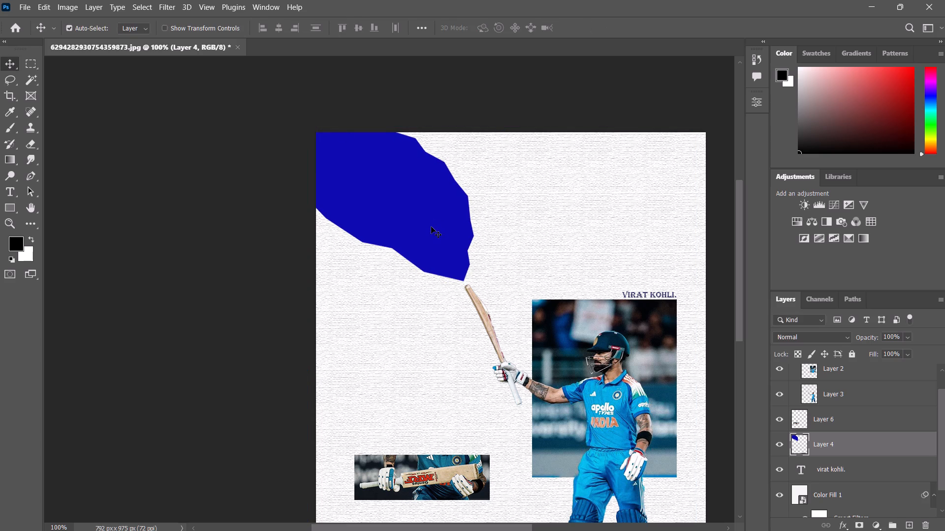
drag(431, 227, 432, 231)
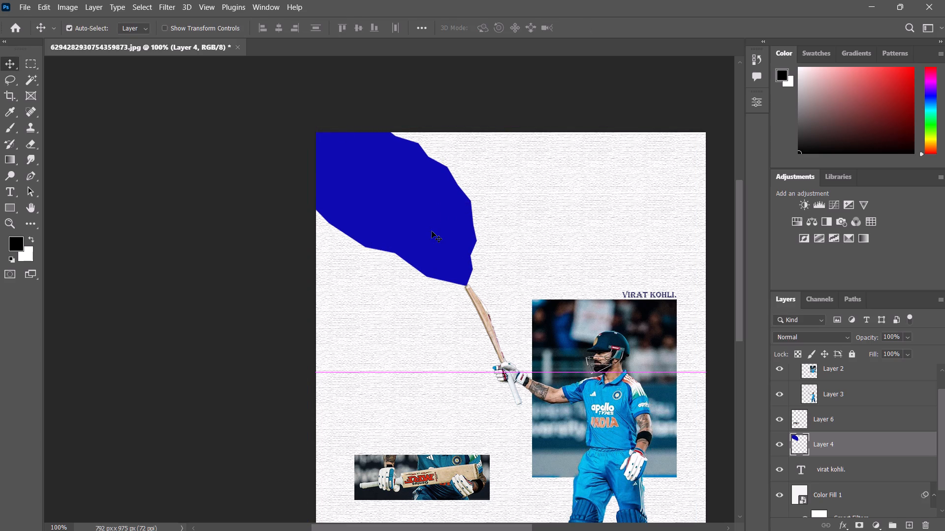
Examine the whole poster, including the shadow under the batsman's feet, and check the Layer 6 and Layer 4 contents.
key(ctrl+minus)
key(ctrl+minus)
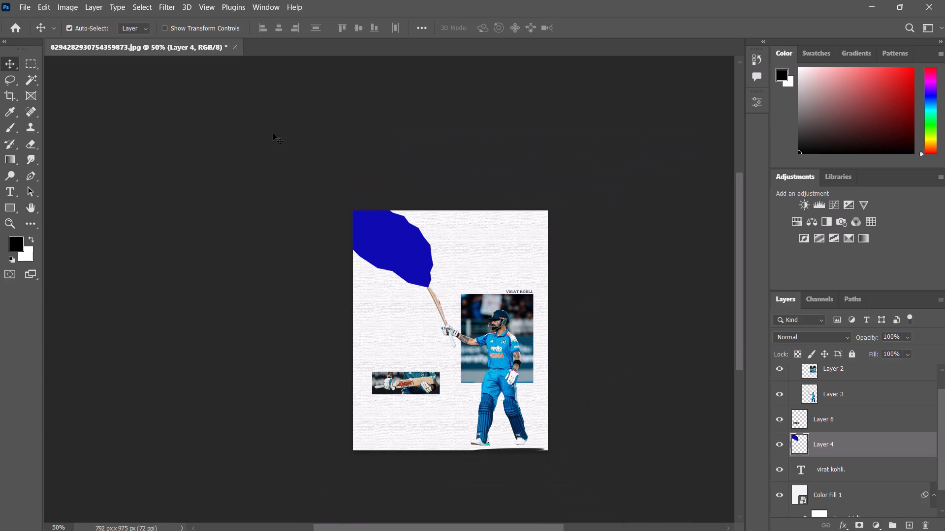
scroll(440, 275, down, 7)
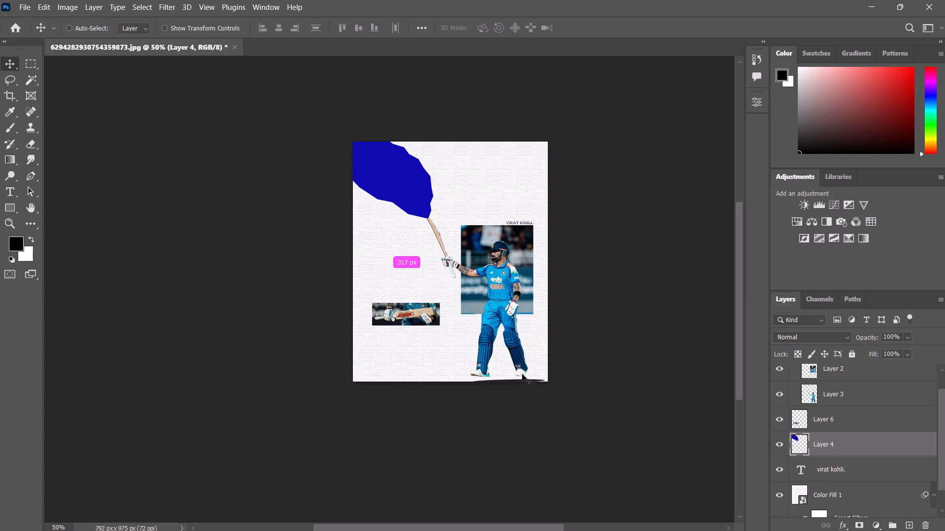
ctrl+scroll(520, 367, down, 3)
ctrl+scroll(520, 367, up, 3)
click(846, 421)
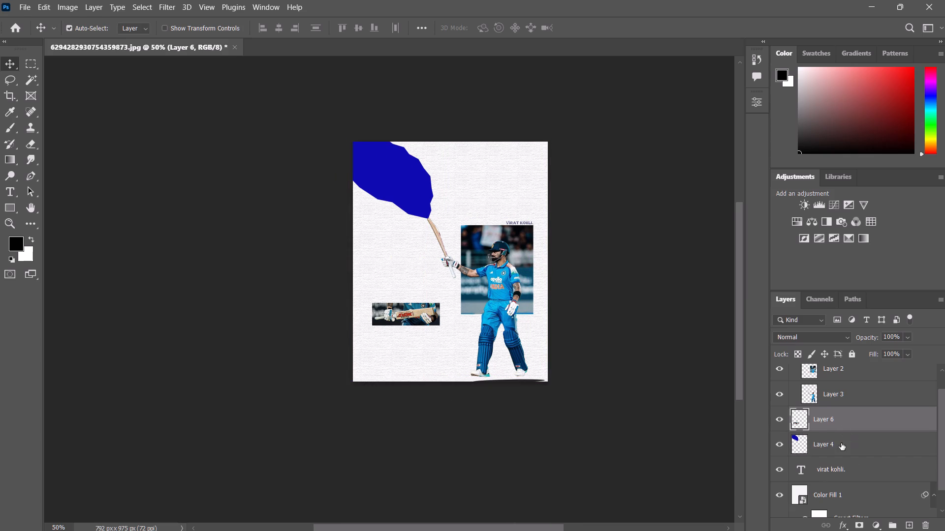
scroll(841, 443, down, 1)
click(841, 434)
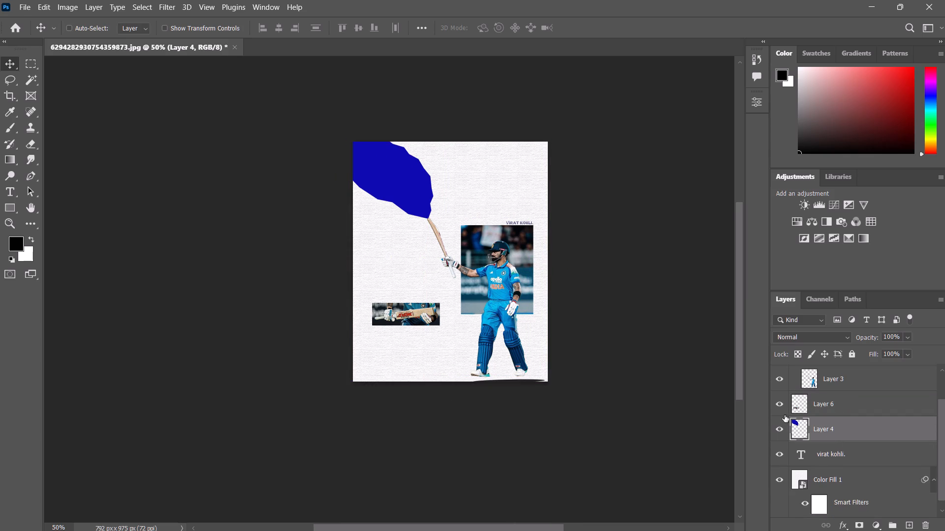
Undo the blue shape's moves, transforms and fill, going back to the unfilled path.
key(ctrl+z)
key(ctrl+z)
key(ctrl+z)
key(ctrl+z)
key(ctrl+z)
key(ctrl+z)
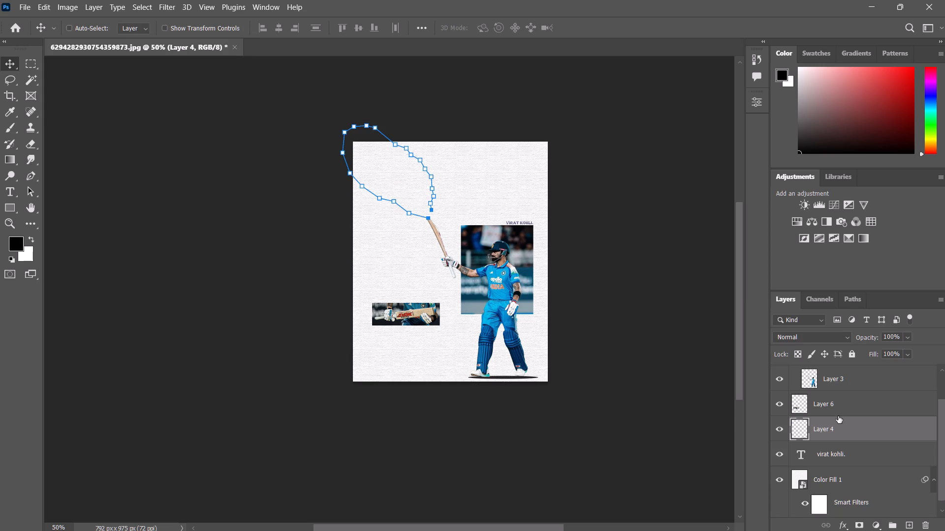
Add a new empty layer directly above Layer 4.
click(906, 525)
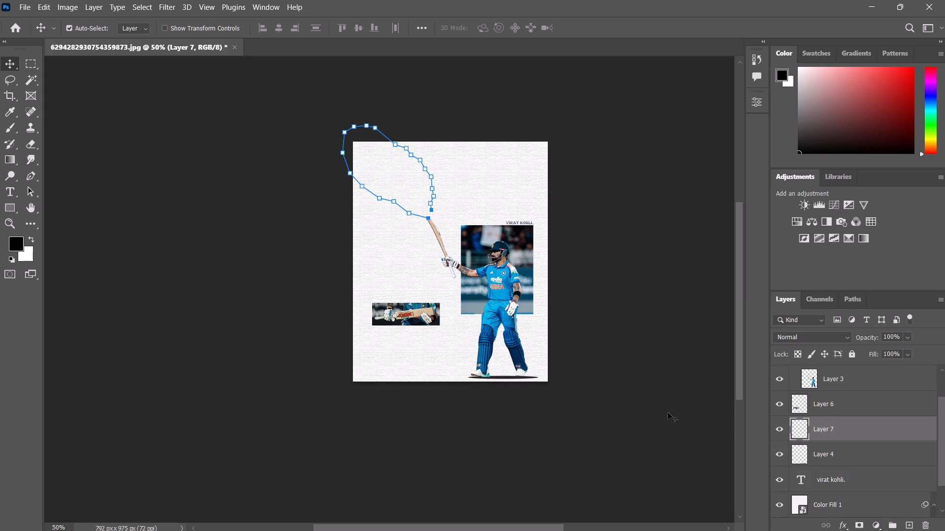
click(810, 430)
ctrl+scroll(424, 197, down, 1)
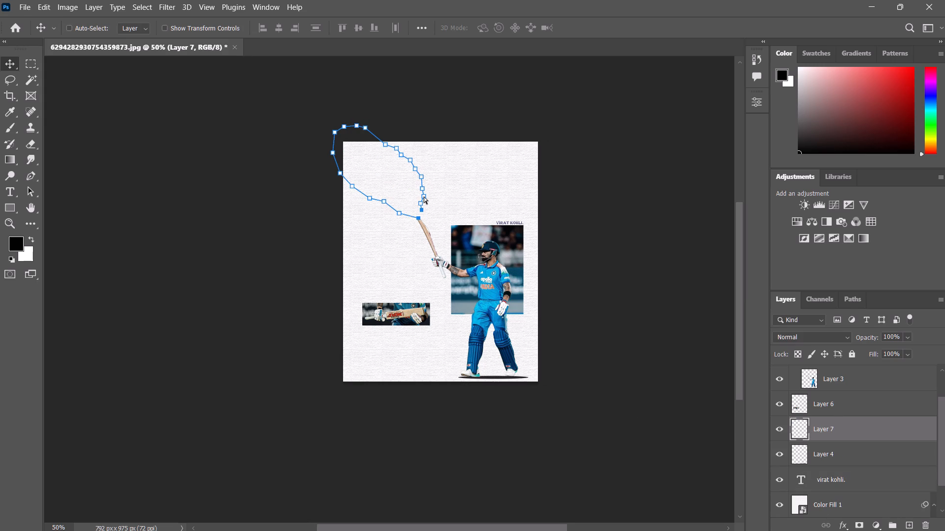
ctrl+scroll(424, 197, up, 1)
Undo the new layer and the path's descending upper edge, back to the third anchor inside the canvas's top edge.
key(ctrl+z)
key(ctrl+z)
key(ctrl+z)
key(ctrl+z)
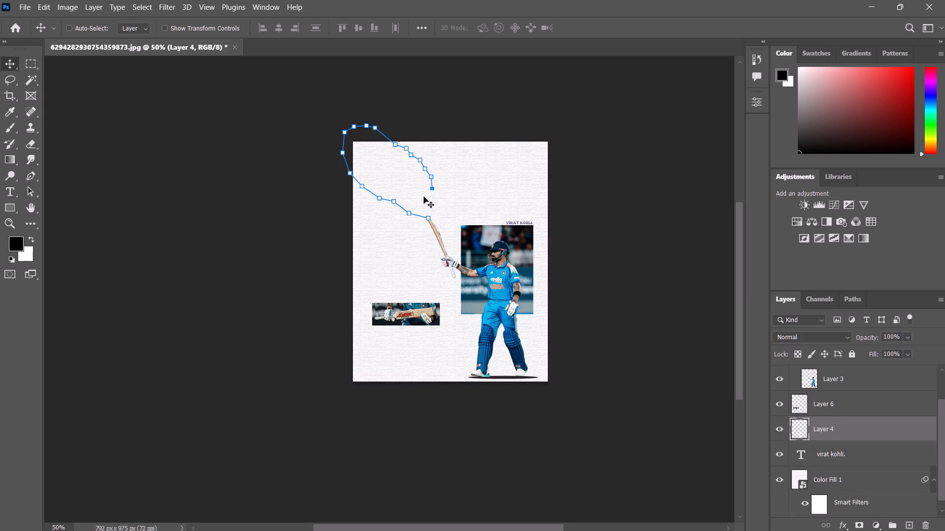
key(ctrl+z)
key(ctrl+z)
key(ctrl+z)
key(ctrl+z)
Extend the path's upper edge with four more anchors descending towards the bat, closing it at the bat's tip.
key(ctrl+plus)
key(ctrl+plus)
scroll(415, 168, up, 6)
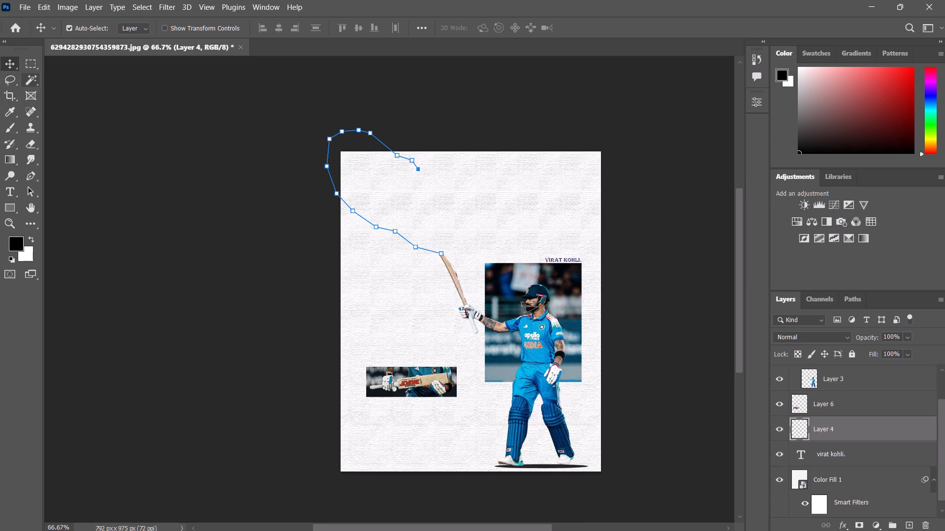
click(32, 176)
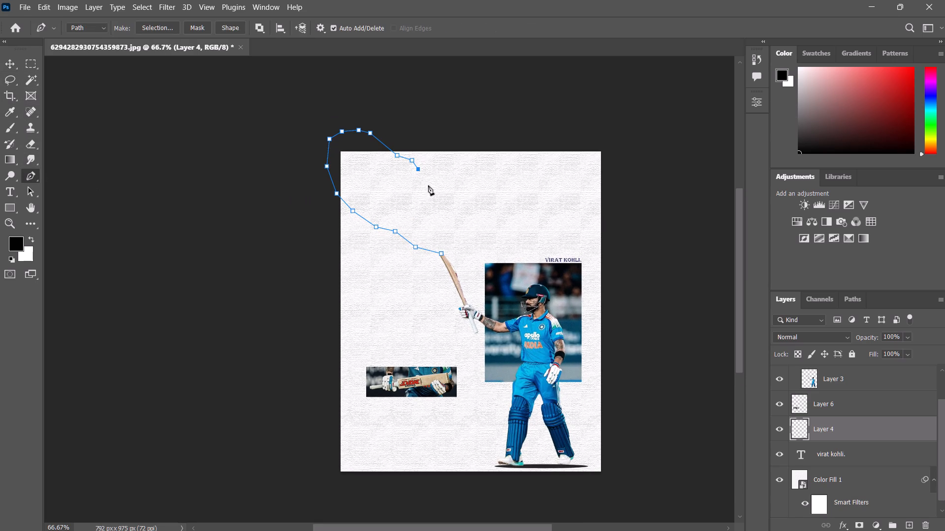
click(428, 187)
click(436, 196)
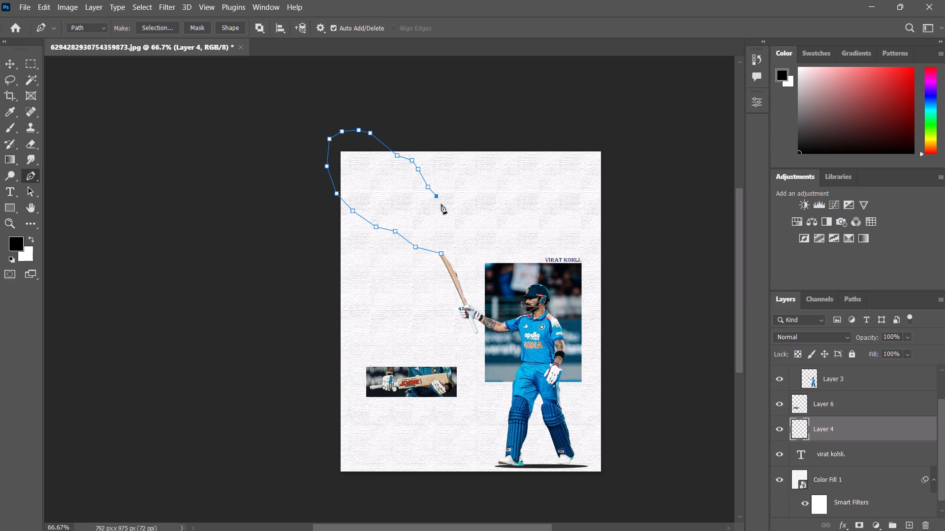
click(440, 208)
click(444, 228)
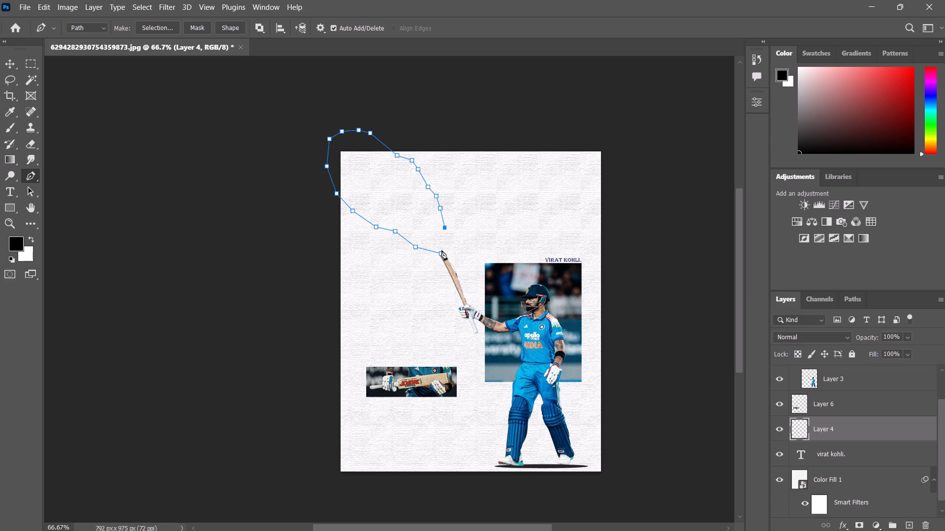
click(441, 250)
Fill the closed path with dark blue on Layer 4.
right_click(398, 190)
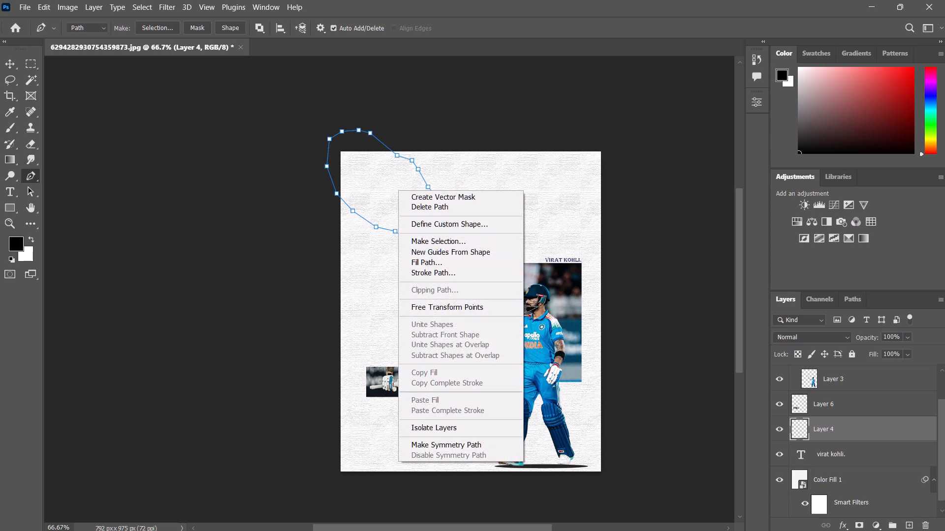
click(429, 261)
click(548, 114)
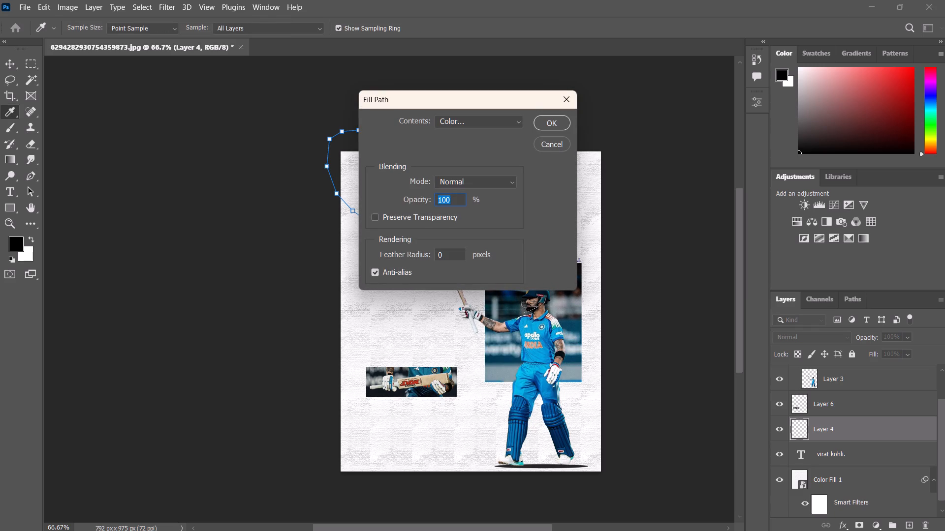
Fill the closed path on Layer 4 with dark blue at 100% opacity and dismiss the path outline.
click(549, 119)
click(486, 229)
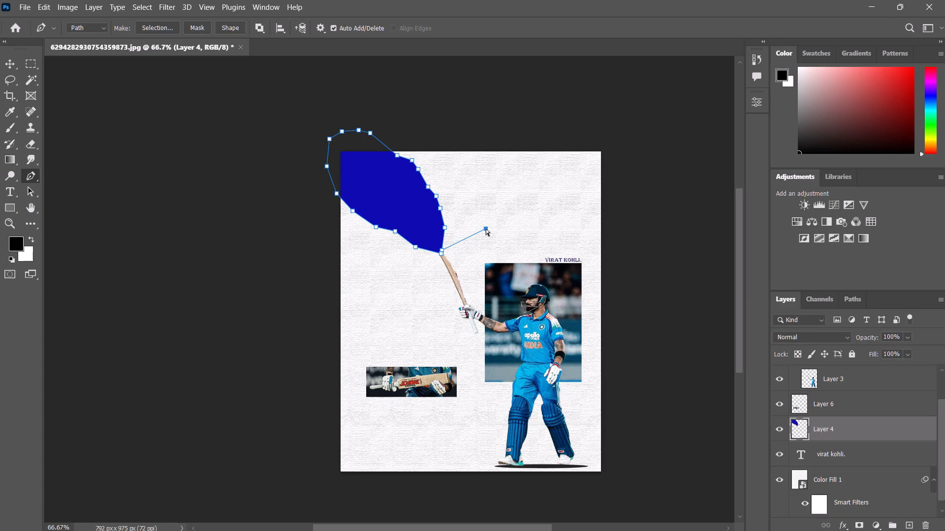
key(ctrl+z)
key(Return)
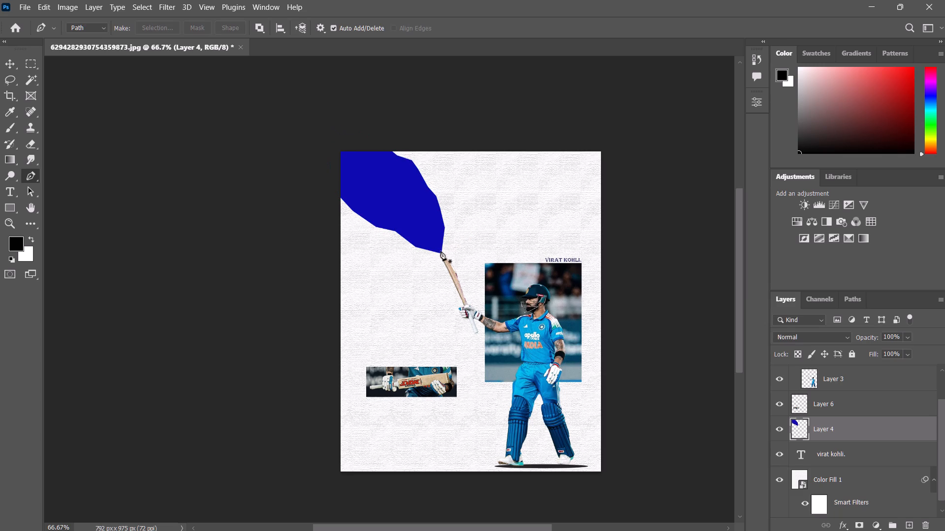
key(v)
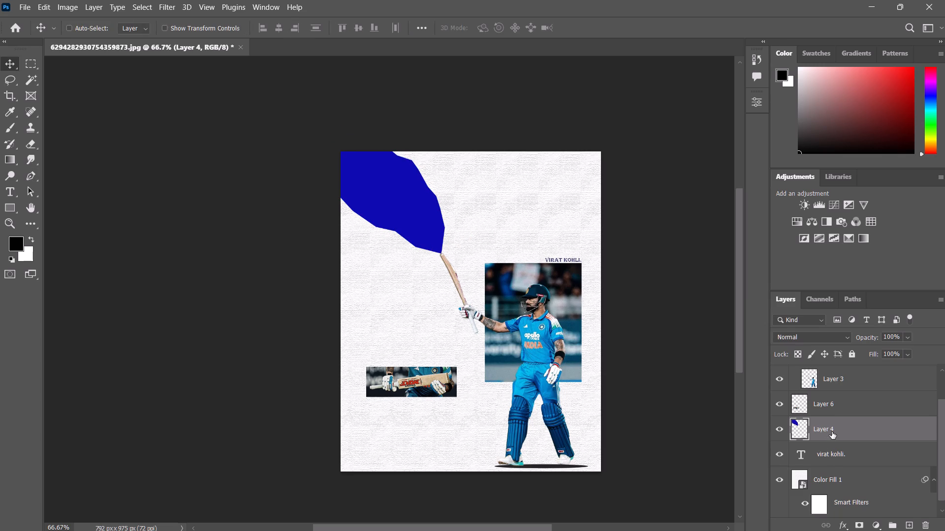
scroll(832, 429, up, 7)
scroll(832, 429, down, 9)
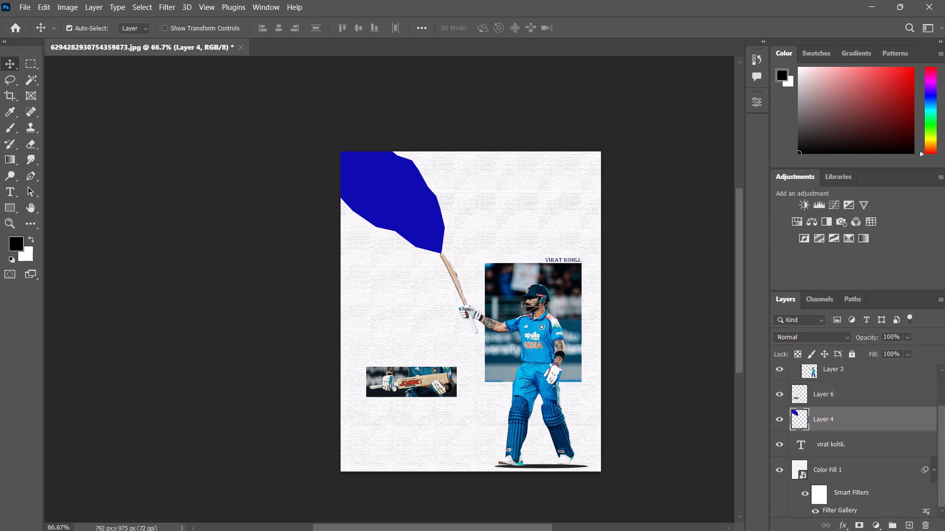
click(870, 6)
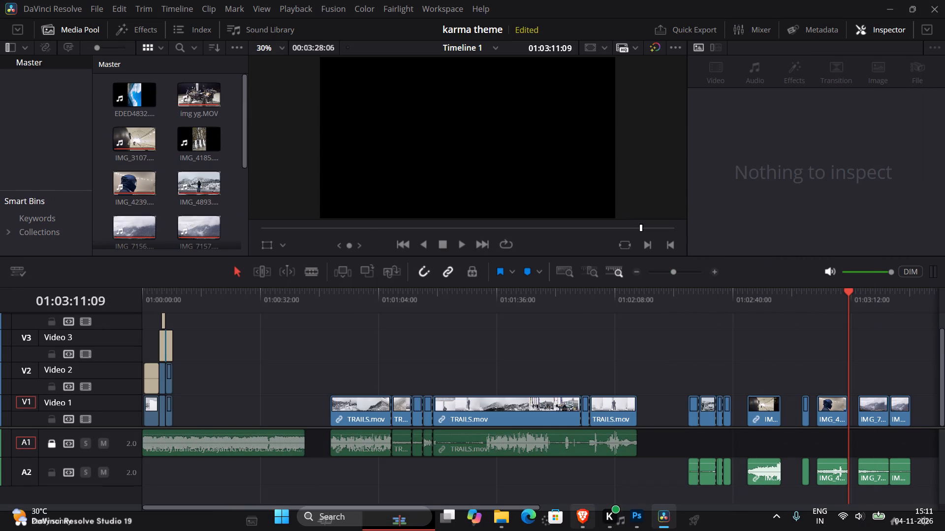
click(586, 524)
drag(740, 126, 651, 530)
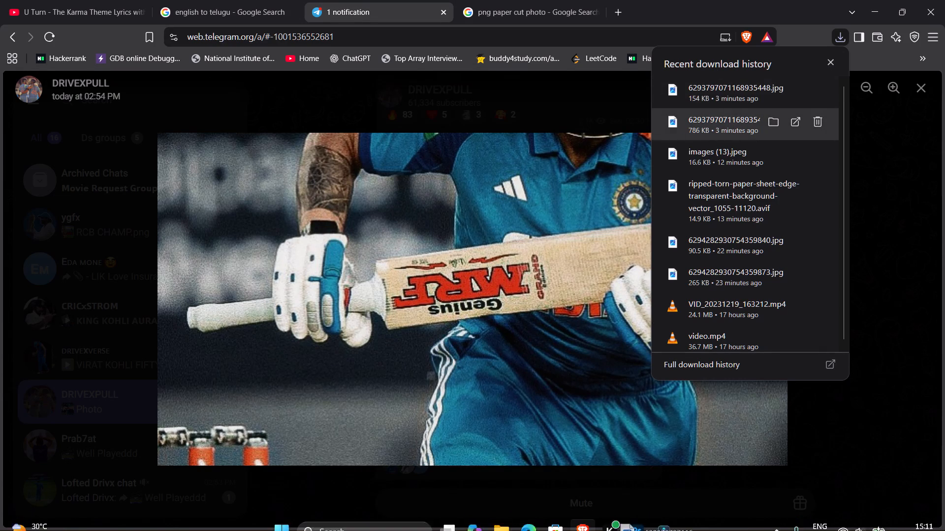
drag(651, 530, 411, 224)
drag(441, 301, 439, 302)
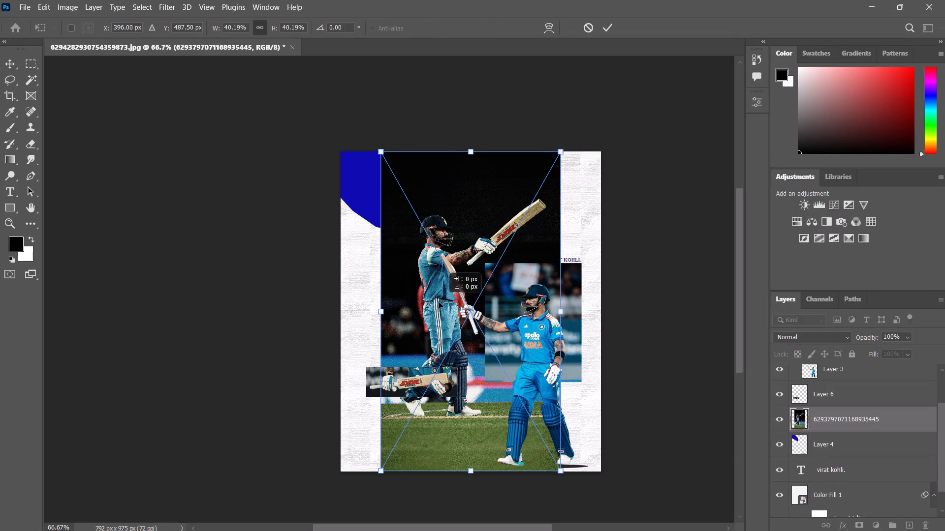
drag(439, 302, 413, 283)
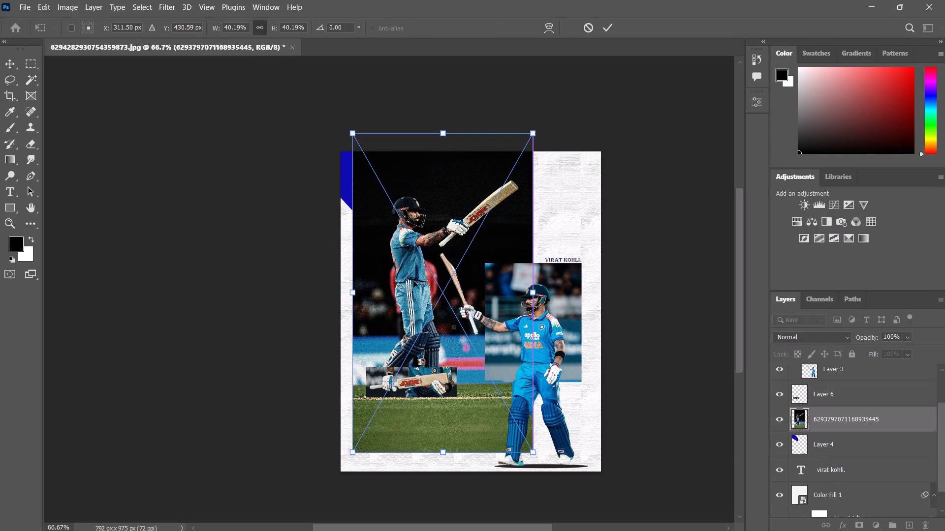
key(Return)
Move the placed night-match batsman photo flush against the canvas's left and bottom edges.
drag(419, 306, 416, 307)
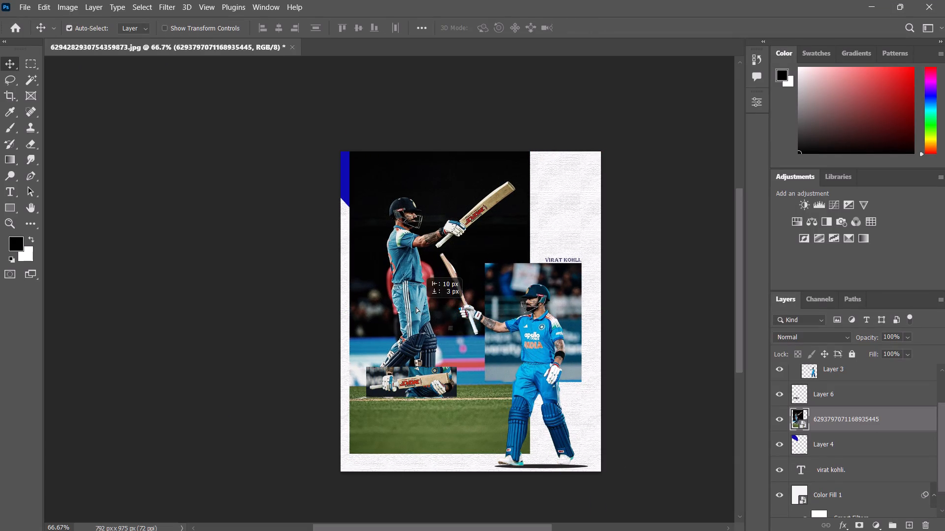
drag(416, 307, 409, 323)
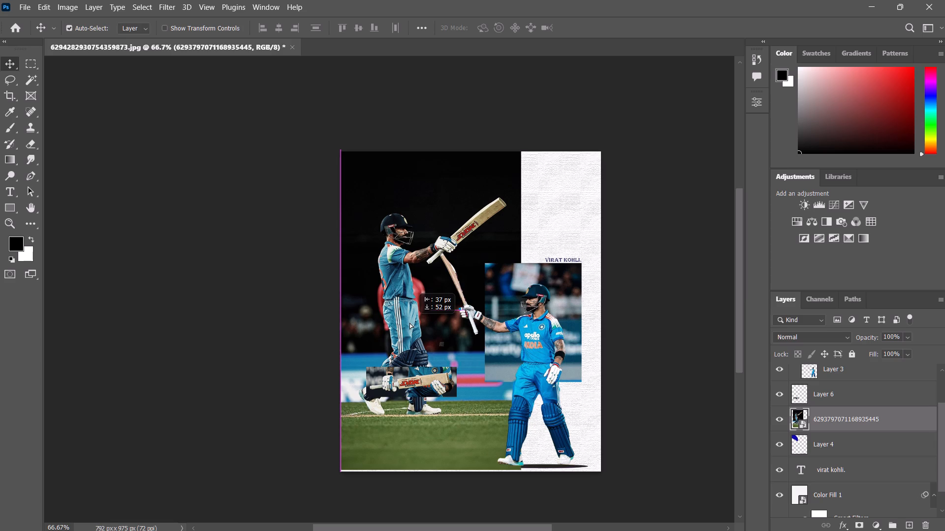
drag(409, 323, 408, 326)
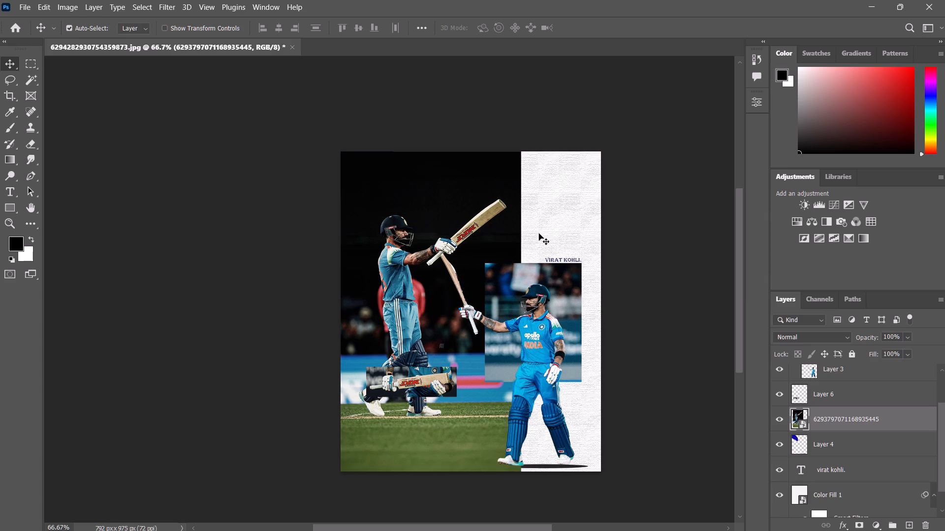
Move the bat close-up on Layer 6 up the canvas, over the waist of the batsman in the newly placed photo.
drag(425, 376, 443, 271)
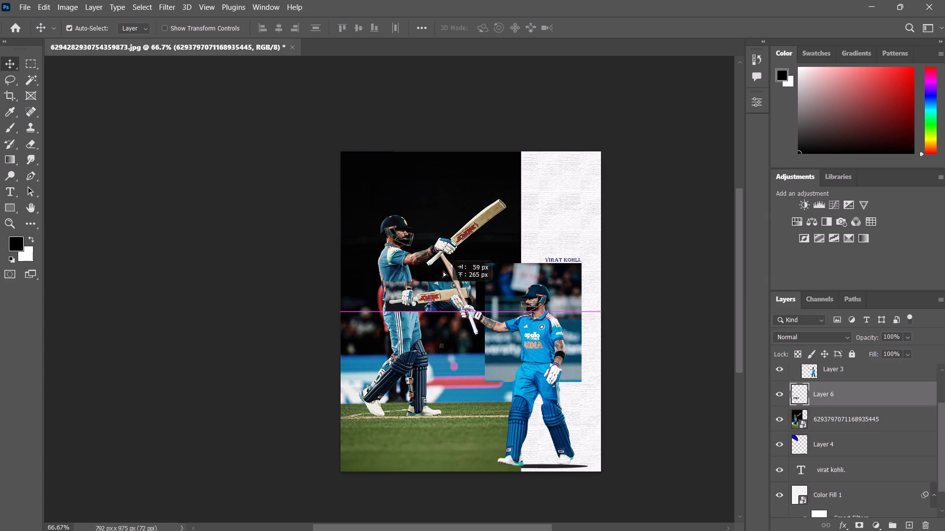
drag(443, 271, 444, 308)
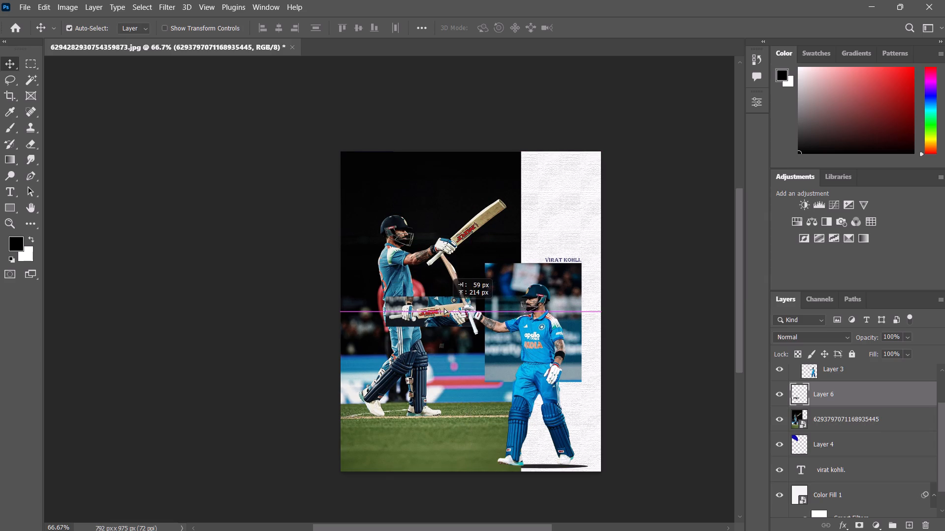
drag(444, 308, 424, 306)
Select Layer 2, holding the original batsman photo.
click(543, 356)
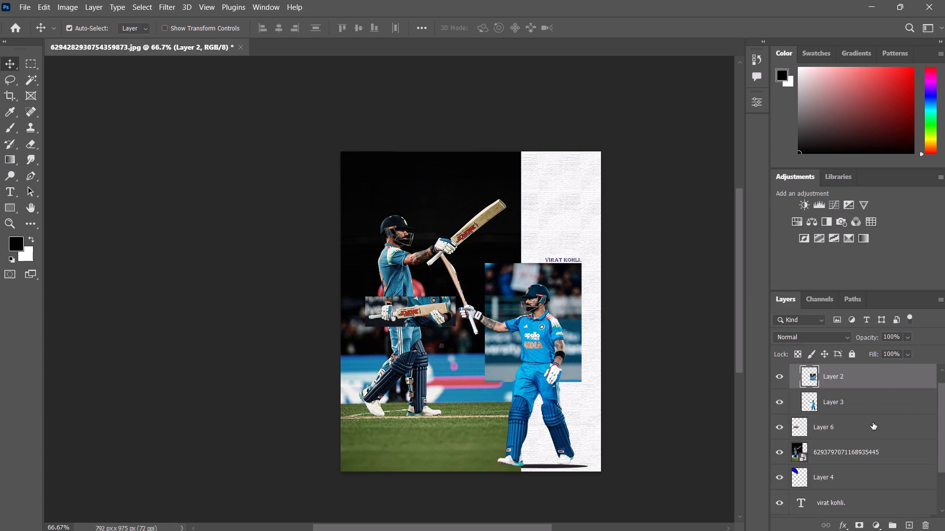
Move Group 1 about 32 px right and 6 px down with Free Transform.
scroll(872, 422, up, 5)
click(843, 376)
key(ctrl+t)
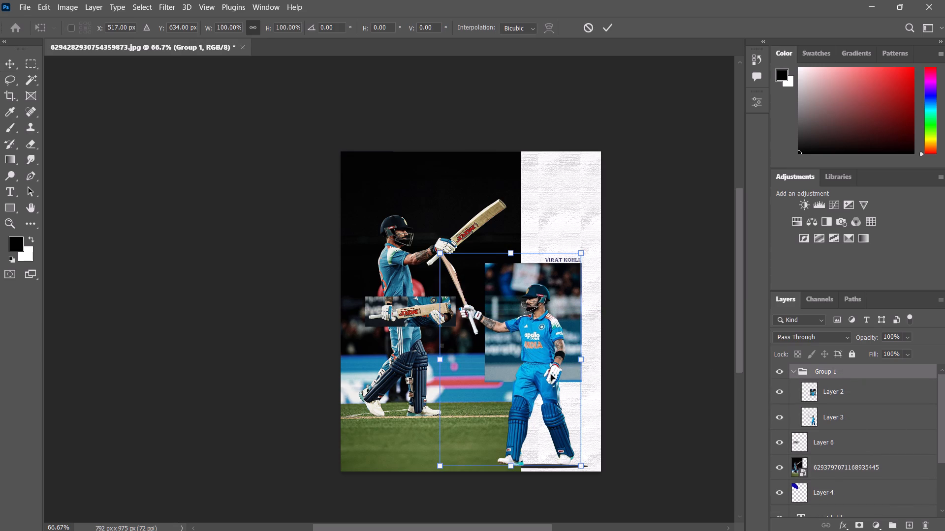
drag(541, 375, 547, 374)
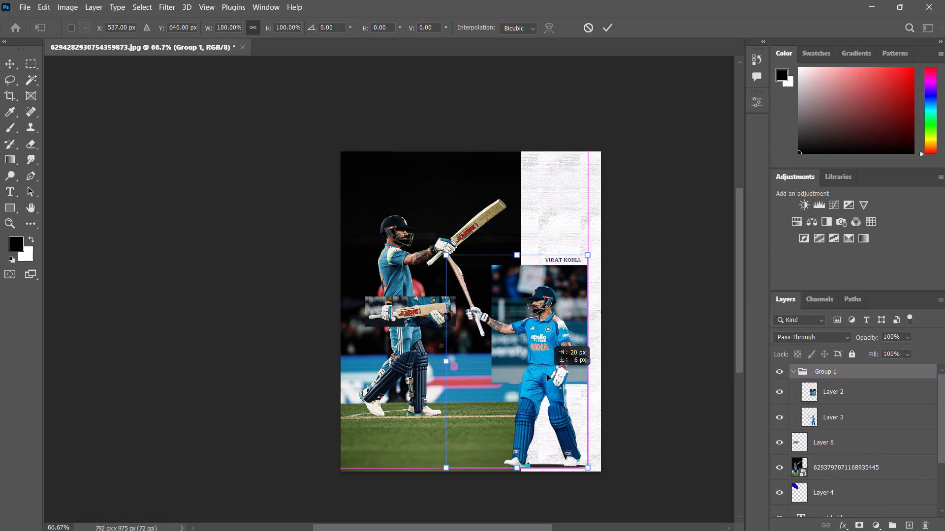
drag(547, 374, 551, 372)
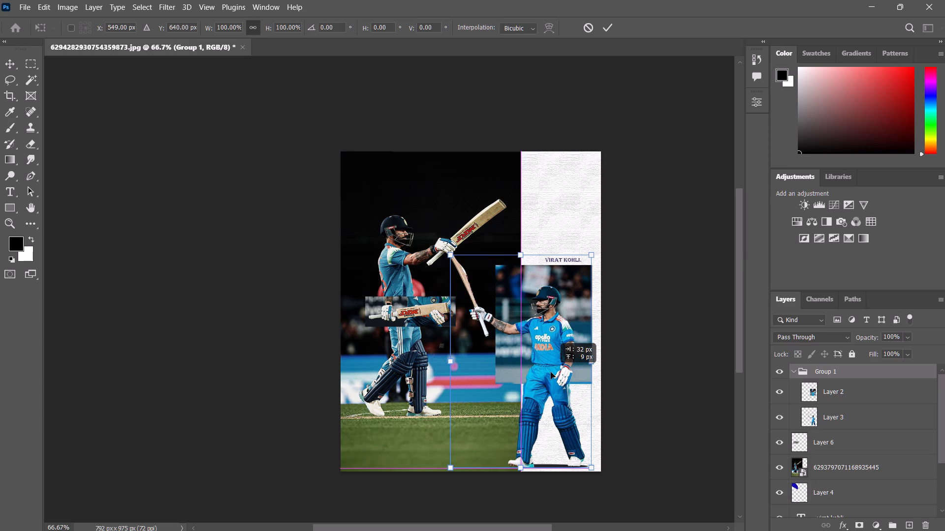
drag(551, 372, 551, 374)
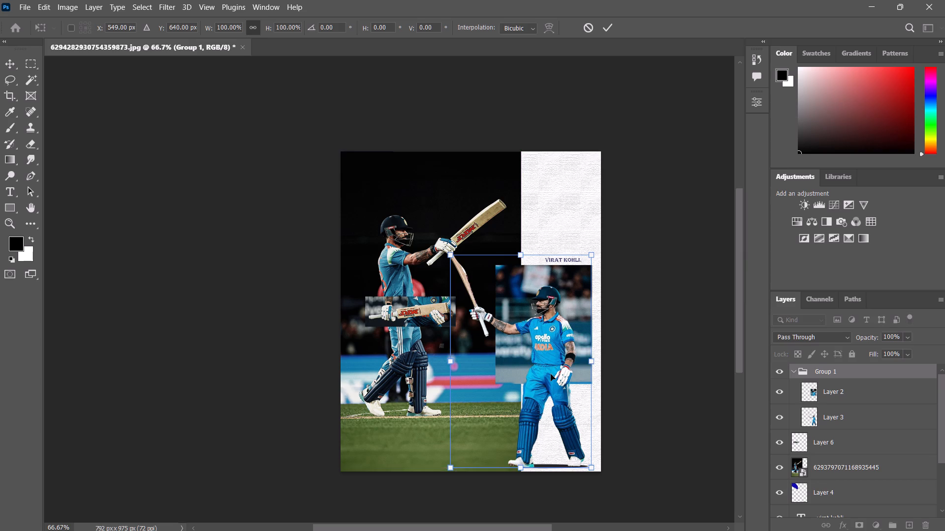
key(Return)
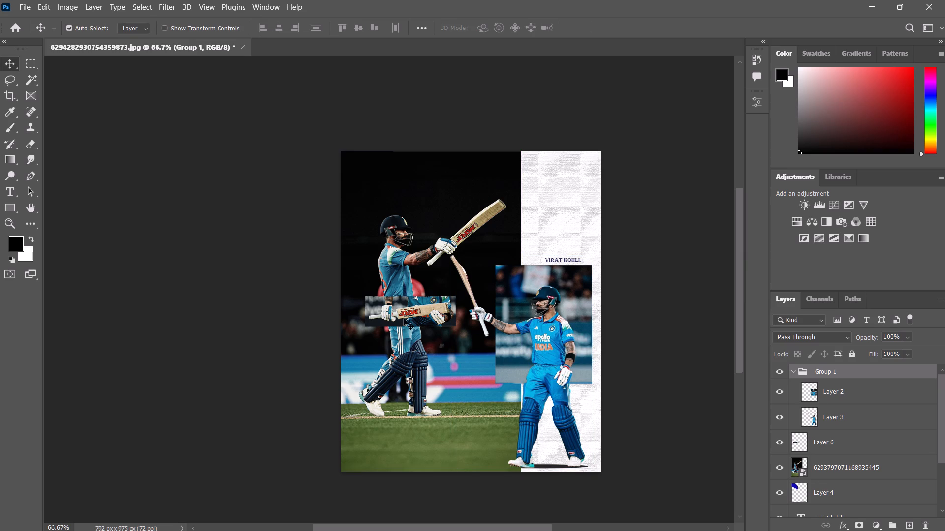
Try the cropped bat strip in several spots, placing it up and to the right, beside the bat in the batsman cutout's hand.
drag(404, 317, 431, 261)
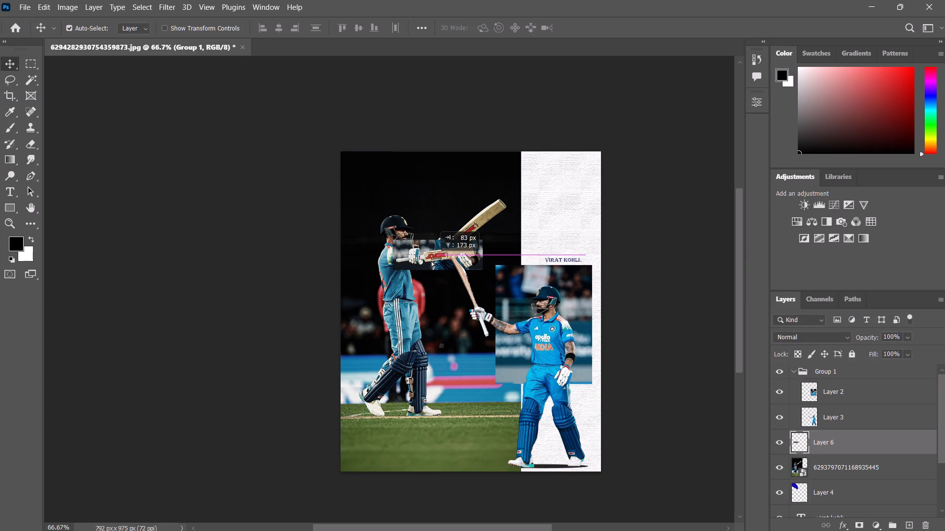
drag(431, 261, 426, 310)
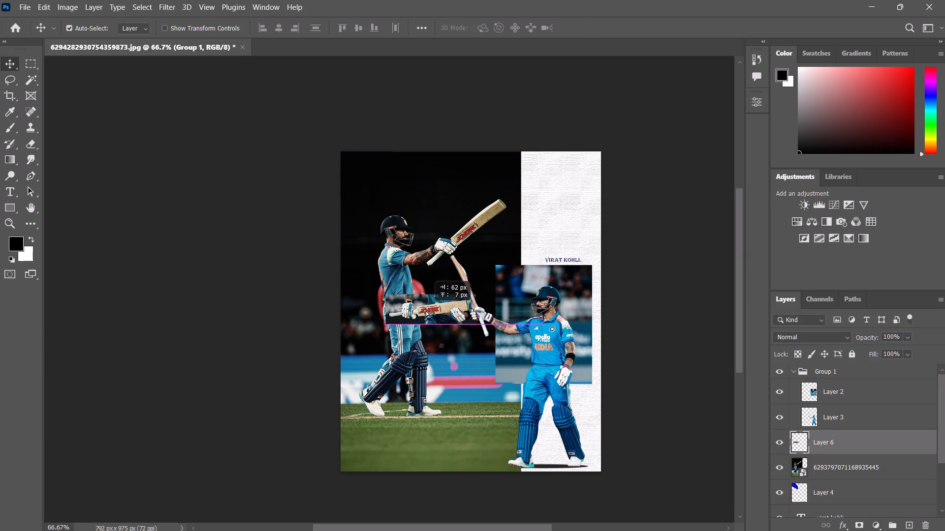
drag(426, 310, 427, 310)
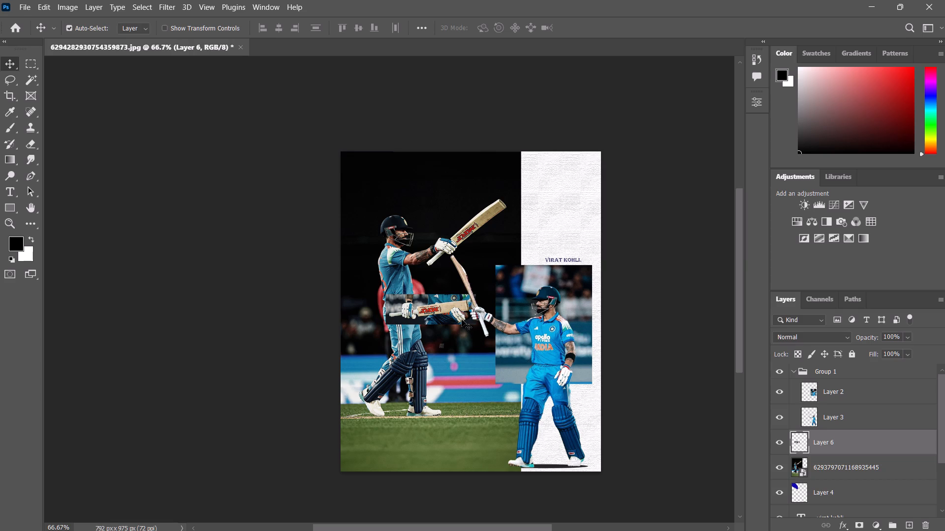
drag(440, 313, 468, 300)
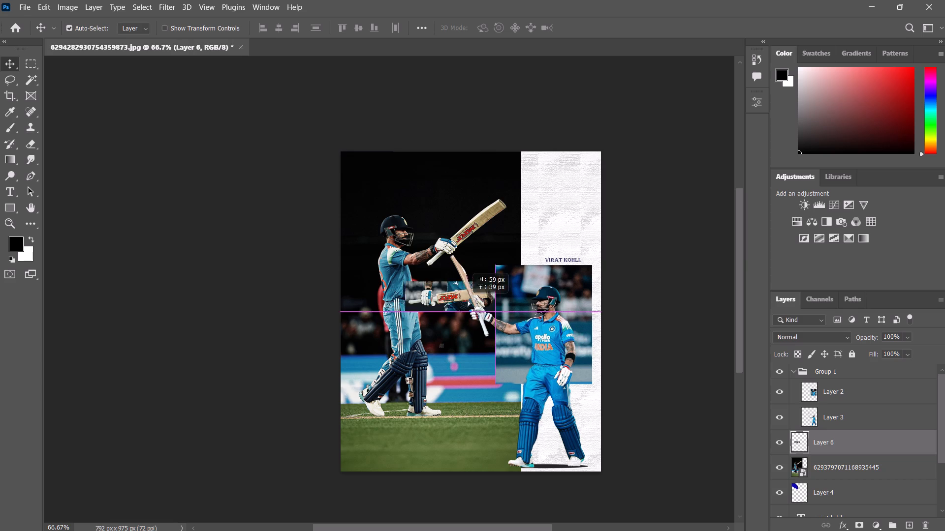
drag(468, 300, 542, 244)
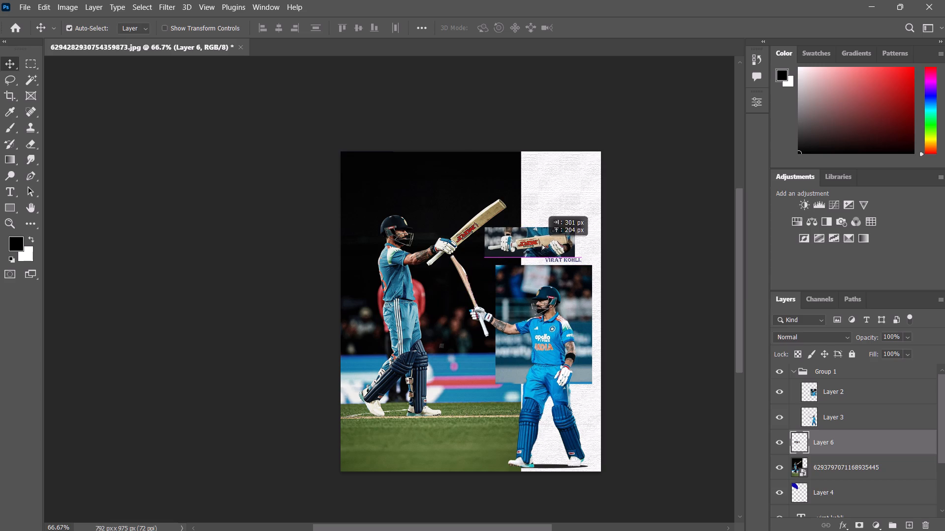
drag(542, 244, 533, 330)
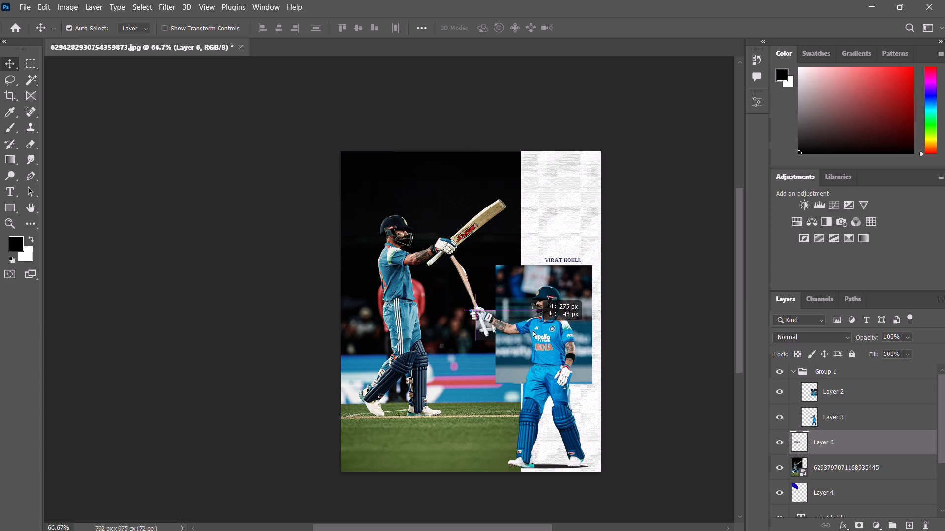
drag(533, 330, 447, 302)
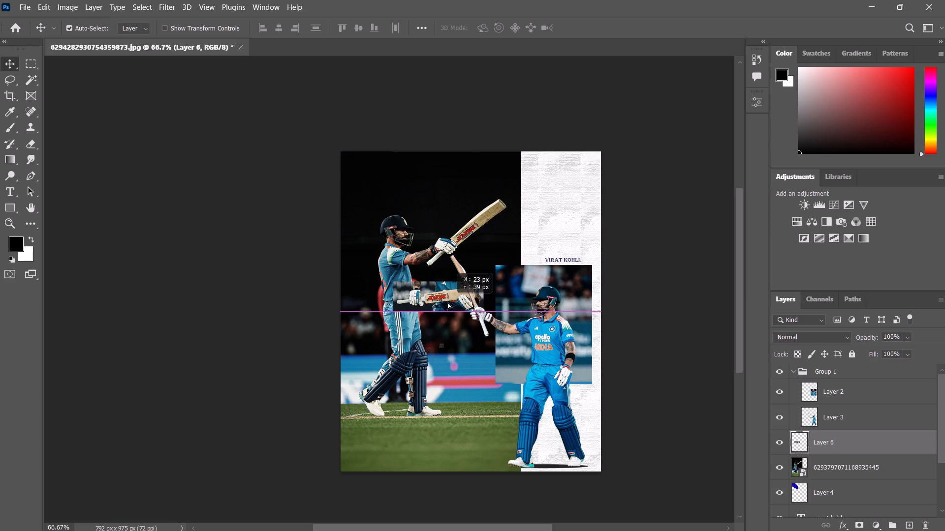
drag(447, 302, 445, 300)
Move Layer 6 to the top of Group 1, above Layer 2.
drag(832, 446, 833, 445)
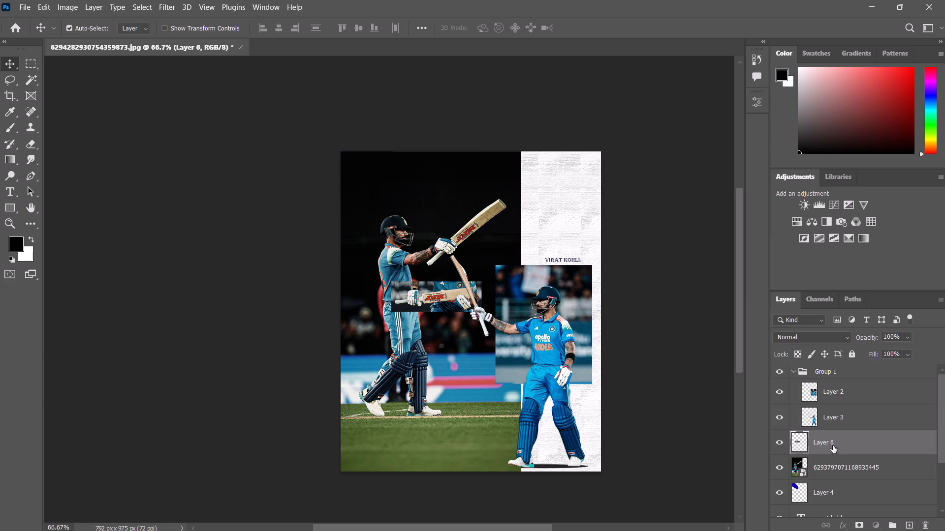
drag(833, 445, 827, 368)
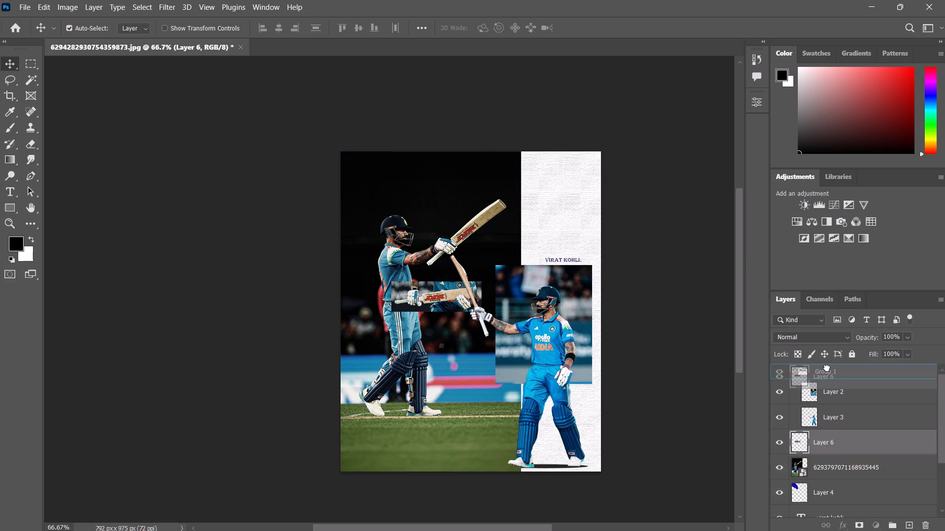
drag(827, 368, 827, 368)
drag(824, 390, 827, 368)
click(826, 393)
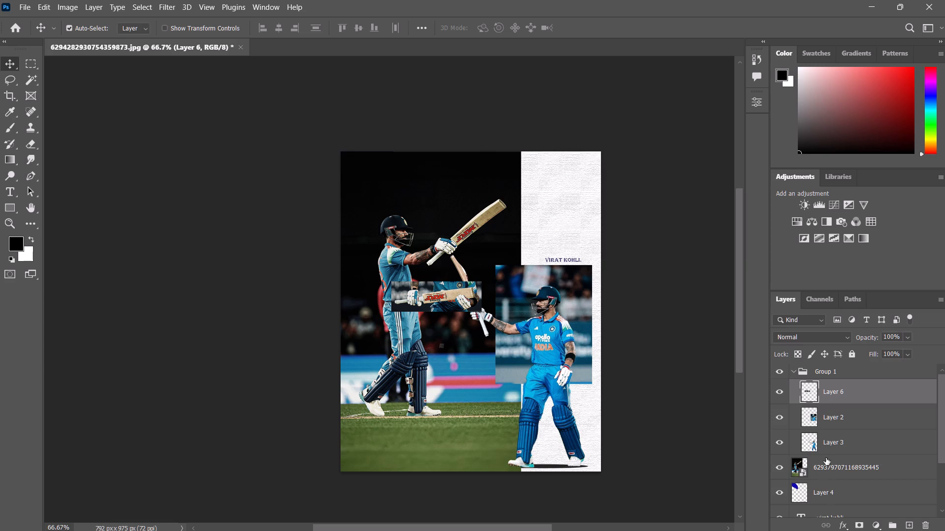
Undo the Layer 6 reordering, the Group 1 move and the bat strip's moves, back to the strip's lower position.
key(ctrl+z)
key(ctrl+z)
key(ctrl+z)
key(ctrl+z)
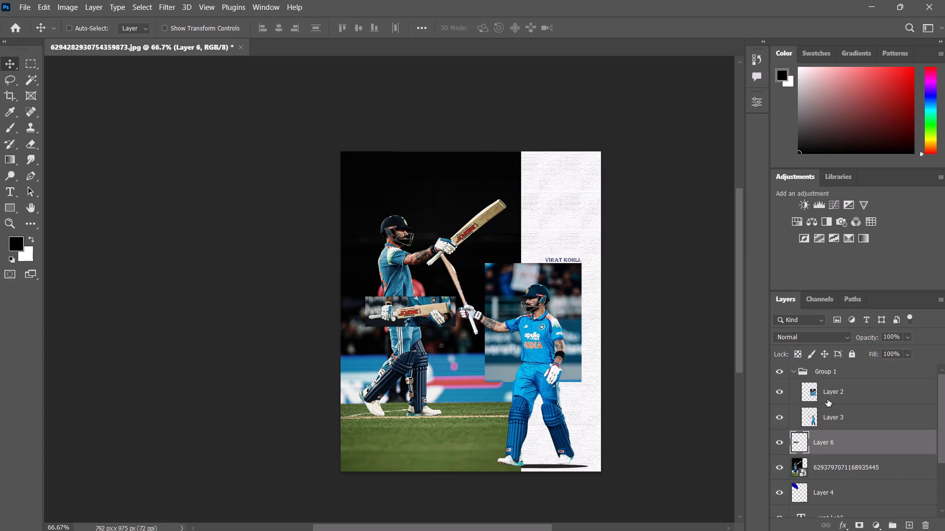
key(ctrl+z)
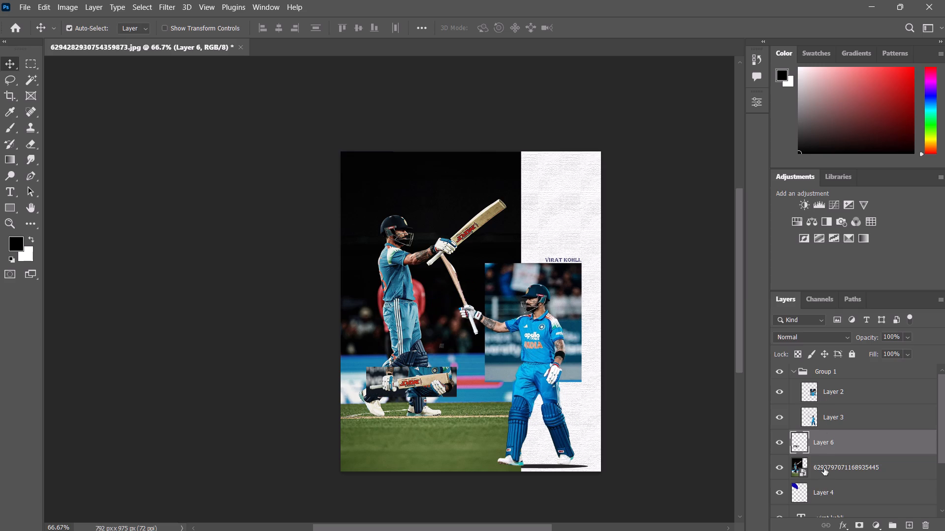
scroll(824, 469, down, 2)
click(825, 457)
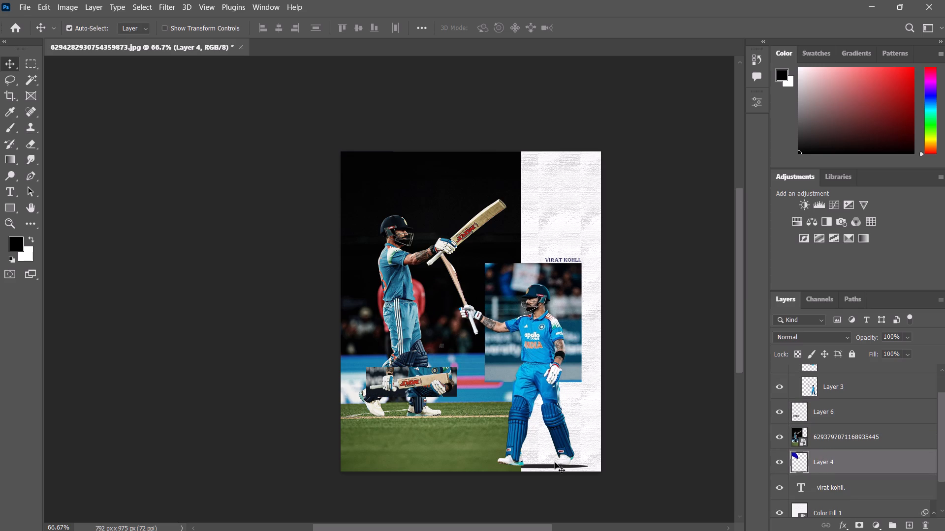
click(554, 466)
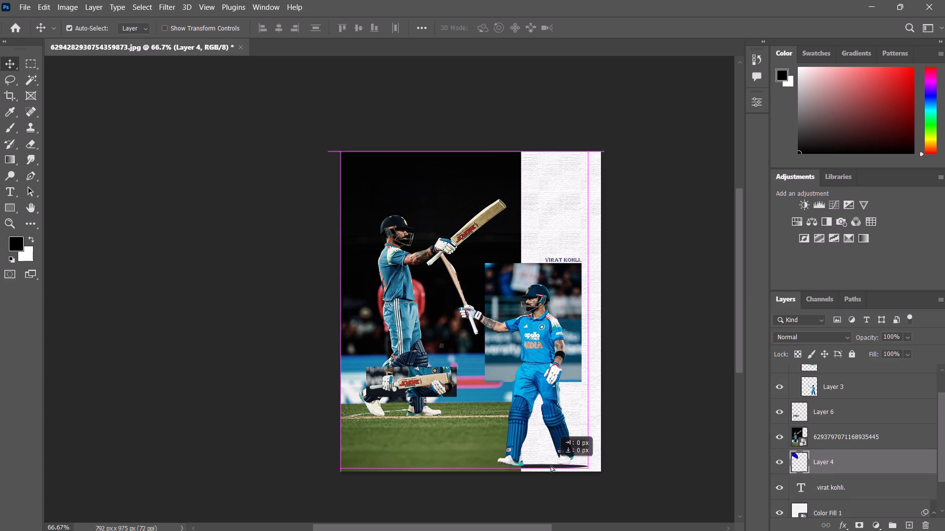
click(849, 440)
click(143, 1)
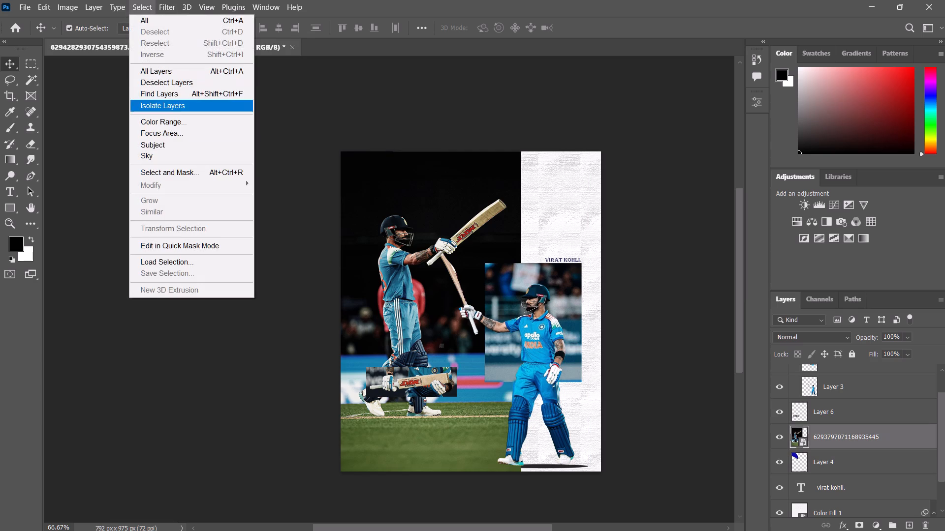
click(160, 147)
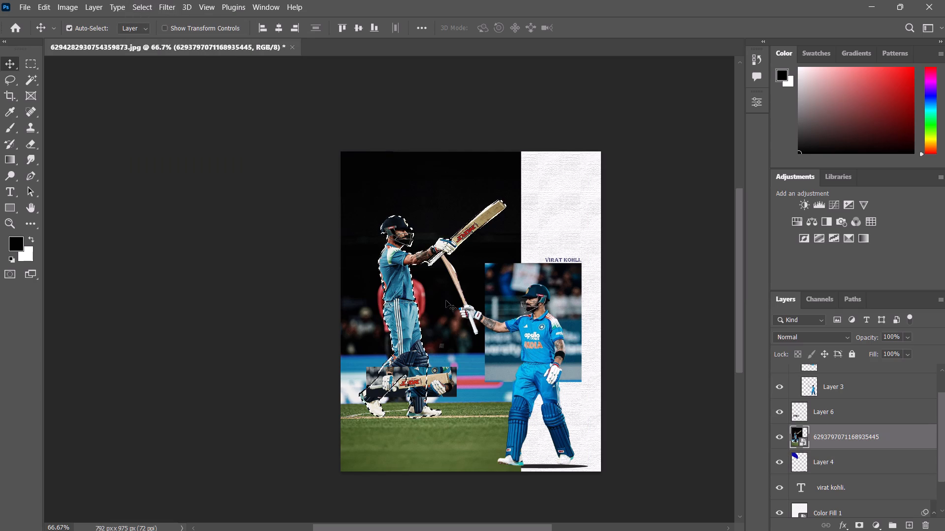
key(ctrl+j)
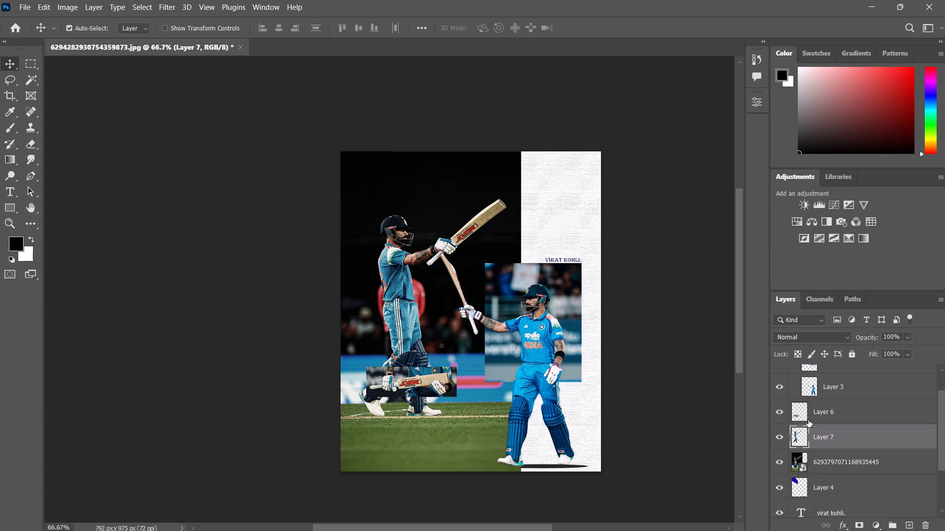
click(826, 454)
key(BackSpace)
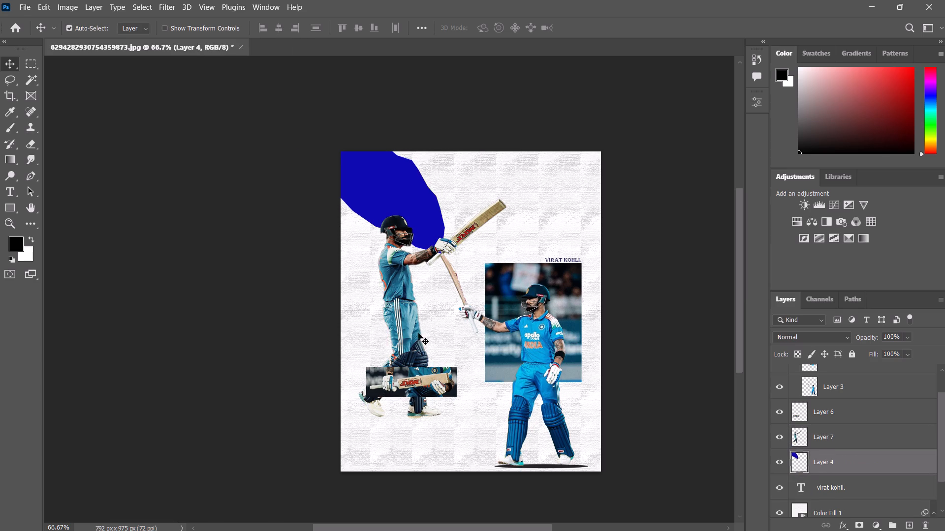
Move the second batsman cutout straight up until the tip of its bat meets the canvas's top edge.
drag(401, 334, 400, 290)
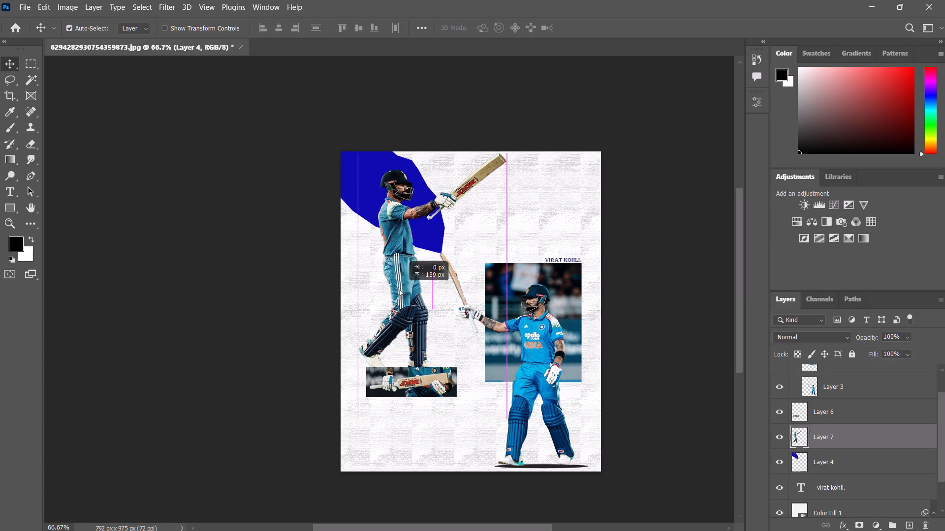
drag(400, 290, 400, 287)
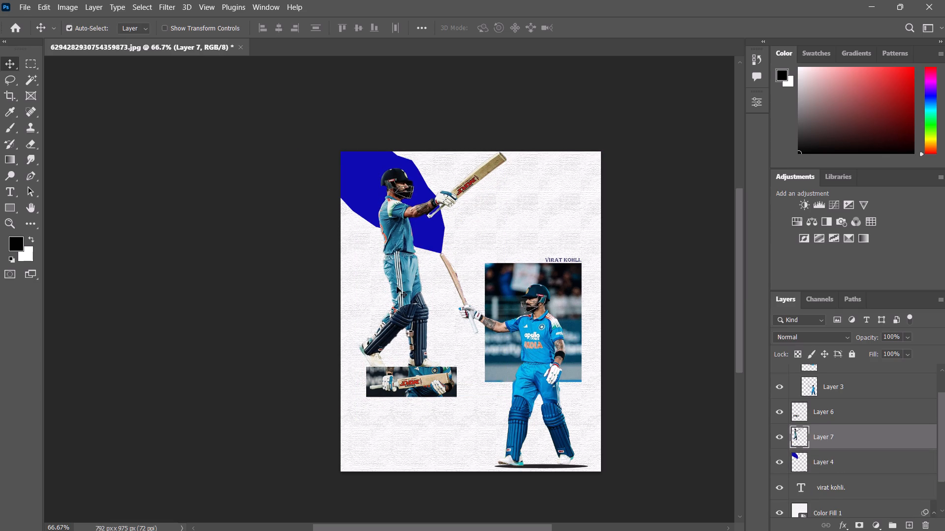
Scale the Layer 7 batsman cutout down to about 387 × 574 px, with its bat tip touching the canvas's top edge.
click(397, 287)
key(ctrl+t)
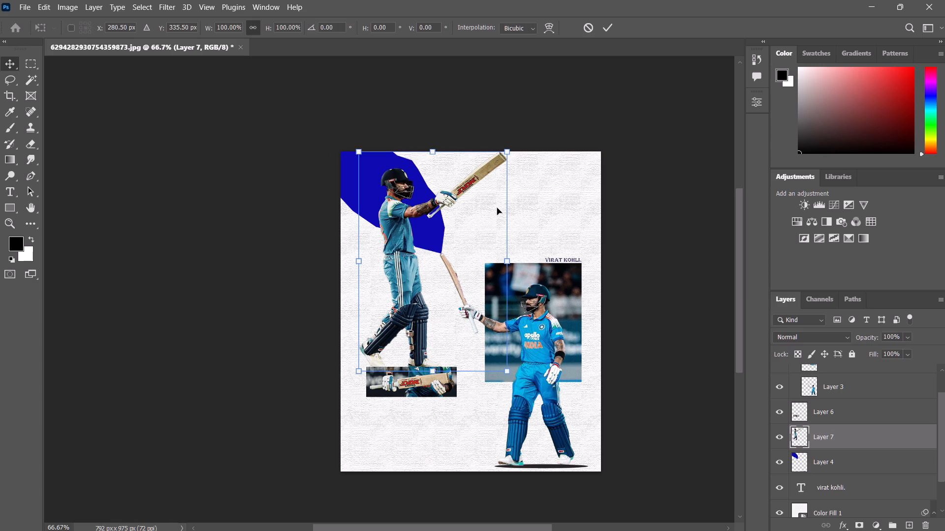
click(761, 104)
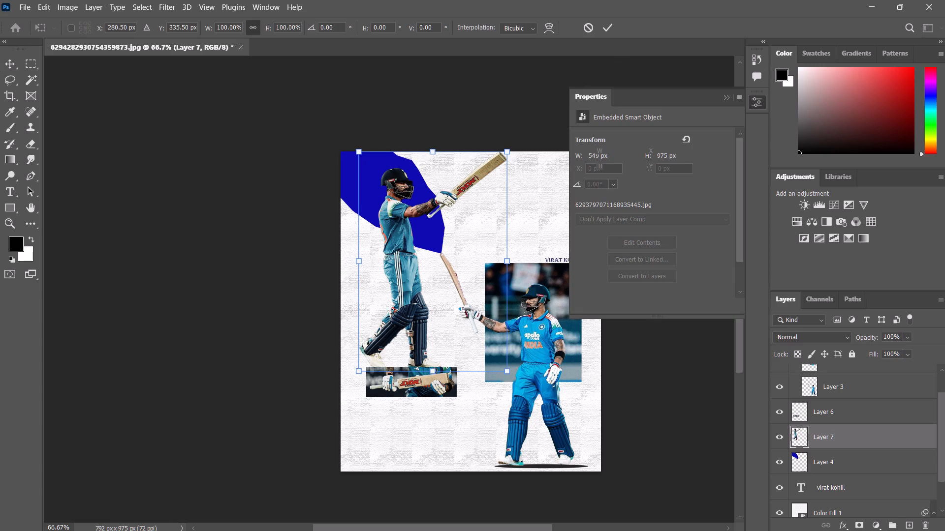
click(405, 234)
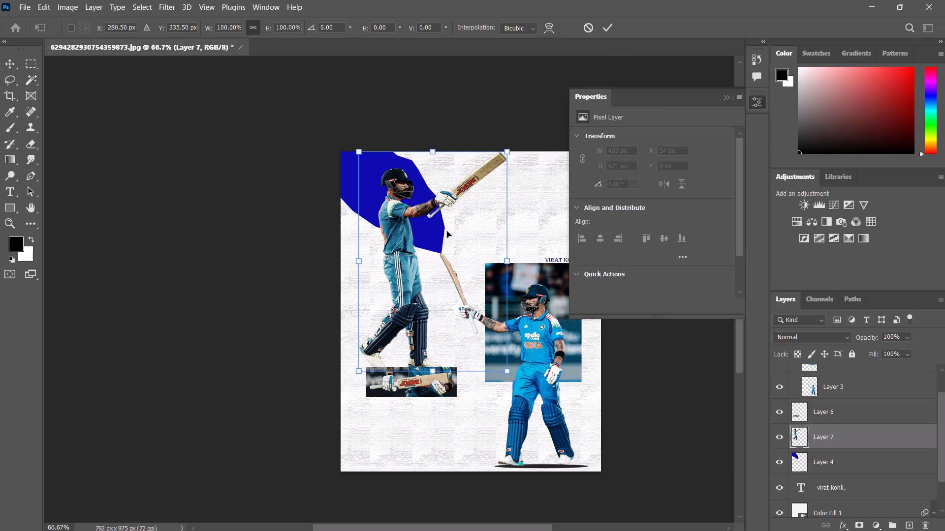
drag(510, 148, 487, 164)
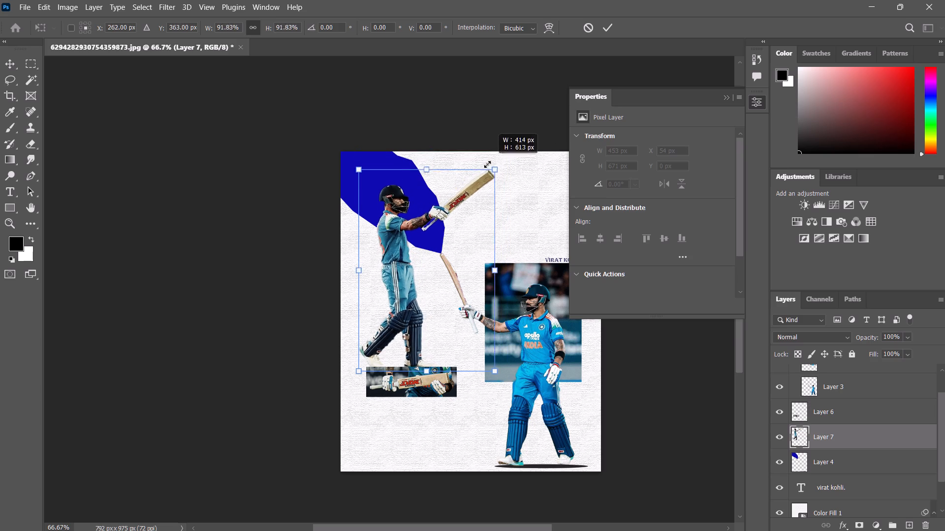
drag(487, 164, 479, 174)
drag(395, 282, 396, 252)
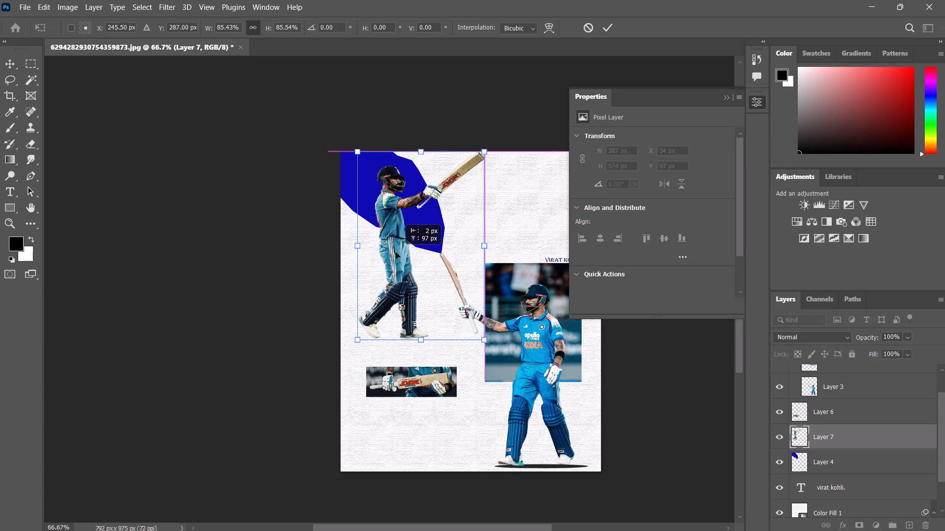
drag(396, 252, 396, 249)
key(ctrl+plus)
key(ctrl+plus)
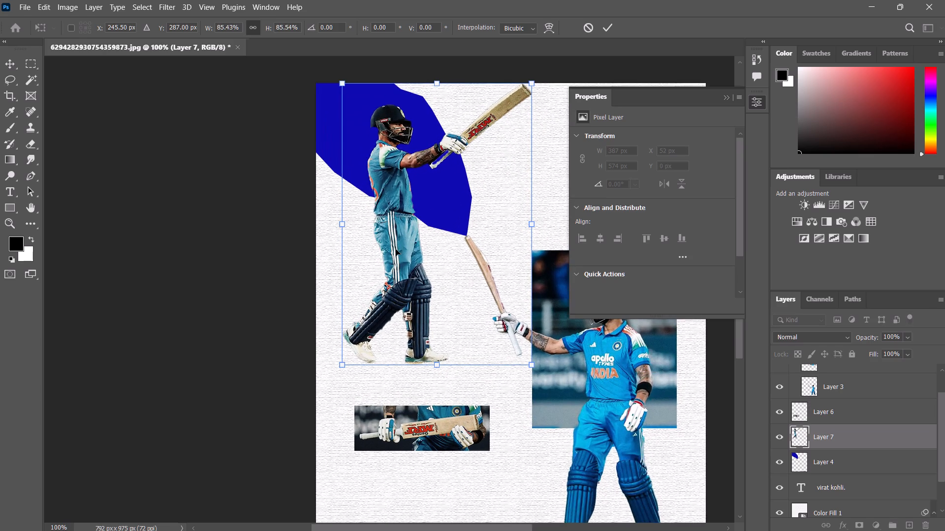
scroll(396, 249, up, 7)
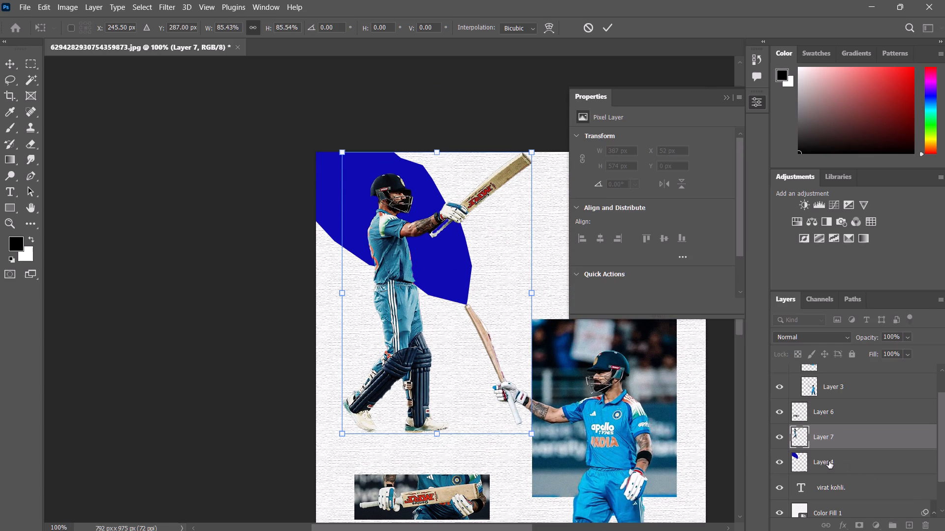
key(Return)
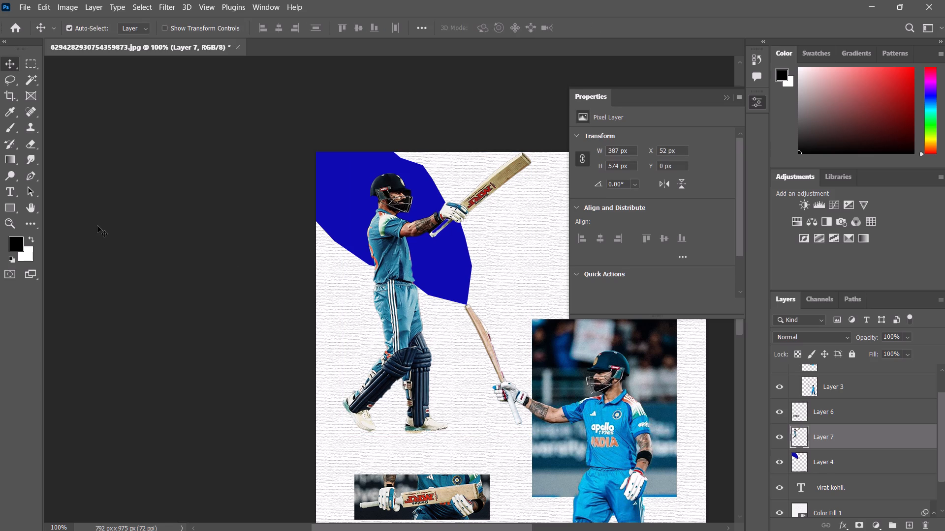
Add a layer mask to Layer 7 and erase the batsman's lower body below the blue shape with the Eraser.
click(859, 523)
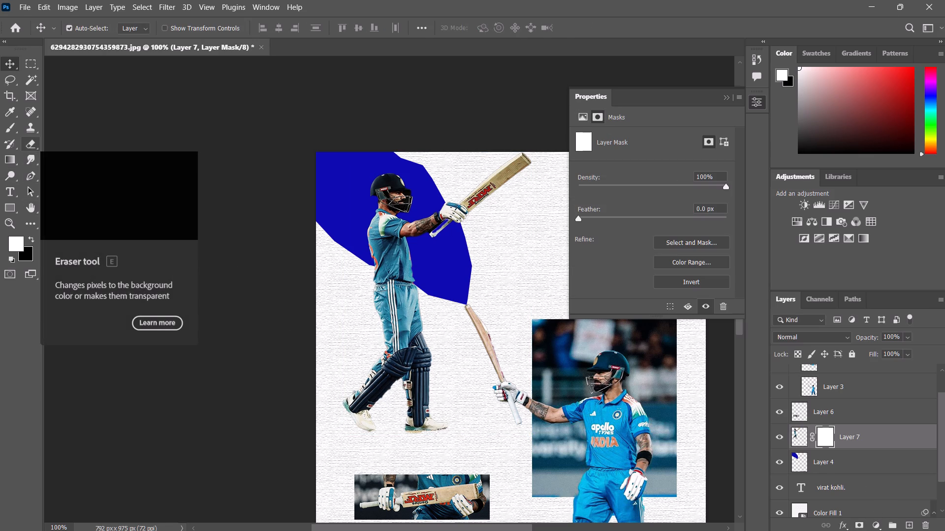
click(26, 145)
drag(410, 289, 409, 291)
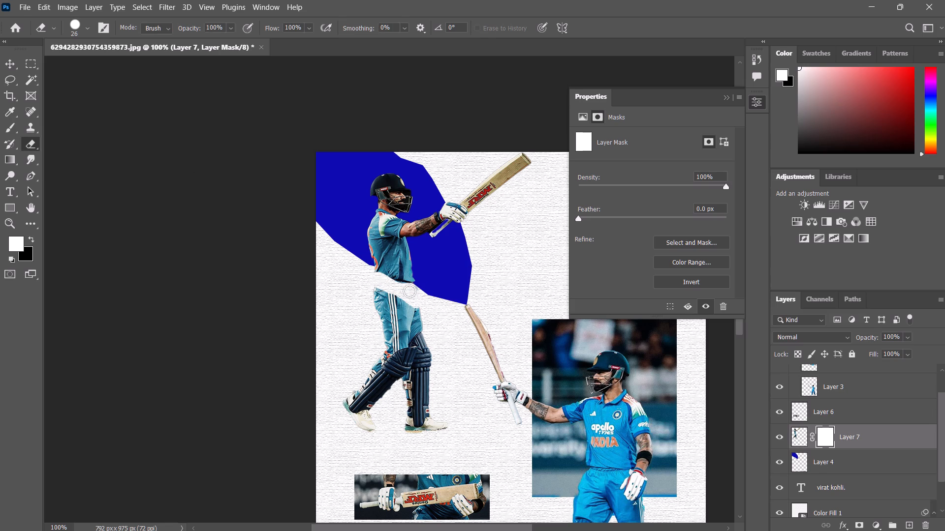
drag(409, 291, 385, 321)
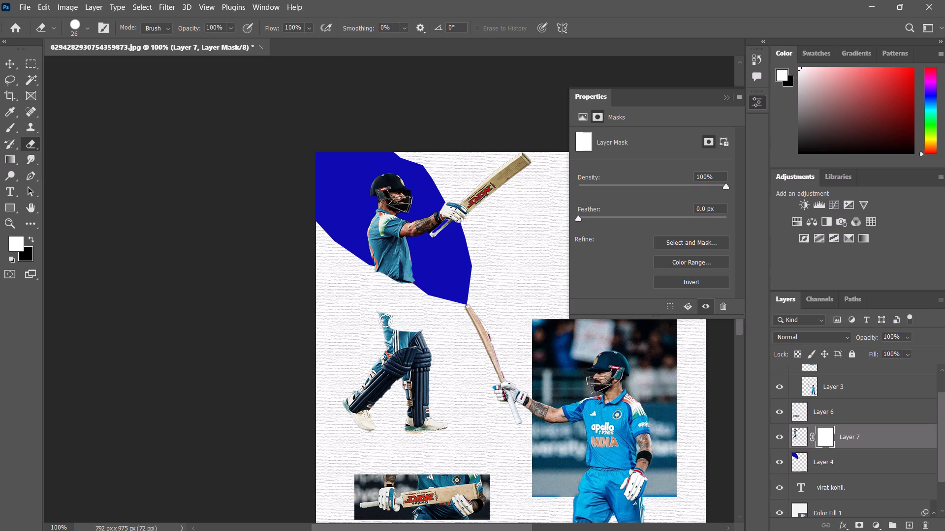
drag(385, 321, 417, 367)
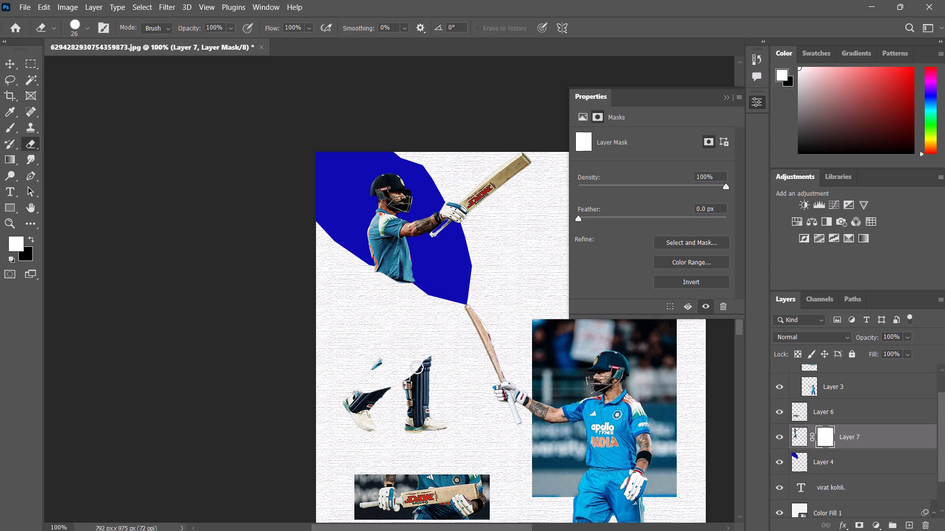
drag(417, 367, 458, 367)
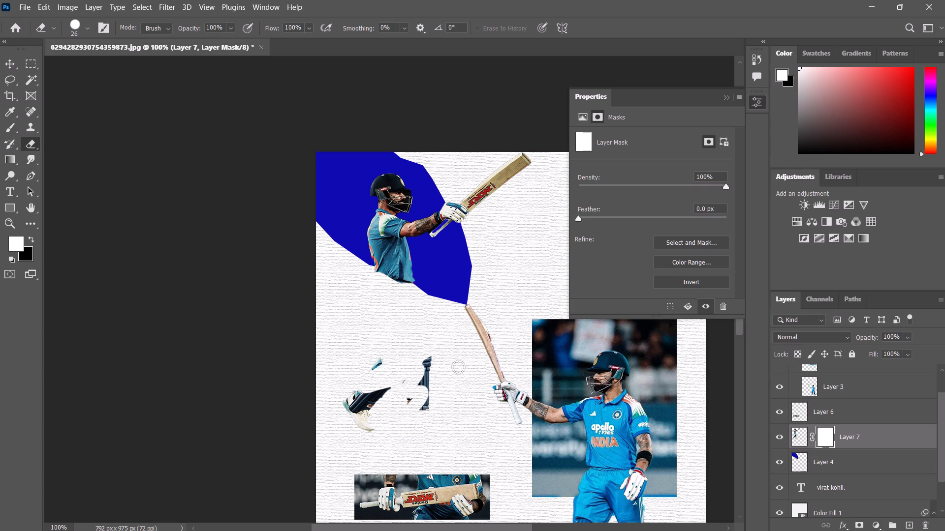
drag(458, 367, 390, 382)
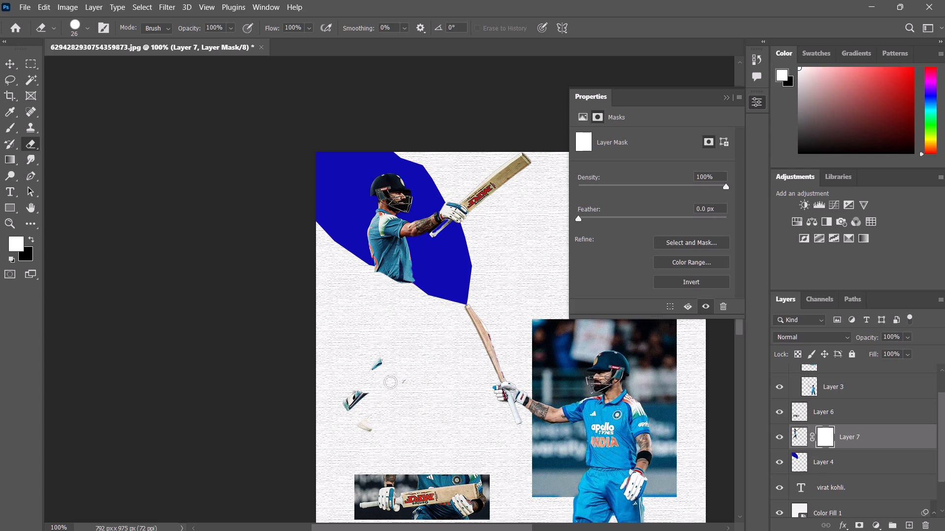
drag(390, 382, 356, 437)
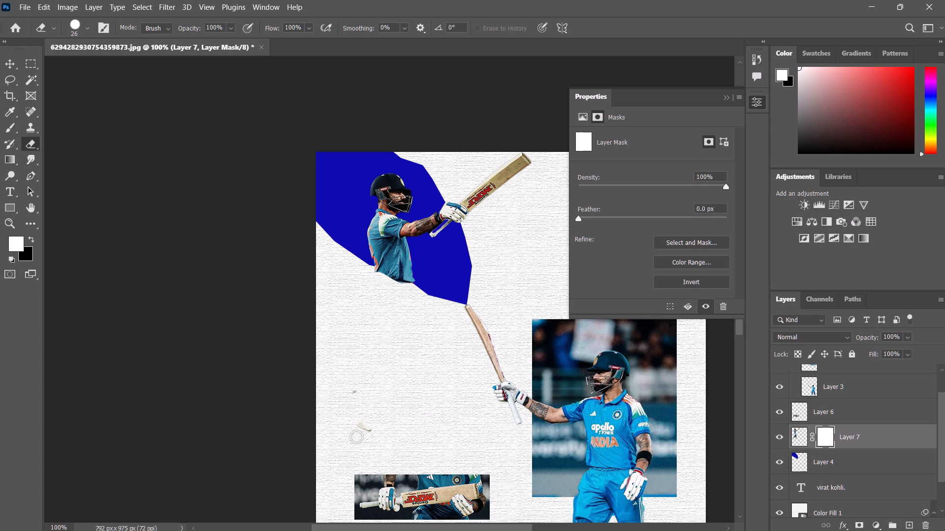
drag(356, 437, 352, 378)
Refine the Layer 7 mask by erasing along the jersey's bottom so its cut follows the blue shape's lower edge.
ctrl+scroll(386, 306, up, 2)
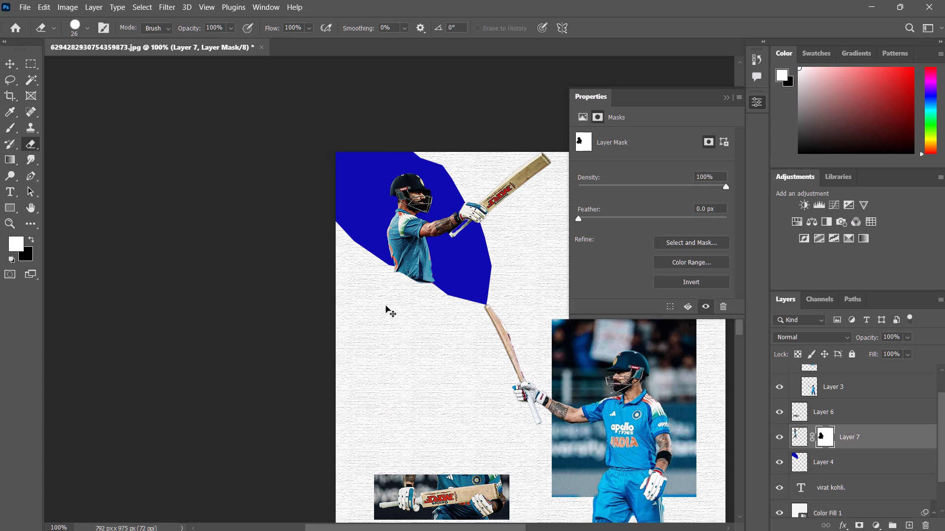
key(ctrl+plus)
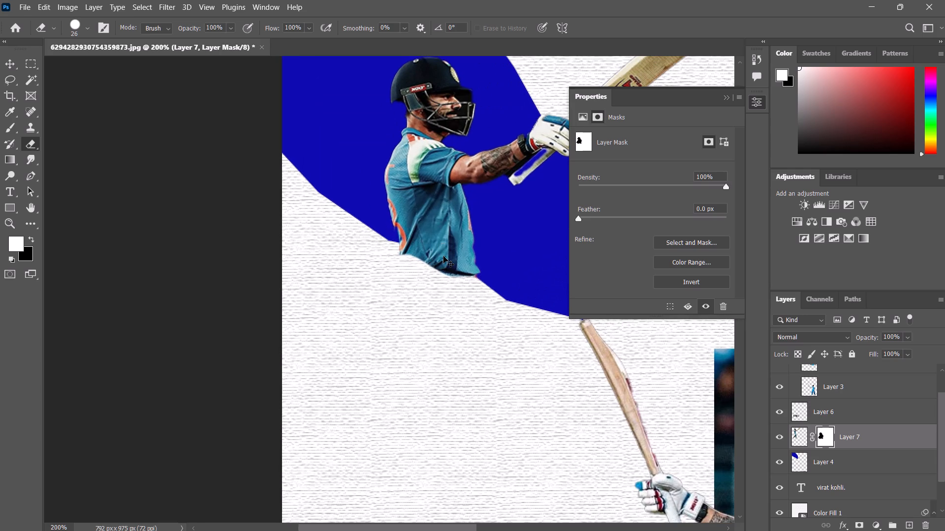
key(ctrl+plus)
scroll(435, 255, up, 2)
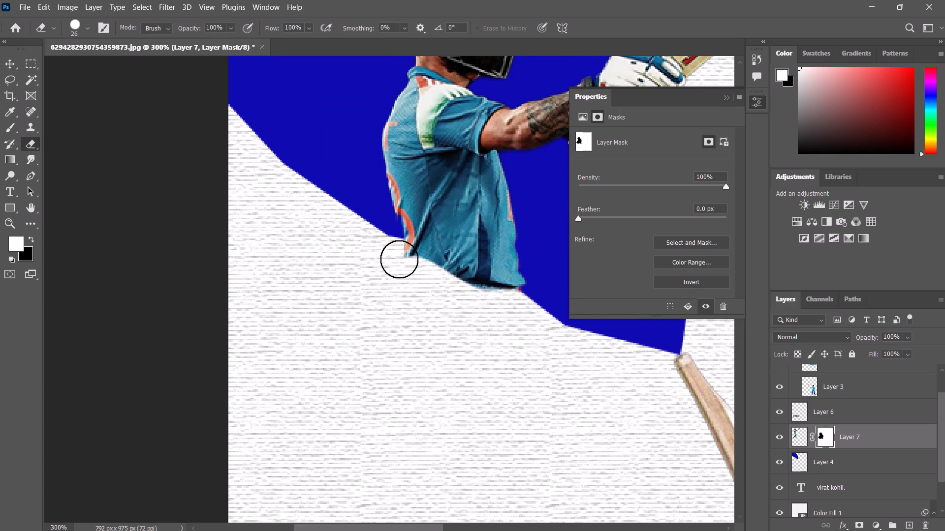
drag(399, 259, 402, 260)
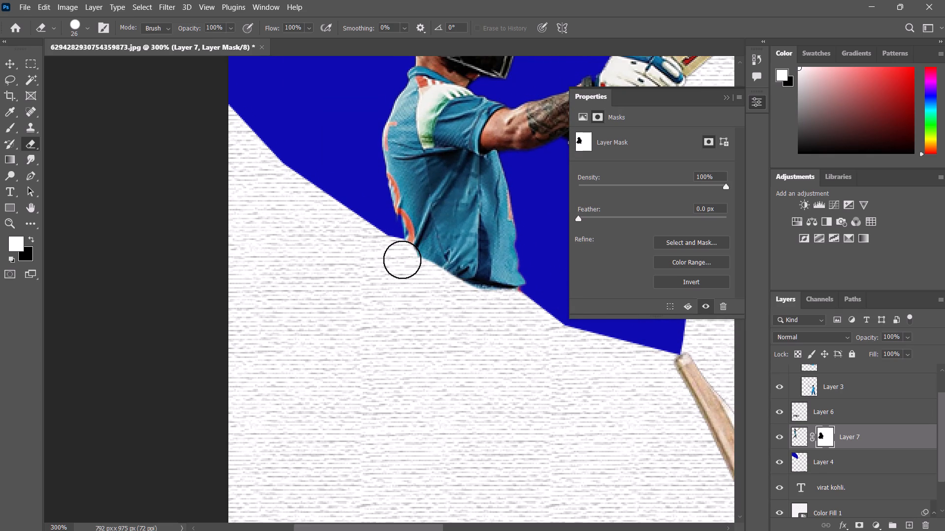
drag(402, 260, 447, 285)
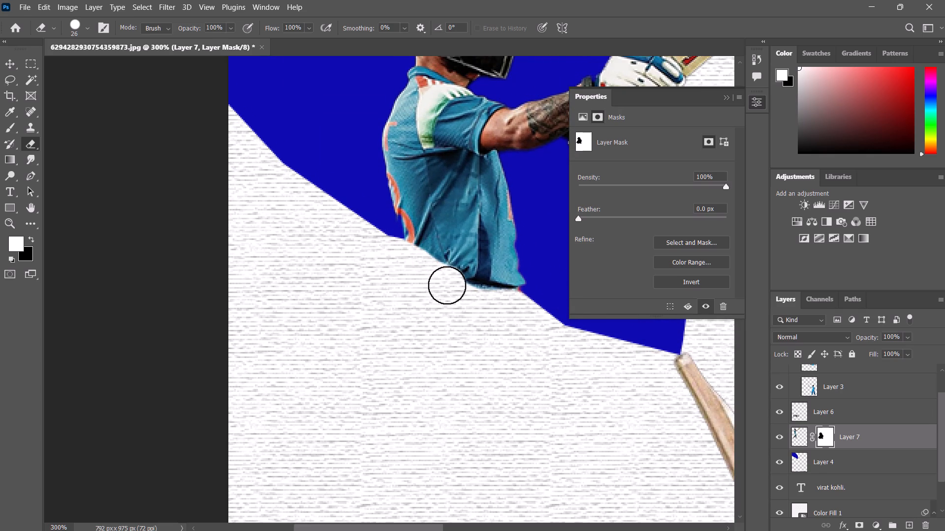
drag(447, 285, 447, 286)
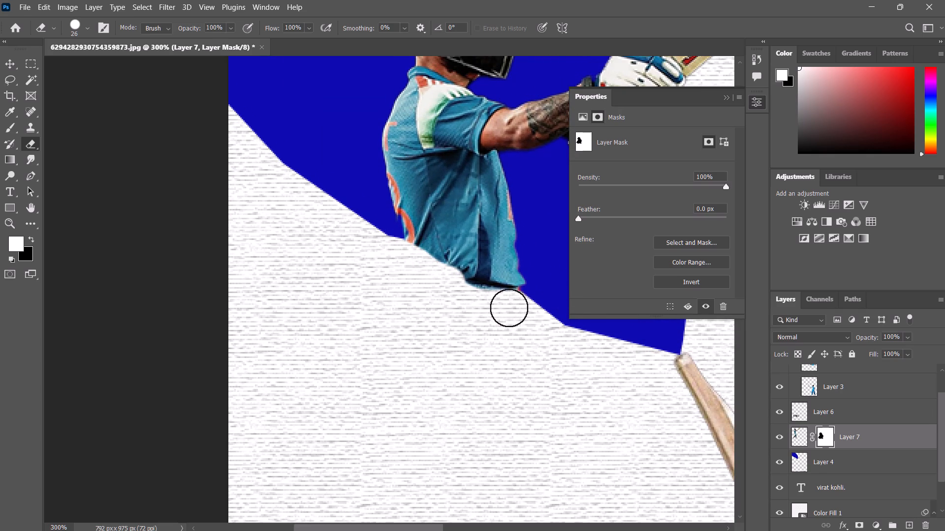
drag(505, 308, 448, 291)
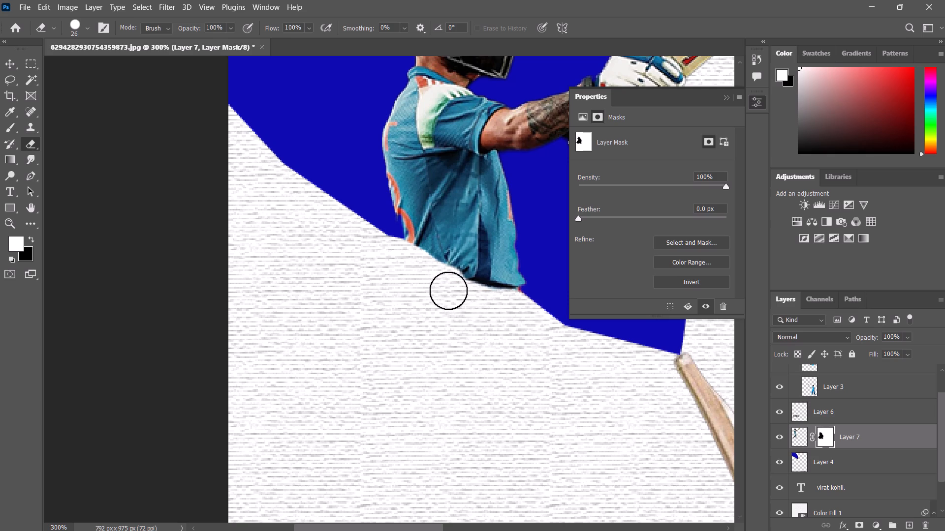
drag(448, 291, 418, 284)
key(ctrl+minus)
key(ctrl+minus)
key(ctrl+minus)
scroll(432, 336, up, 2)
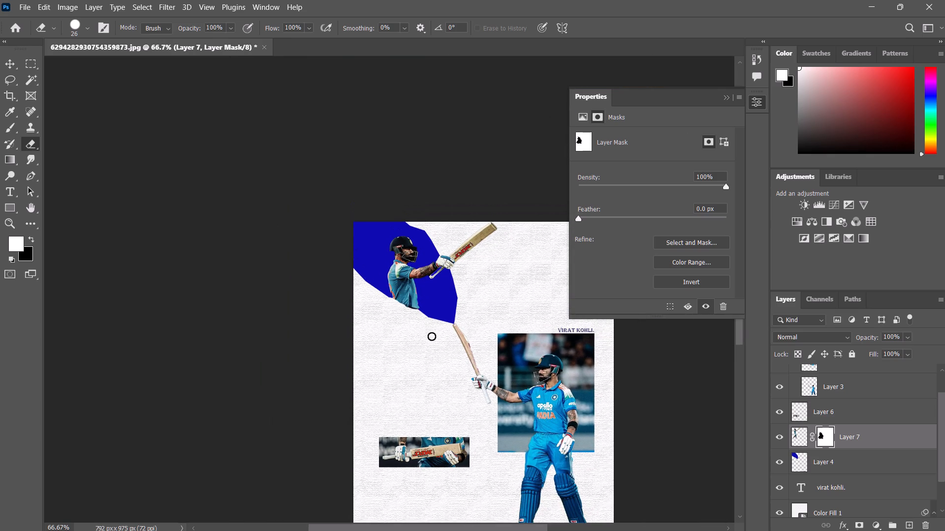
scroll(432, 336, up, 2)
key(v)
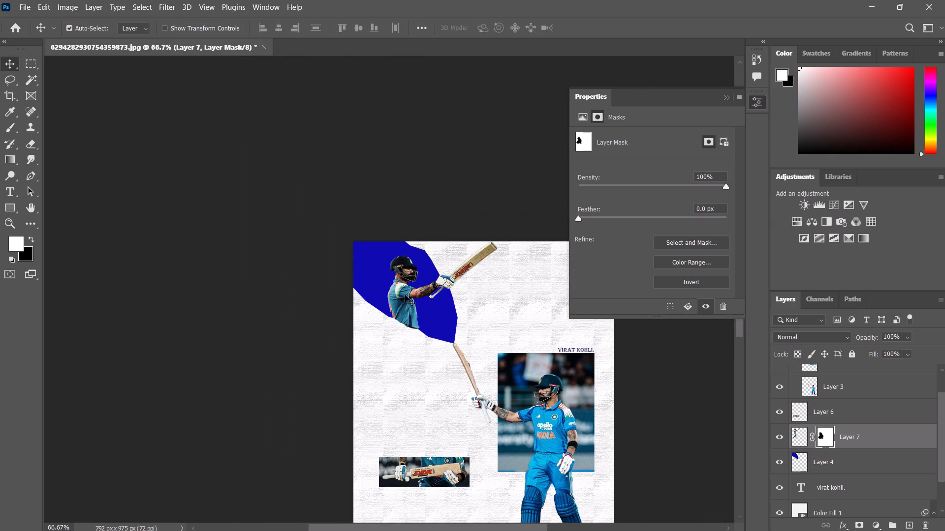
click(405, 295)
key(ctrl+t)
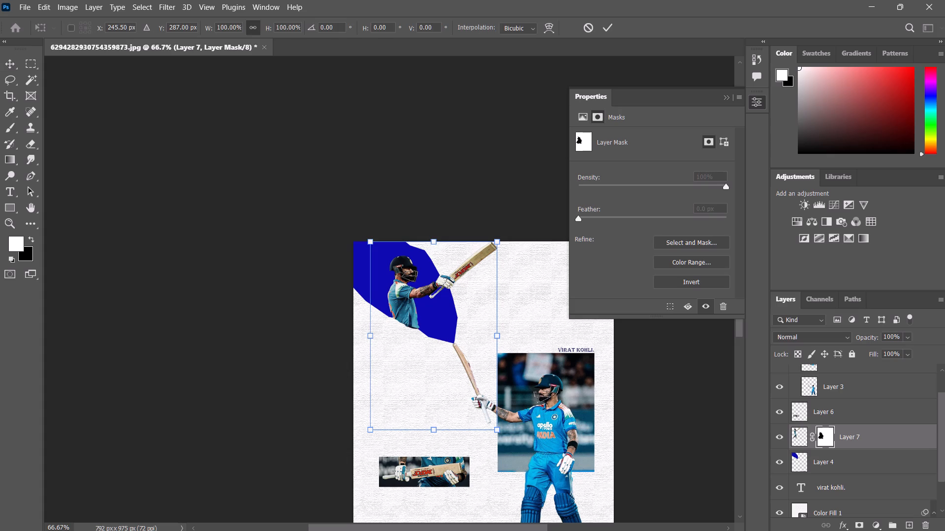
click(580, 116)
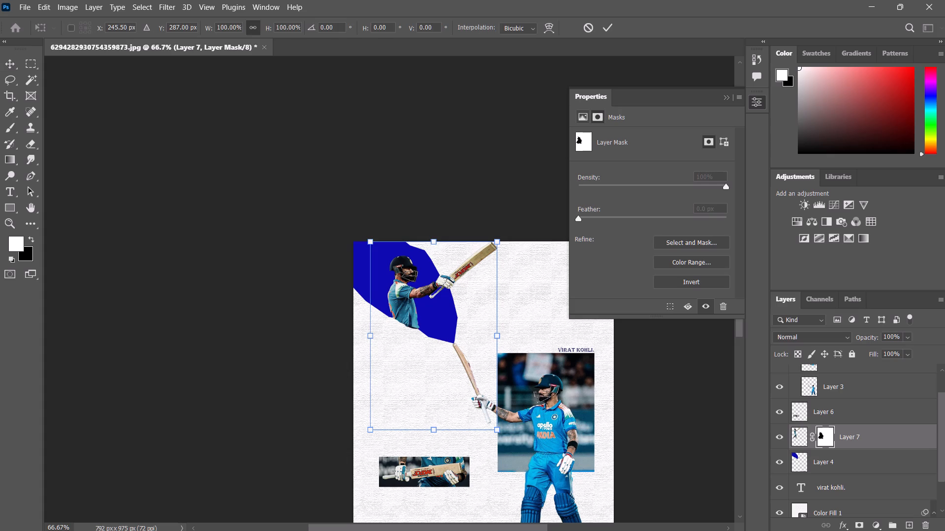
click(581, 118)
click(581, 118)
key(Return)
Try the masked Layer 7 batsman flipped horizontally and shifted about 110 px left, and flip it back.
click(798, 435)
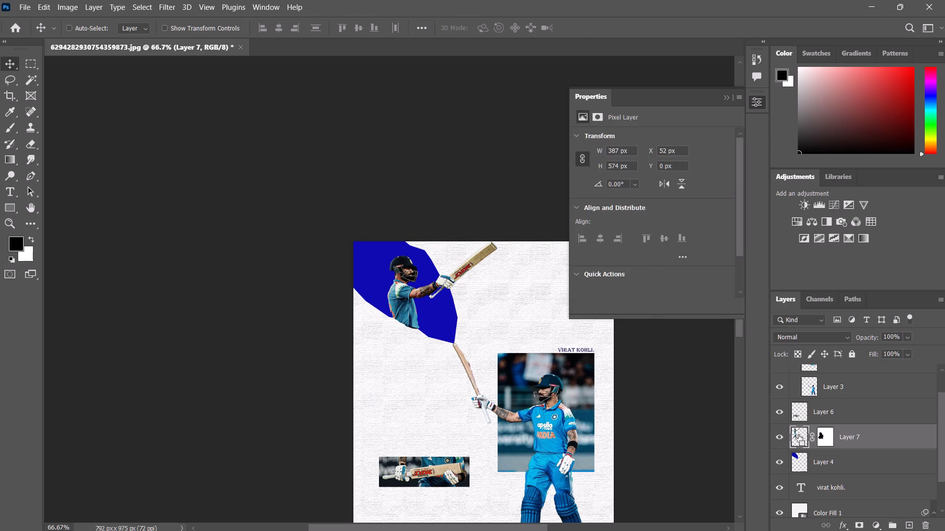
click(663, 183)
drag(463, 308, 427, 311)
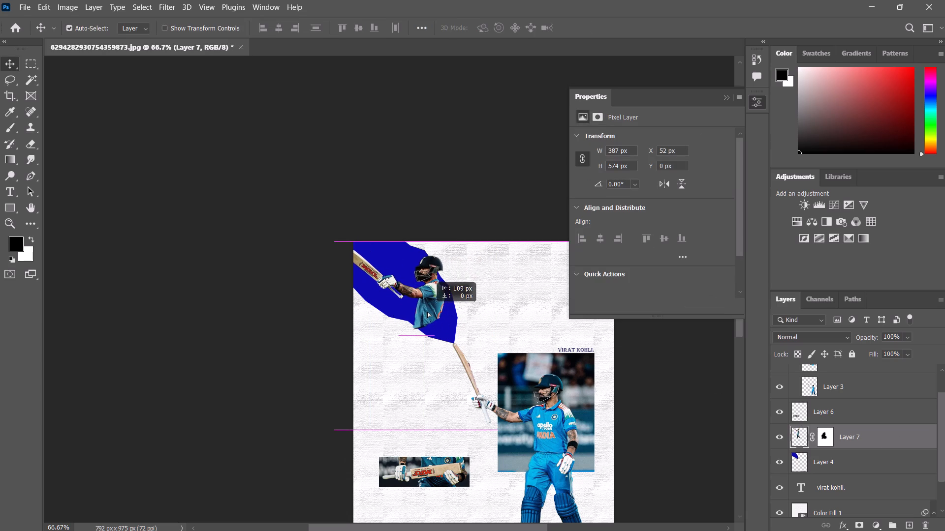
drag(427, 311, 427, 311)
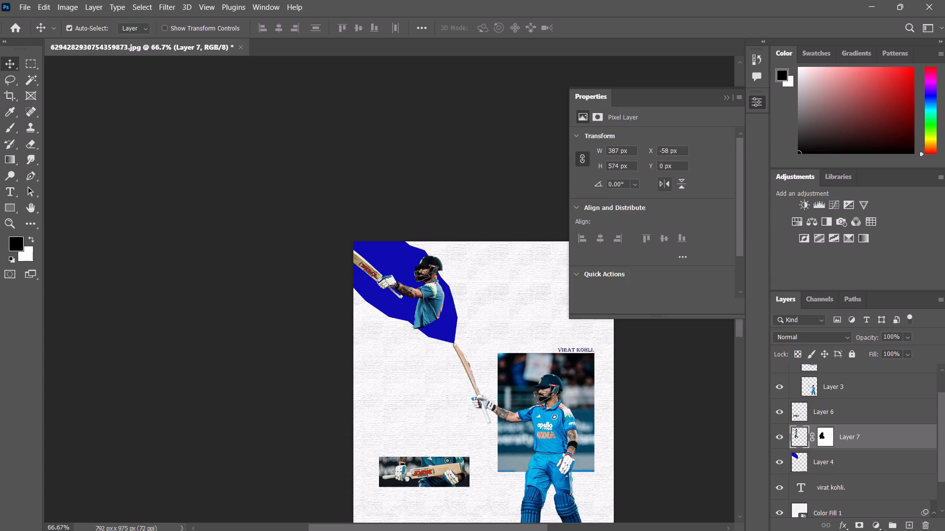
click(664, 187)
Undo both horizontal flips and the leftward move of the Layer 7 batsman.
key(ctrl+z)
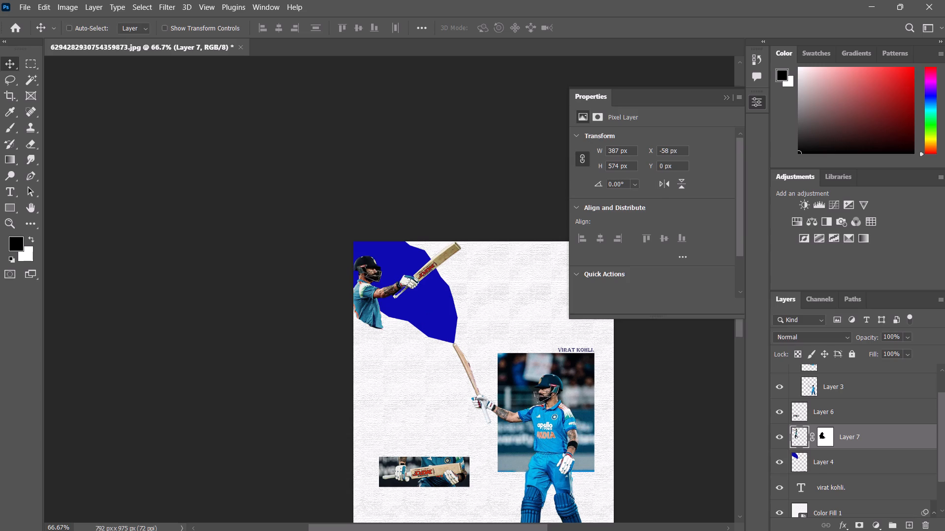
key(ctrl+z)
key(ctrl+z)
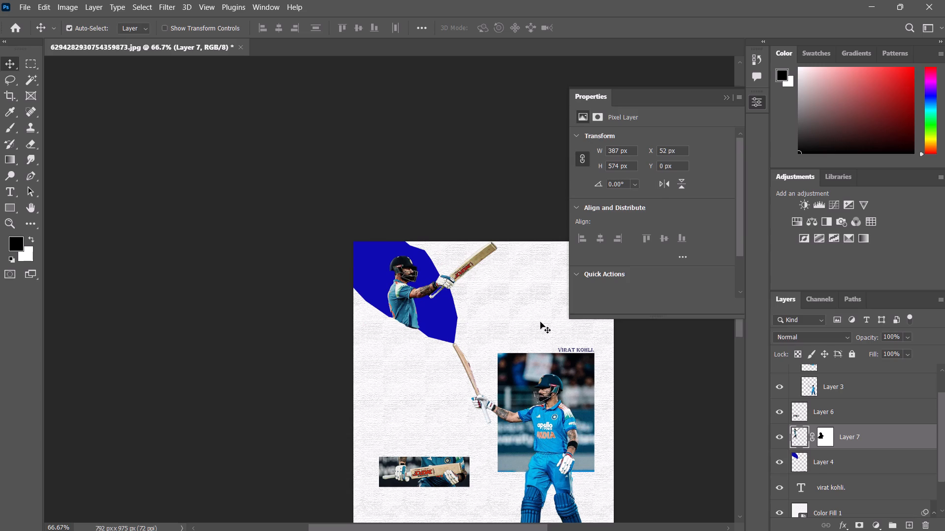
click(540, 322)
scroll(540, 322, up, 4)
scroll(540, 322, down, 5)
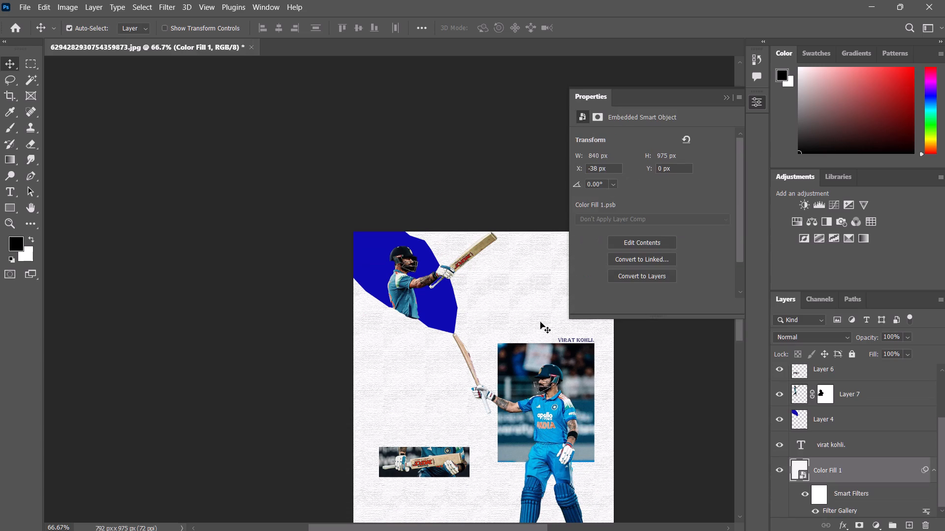
Move the cropped bat strip on Layer 6 slightly upward to X 78 px, Y 634 px.
key(ctrl+minus)
key(ctrl+minus)
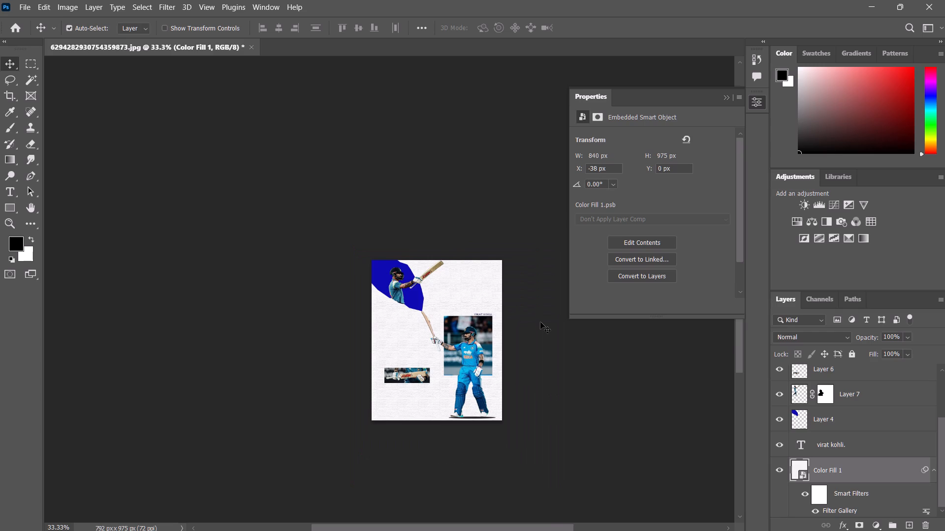
click(404, 376)
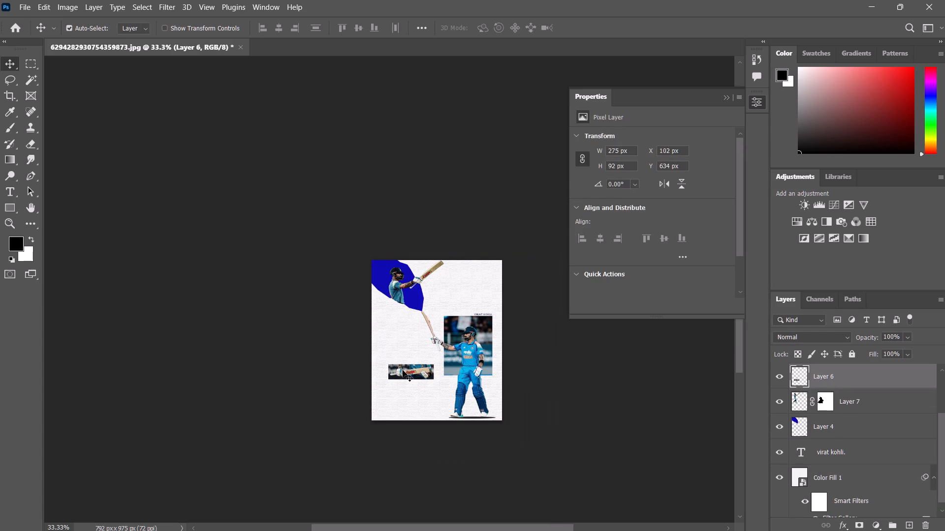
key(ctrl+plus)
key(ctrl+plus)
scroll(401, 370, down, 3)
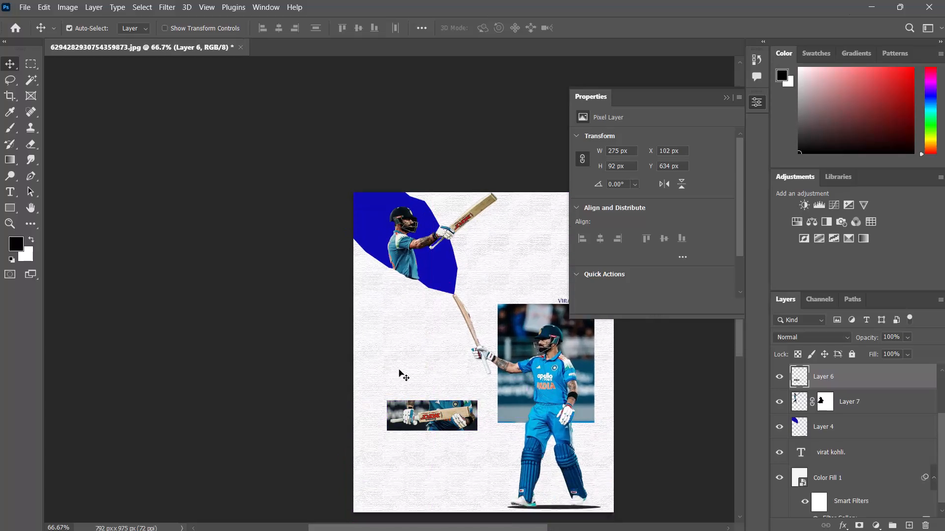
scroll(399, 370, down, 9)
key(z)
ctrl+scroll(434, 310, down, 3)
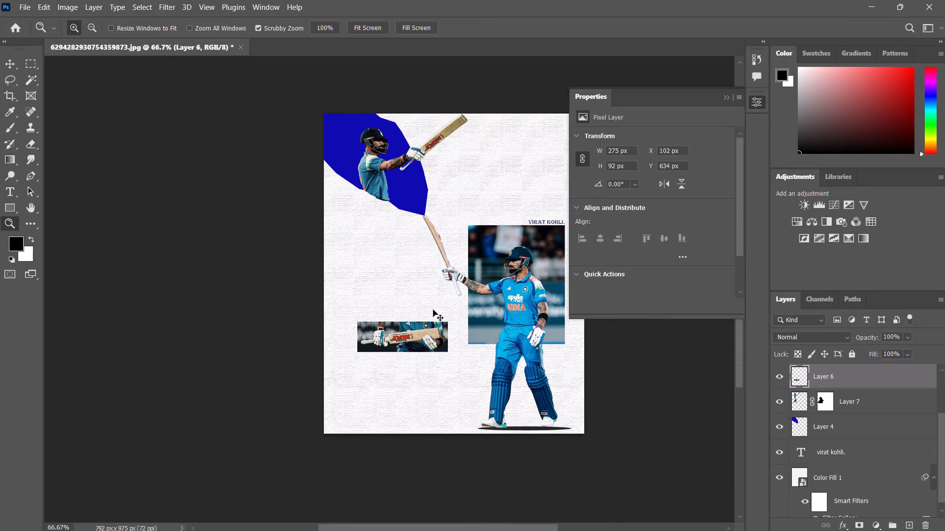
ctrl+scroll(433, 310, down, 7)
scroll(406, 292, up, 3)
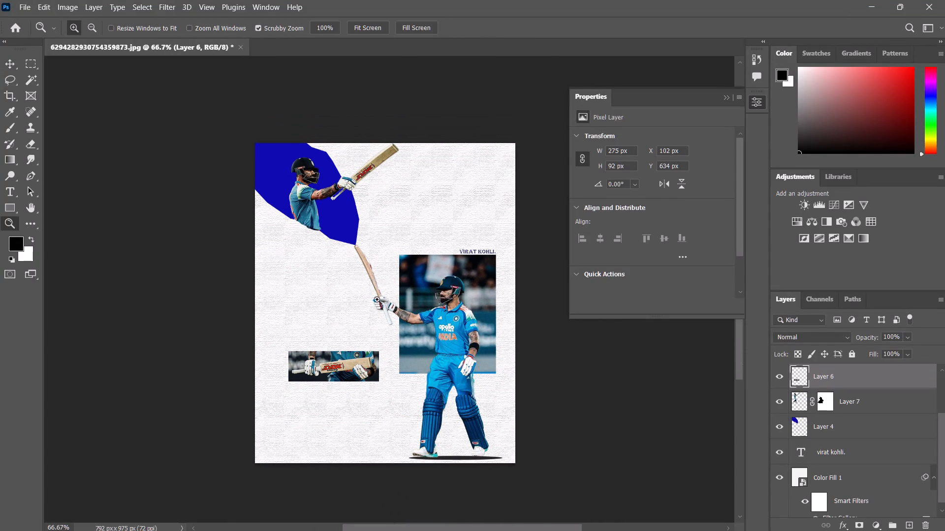
click(874, 1)
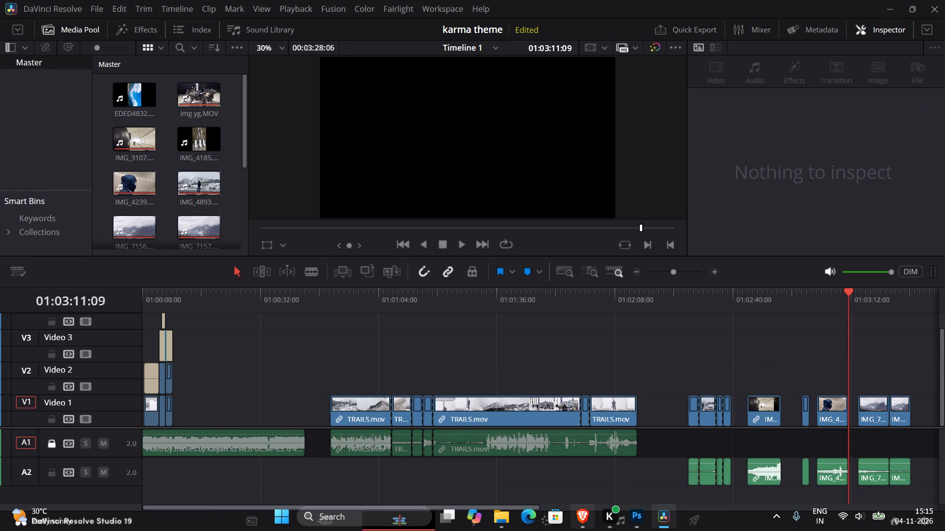
click(635, 521)
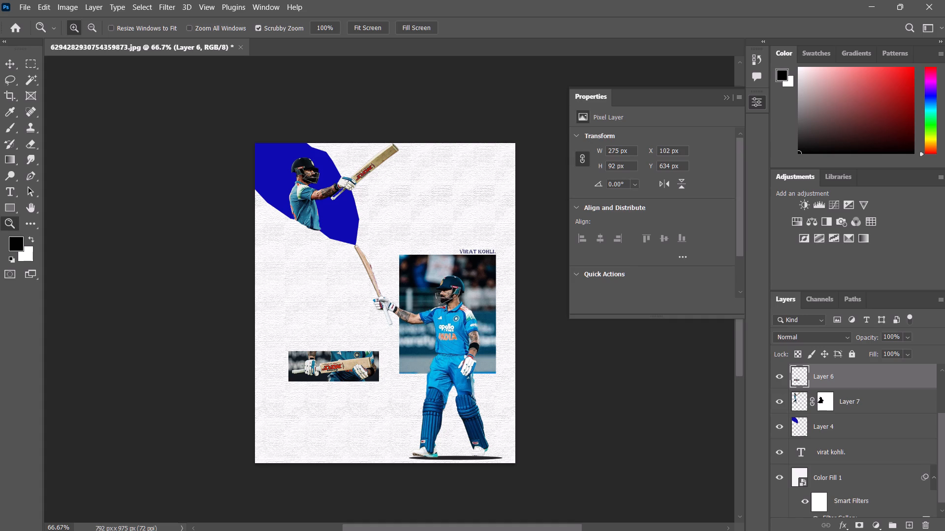
Move the cropped bat strip on Layer 6 left to X 78 px, keeping Y 634 px.
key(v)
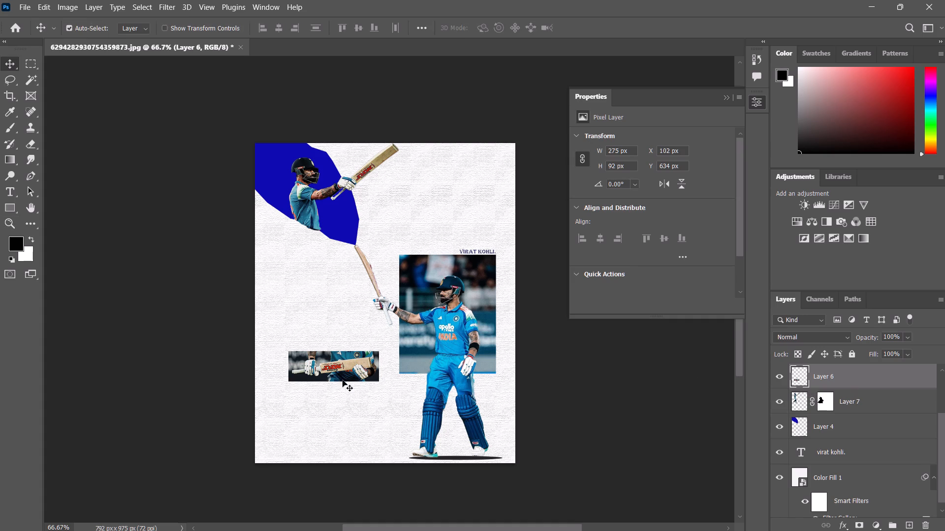
drag(343, 377, 335, 373)
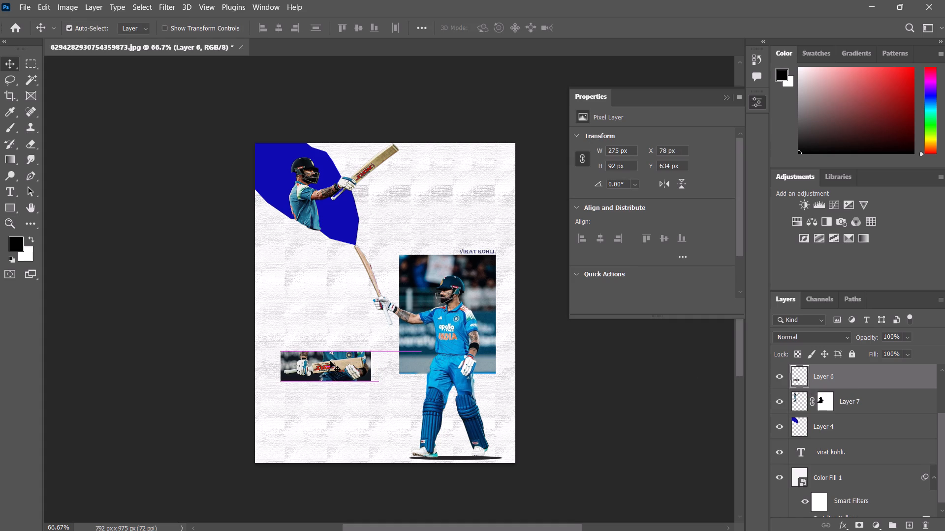
click(330, 361)
Apply the Filter Gallery's Grain texture to the bat strip on Layer 6.
click(171, 7)
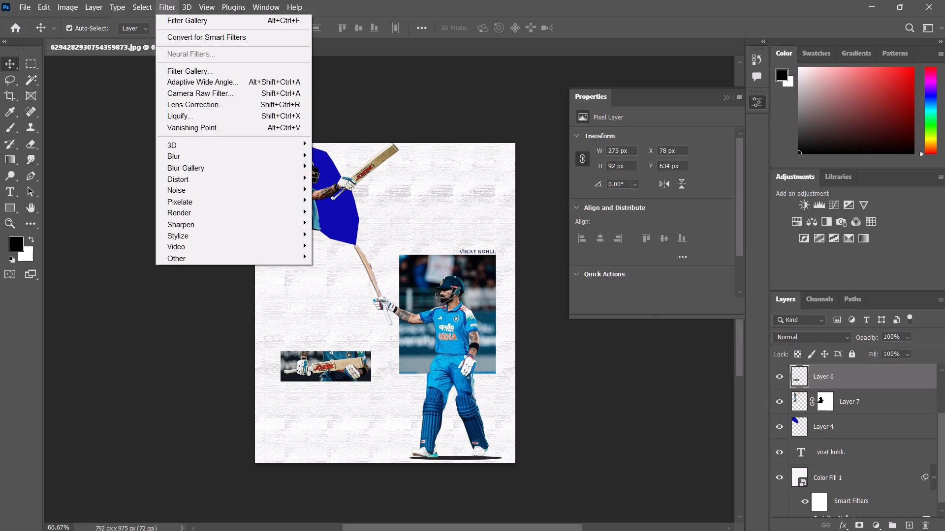
click(190, 74)
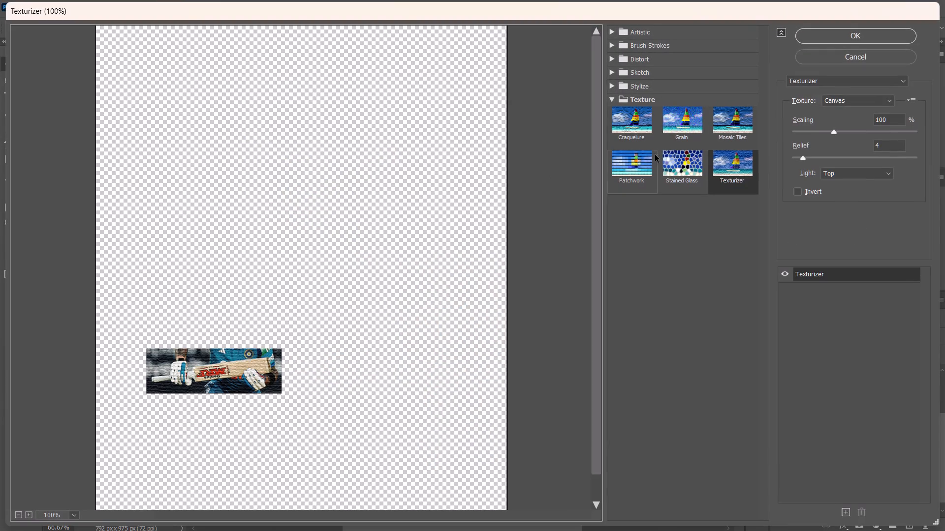
click(680, 123)
click(871, 43)
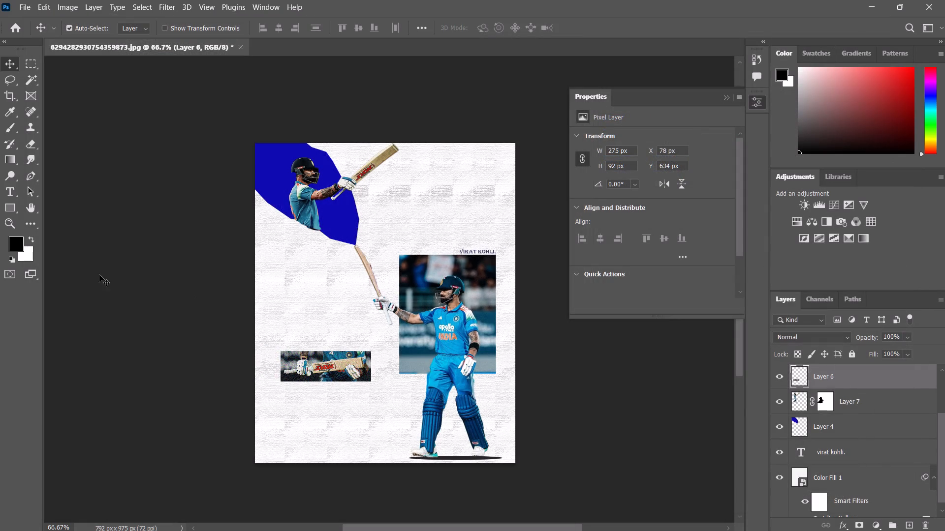
Add the text "genius." in dark blue 12 pt Algerian just above the bat strip's left end.
click(4, 192)
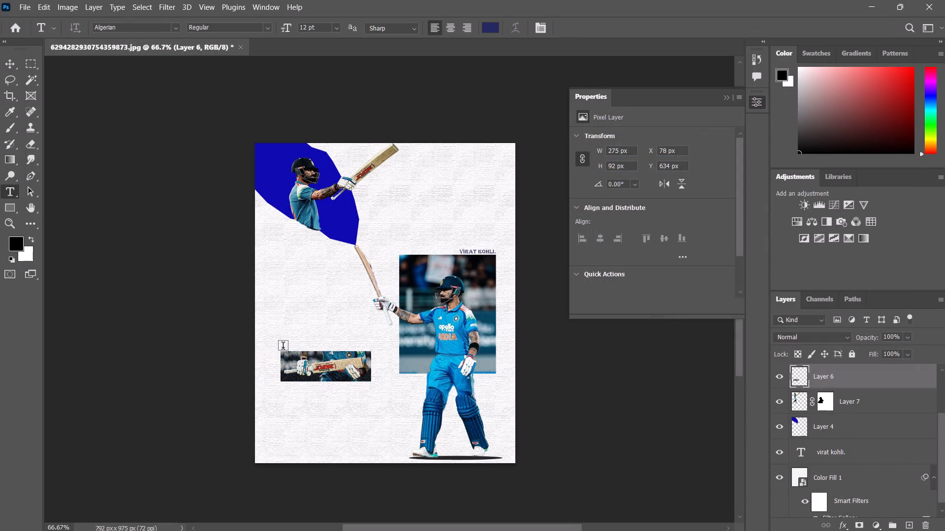
click(283, 348)
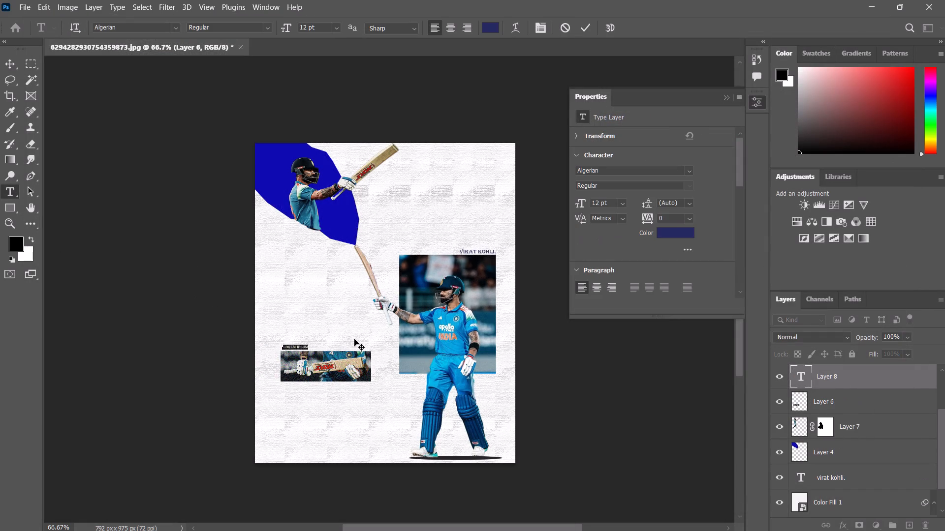
text(genius)
key(period)
key(Return)
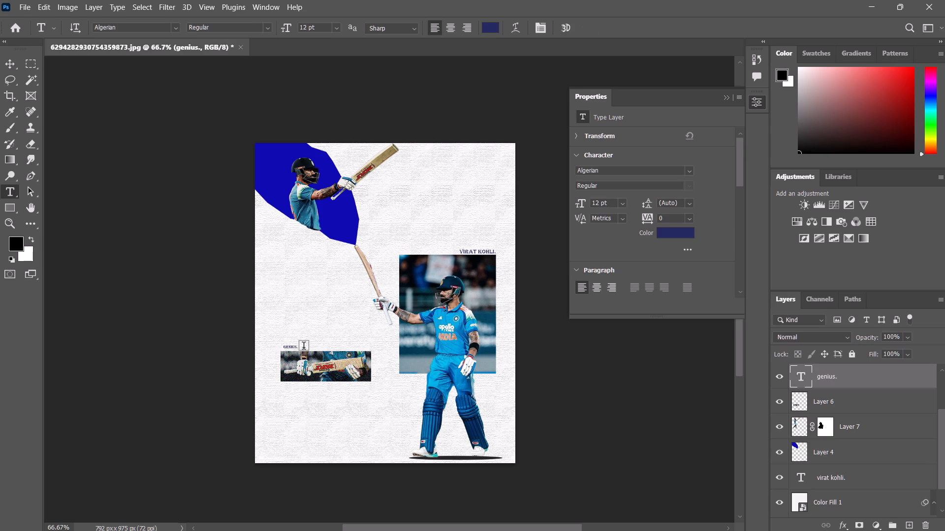
Scale the "genius." text up to about 16.11 pt with a free transform.
key(v)
double_click(293, 345)
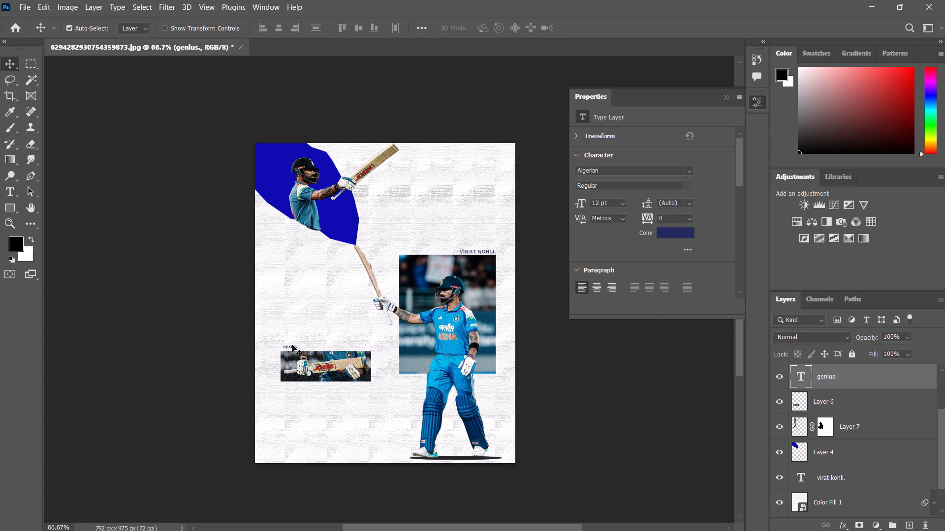
ctrl+drag(302, 352, 310, 354)
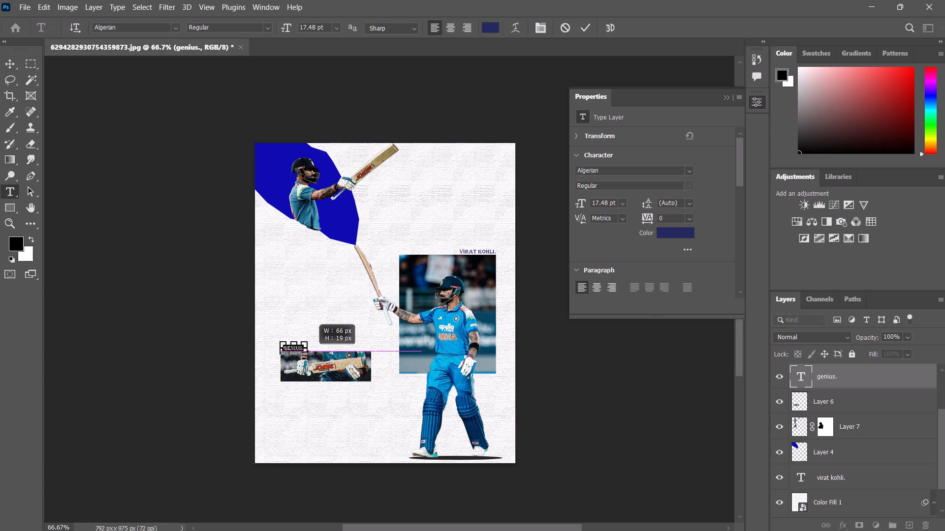
ctrl+drag(310, 354, 314, 353)
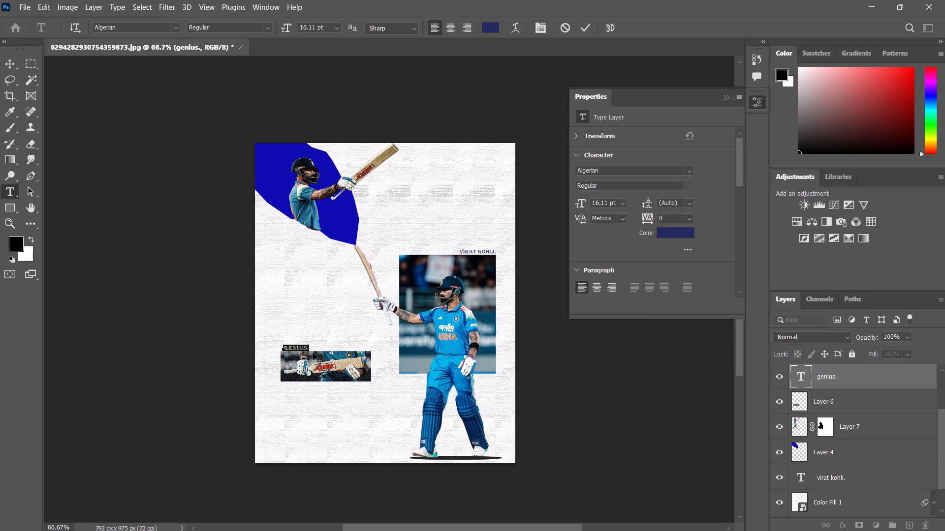
key(Return)
Position the "genius." text directly above the bat strip, aligned with the strip's left edge.
click(294, 347)
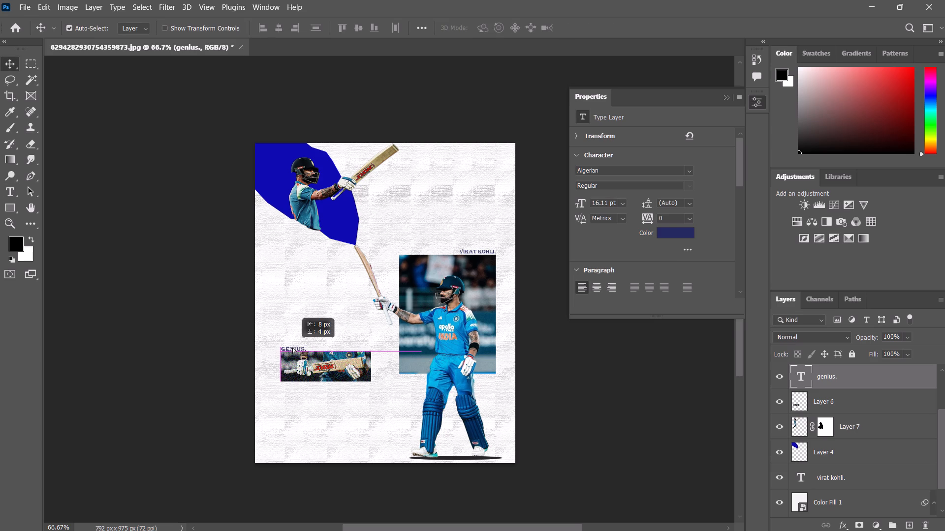
key(ctrl+plus)
key(ctrl+plus)
key(ctrl+plus)
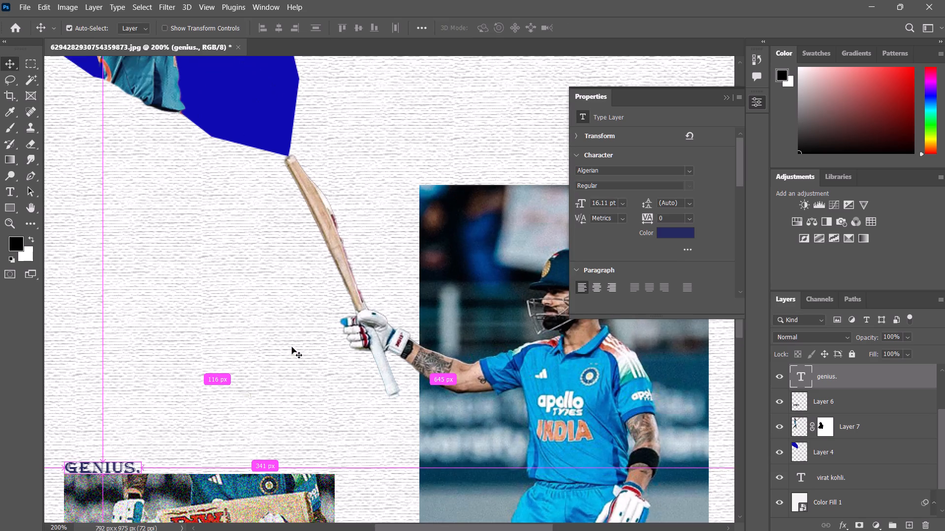
scroll(260, 371, down, 10)
ctrl+click(96, 367)
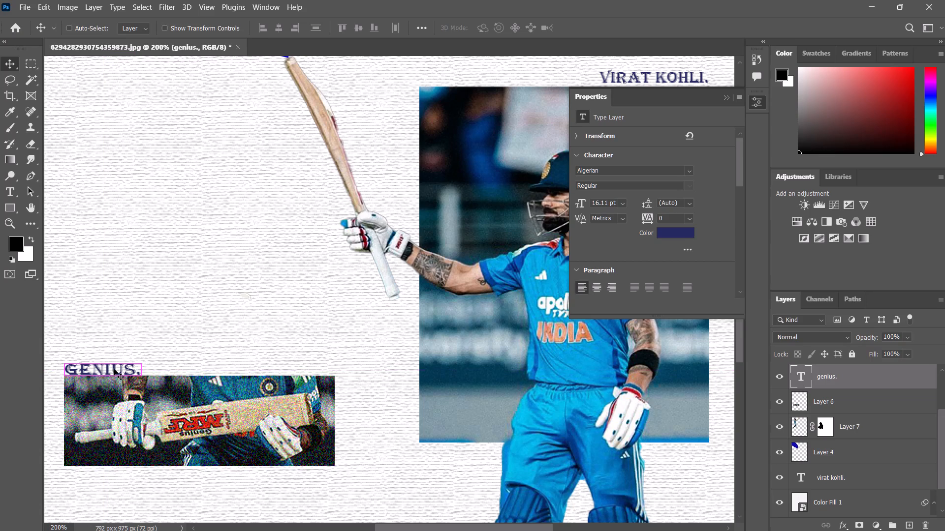
Nudge the "genius." text up about 2 px above the bat strip, keeping it aligned with the strip's left edge.
click(113, 369)
drag(113, 369, 113, 364)
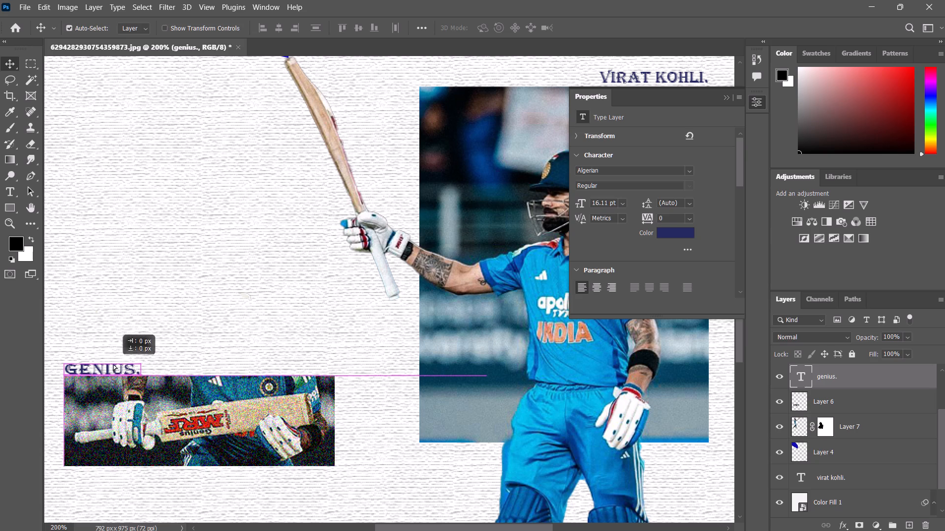
drag(113, 364, 113, 364)
double_click(113, 364)
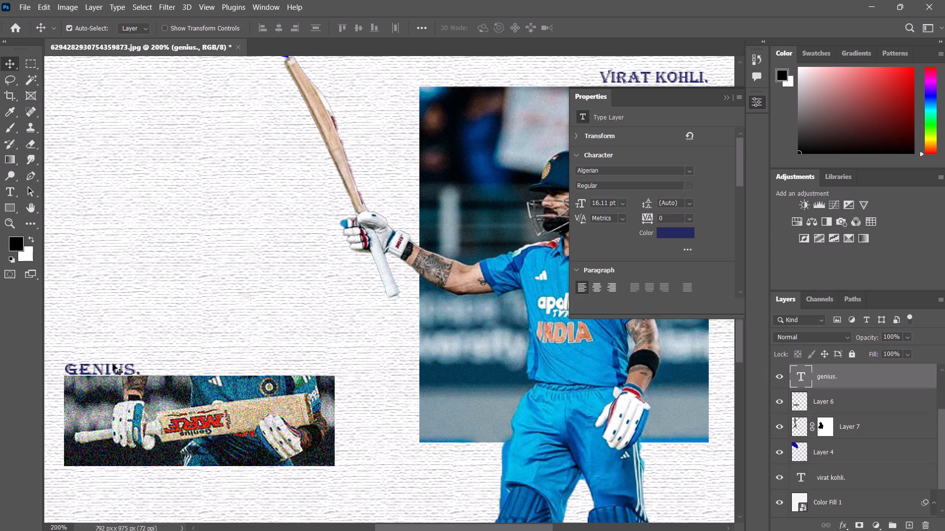
triple_click(112, 366)
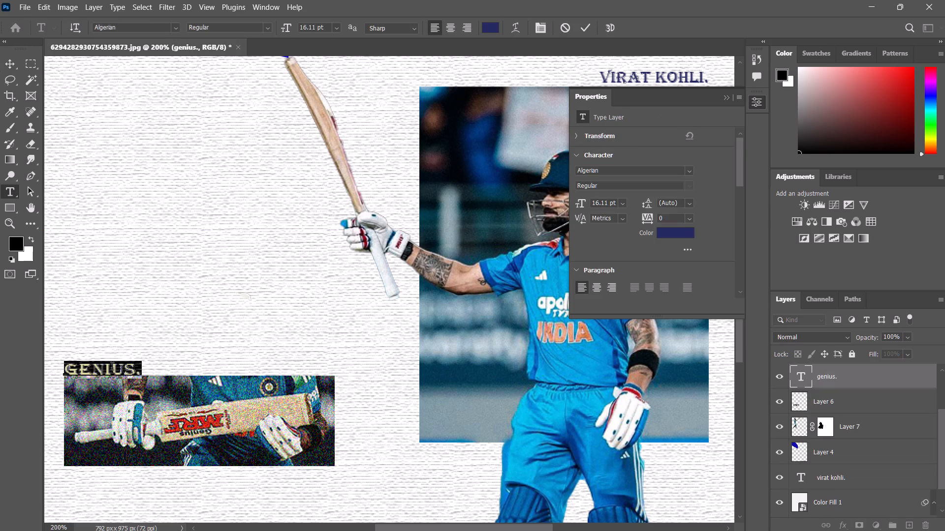
ctrl+click(112, 373)
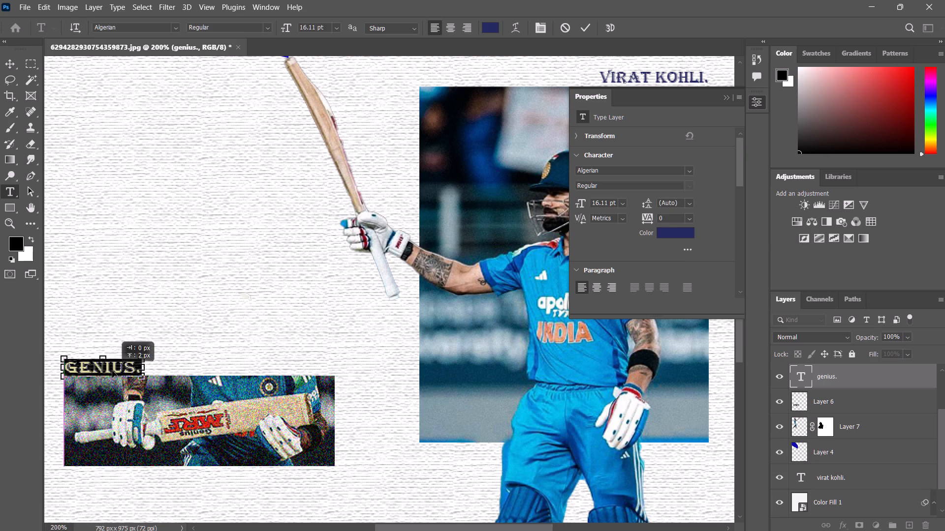
key(Return)
key(ctrl+minus)
key(ctrl+minus)
key(ctrl+minus)
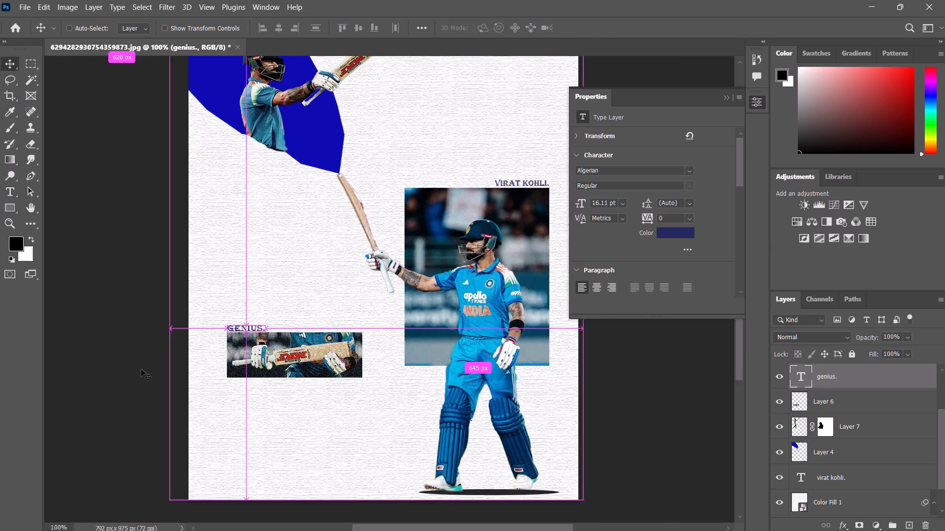
scroll(154, 369, up, 3)
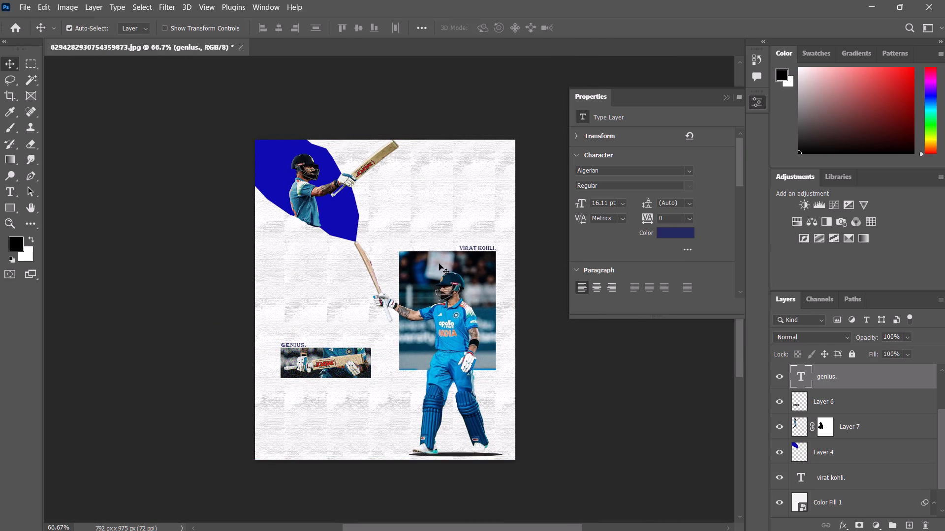
Switch to Telegram in the Brave browser and look through the DRIVEXPULL channel's latest Virat Kohli photos.
click(875, 3)
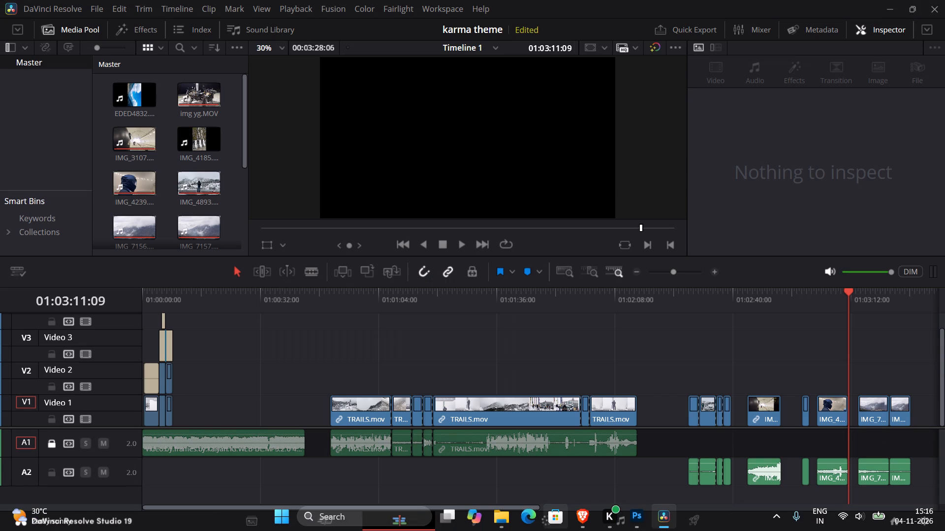
click(578, 527)
scroll(460, 305, down, 3)
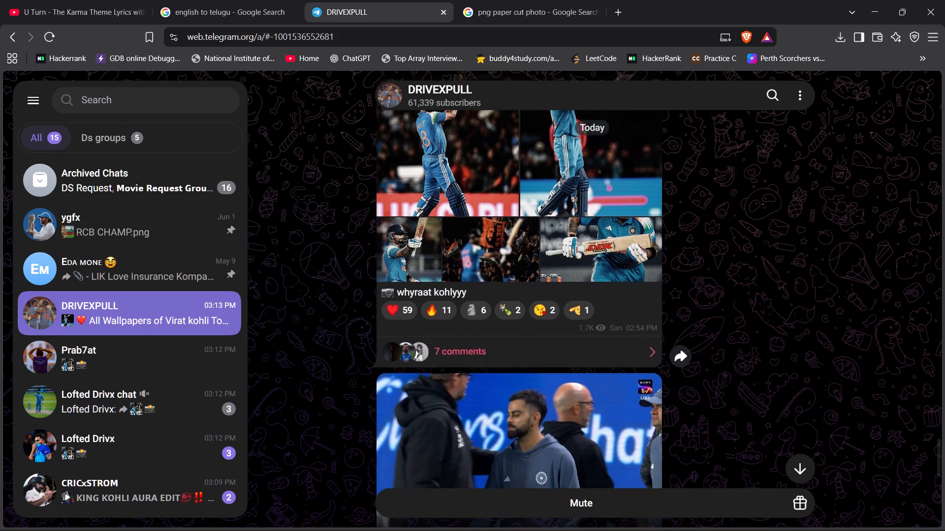
scroll(460, 310, down, 5)
scroll(460, 311, up, 4)
scroll(460, 312, down, 7)
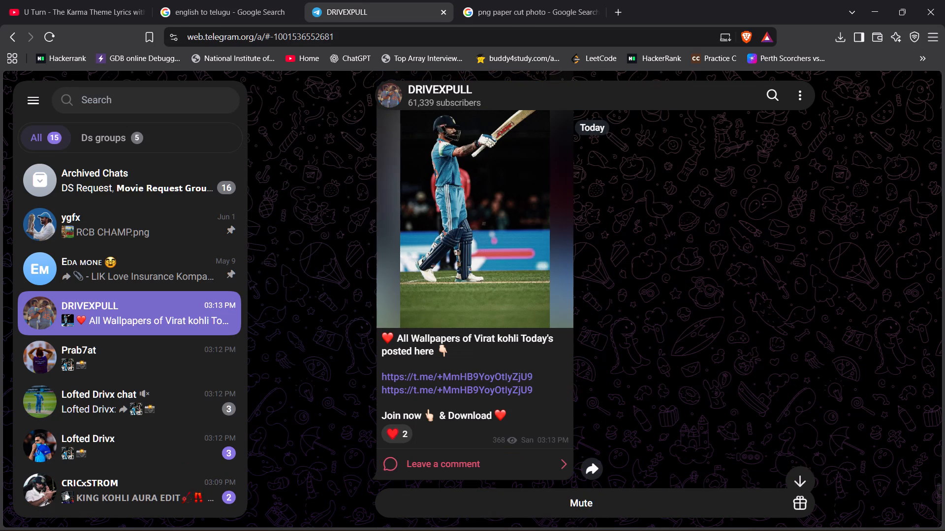
Open the Lofted Drivx channel and view the full-length Kohli photo in its latest two-photo post.
scroll(173, 358, down, 2)
click(177, 333)
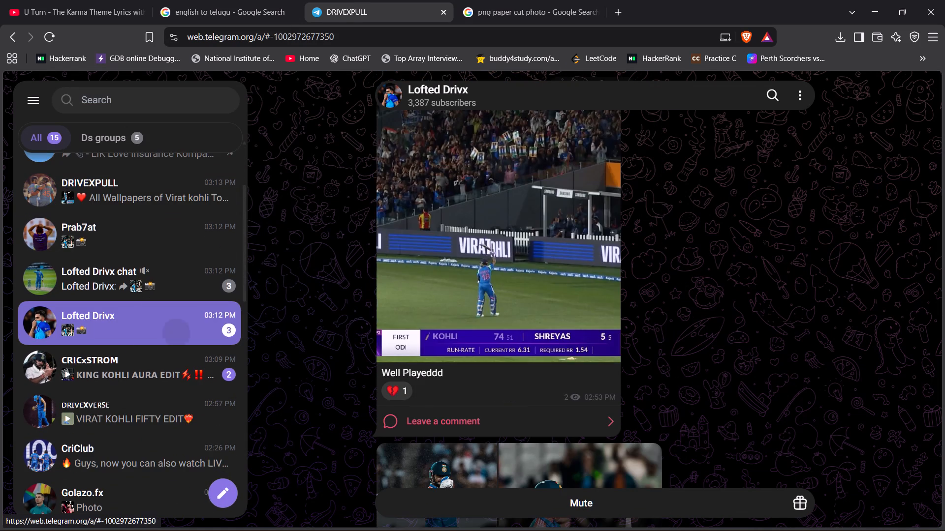
scroll(521, 374, down, 6)
click(439, 322)
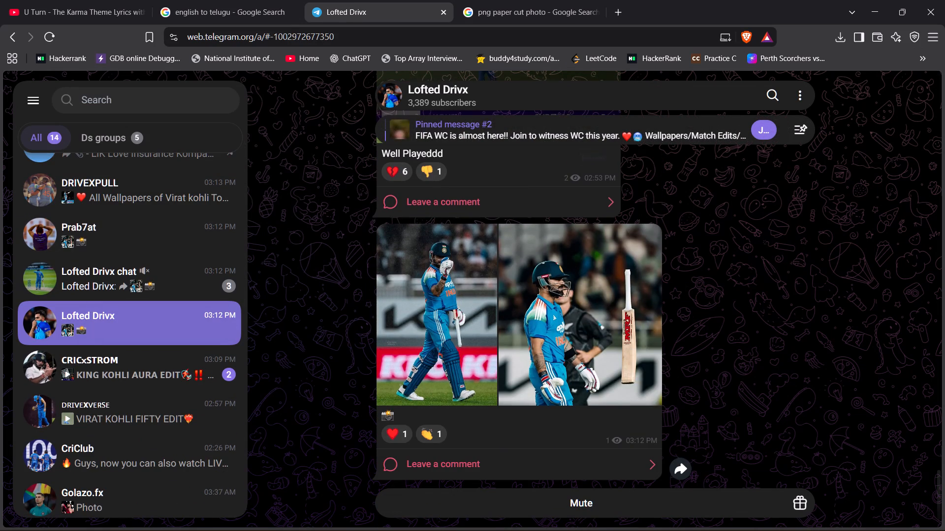
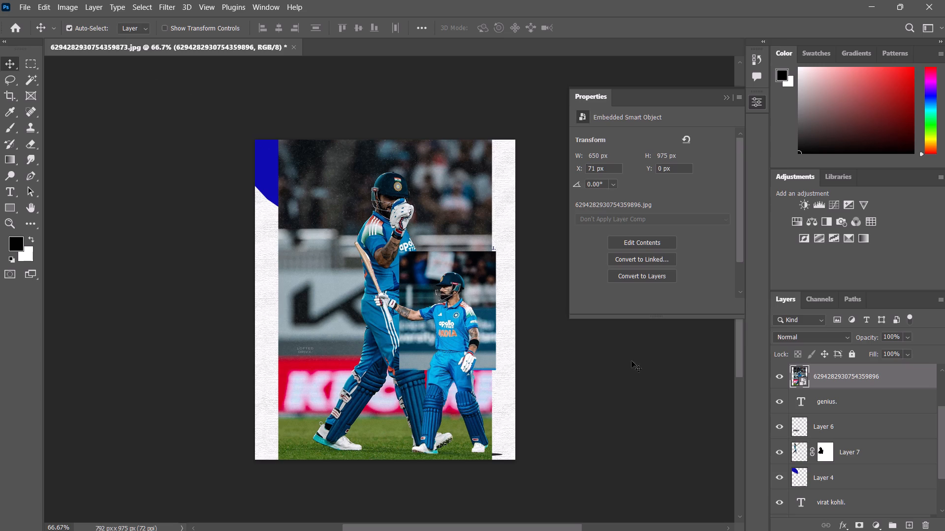
Hide the "genius." text, Layer 6, Layer 7, Layer 4 and the "virat kohli." text beneath the newly placed photo.
click(780, 400)
click(778, 429)
click(781, 459)
Hide Layer 4, the "virat kohli." text, Color Fill 1 and Group 1, leaving only the newly placed batsman photo visible.
click(783, 478)
click(779, 508)
scroll(780, 464, down, 4)
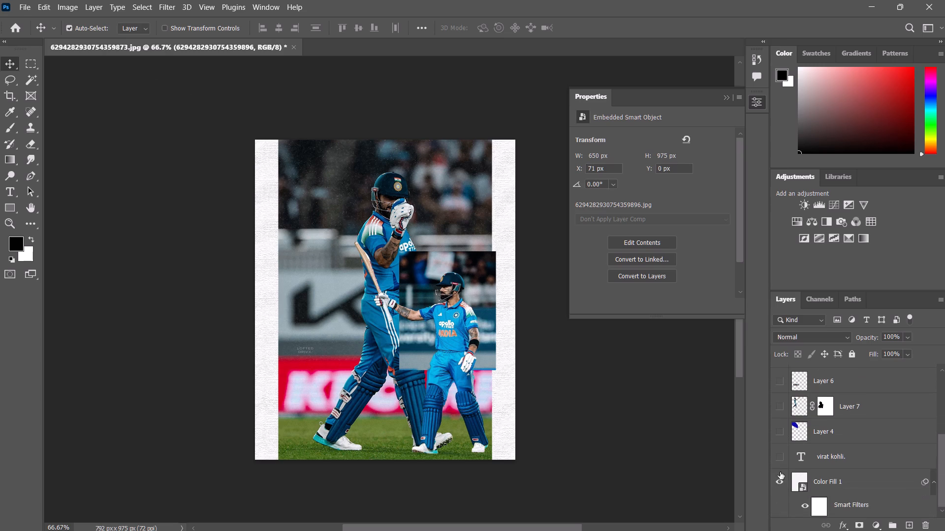
click(780, 472)
scroll(779, 455, up, 7)
click(781, 427)
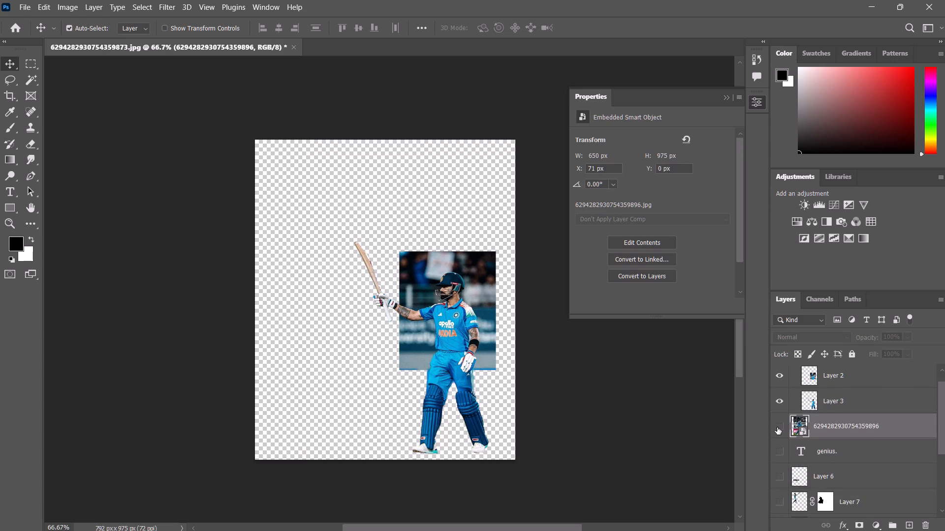
click(784, 427)
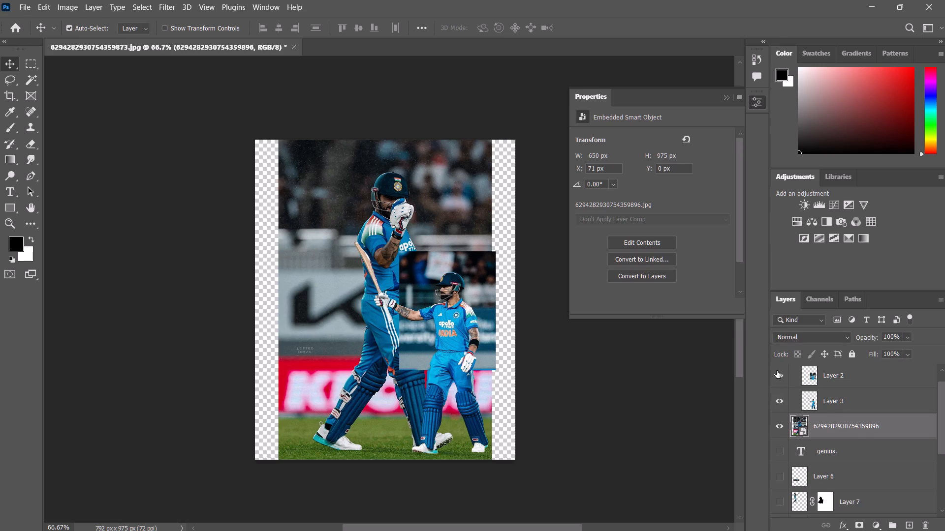
scroll(785, 388, up, 5)
click(781, 374)
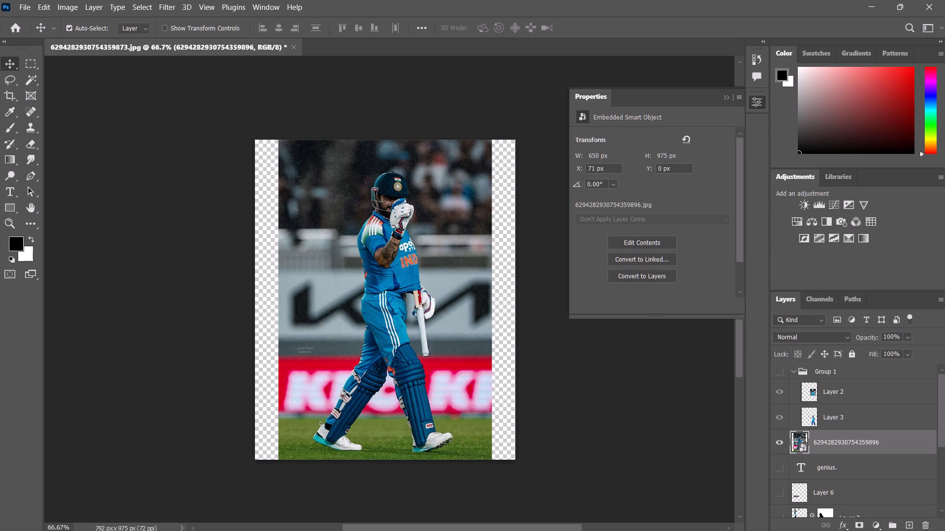
Select the batsman in the placed photo with Select Subject and copy the selection to a new layer.
click(135, 8)
click(166, 147)
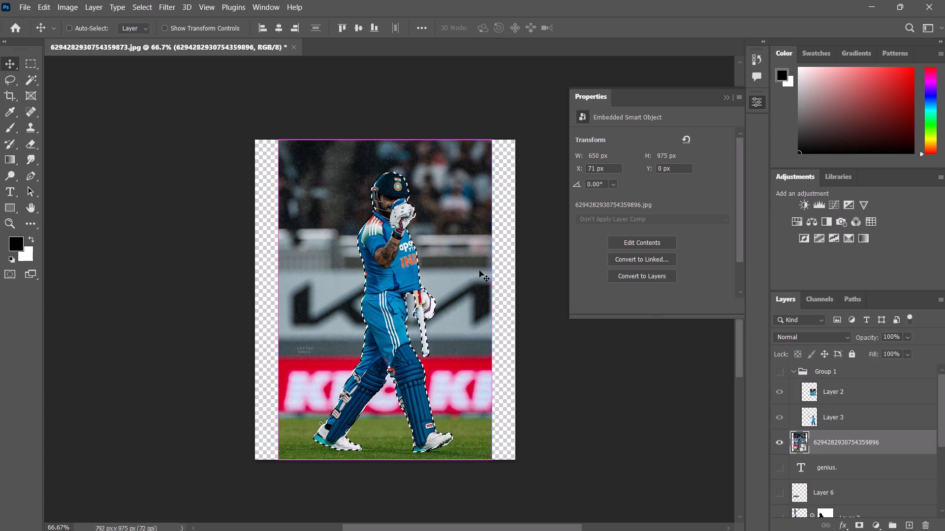
key(ctrl+j)
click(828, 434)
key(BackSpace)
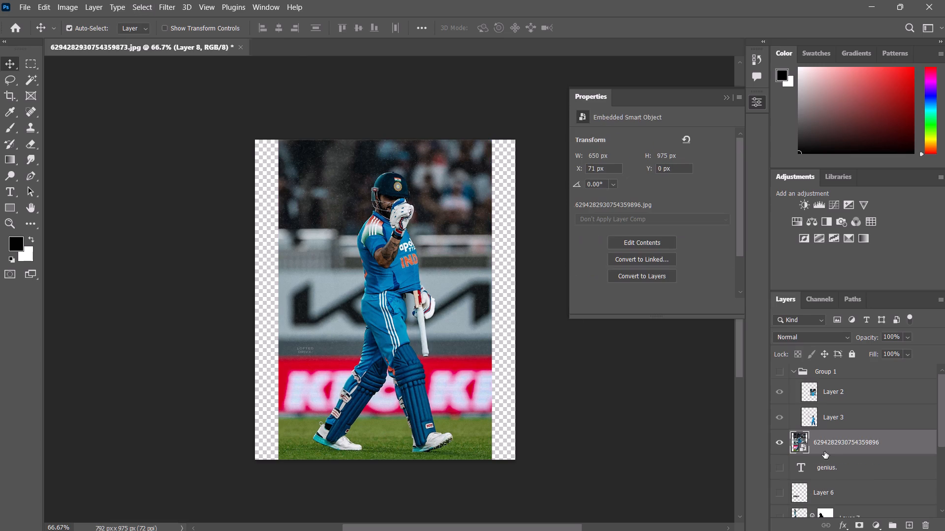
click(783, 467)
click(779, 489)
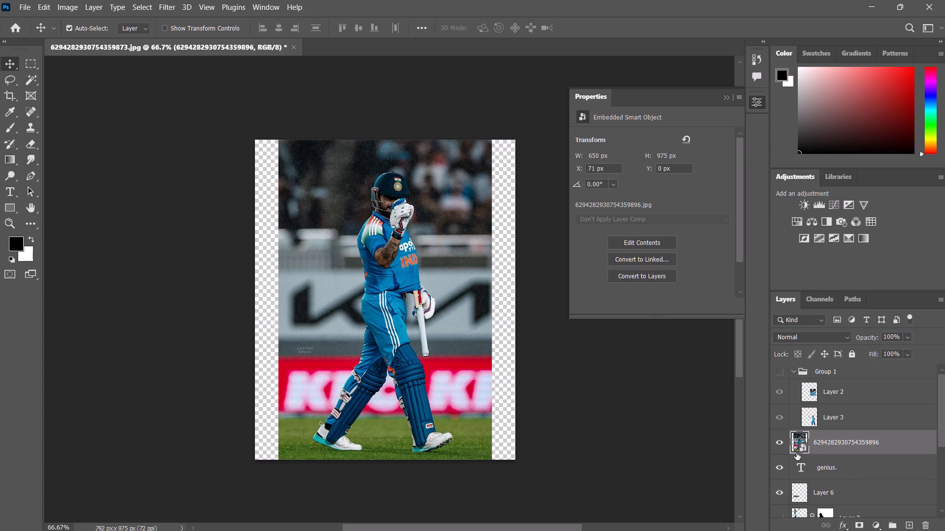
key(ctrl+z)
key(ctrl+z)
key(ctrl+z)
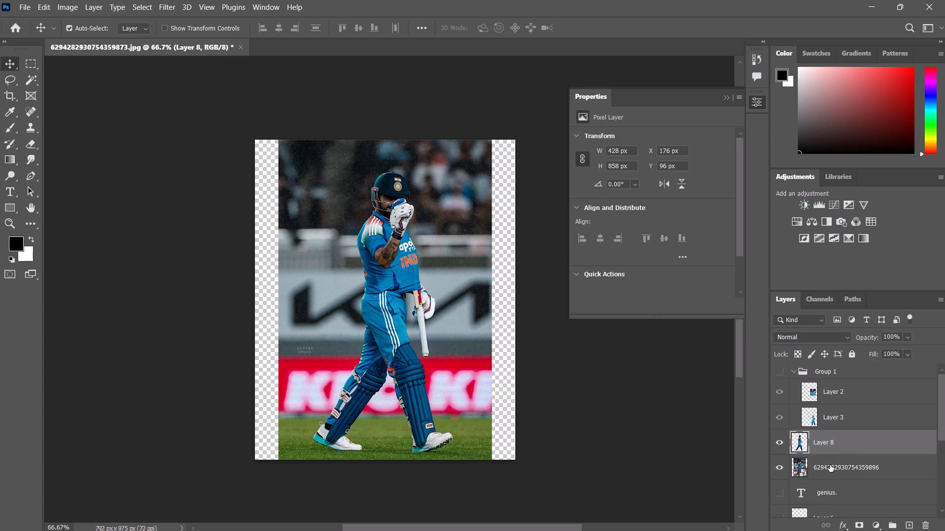
click(830, 465)
key(BackSpace)
Show the "genius." text, Layer 6, Layer 7, Layer 4, the "virat kohli." text, Color Fill 1 and Group 1 again.
click(782, 468)
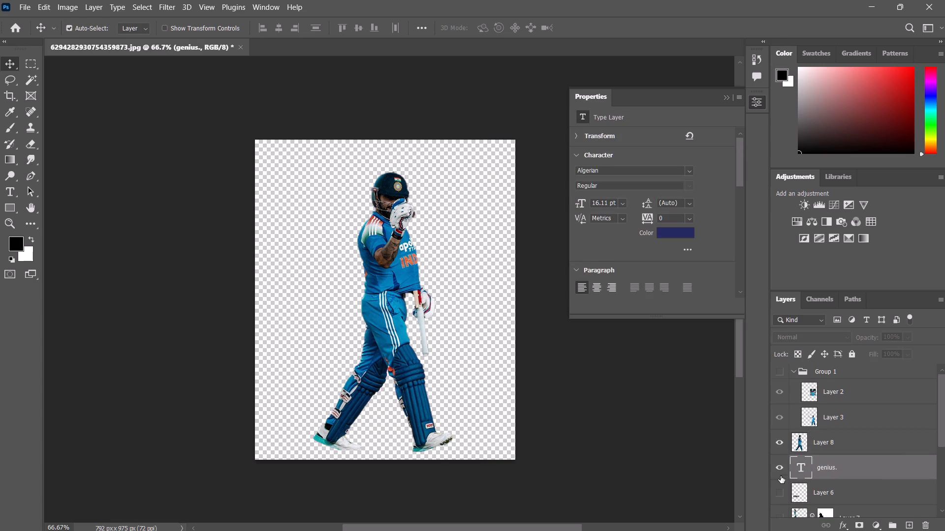
click(783, 488)
scroll(773, 438, down, 4)
click(781, 458)
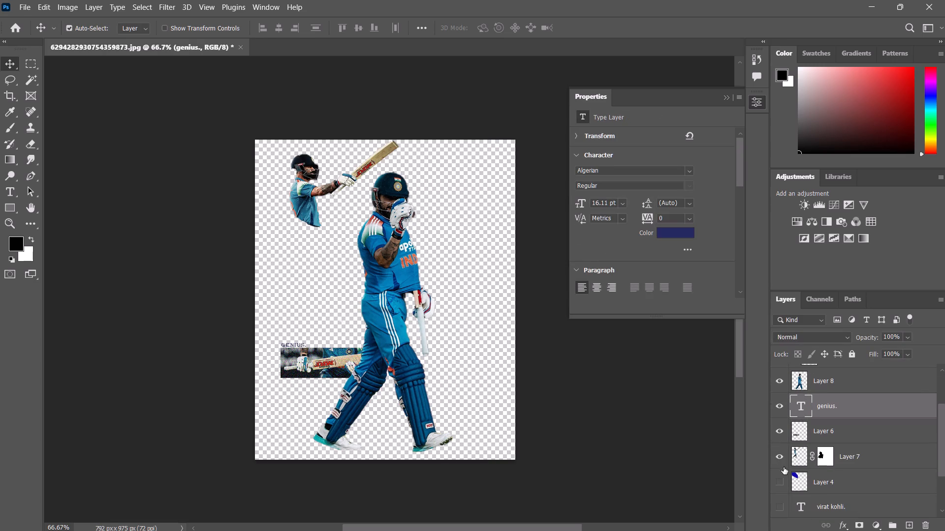
click(779, 477)
scroll(780, 457, down, 4)
click(777, 446)
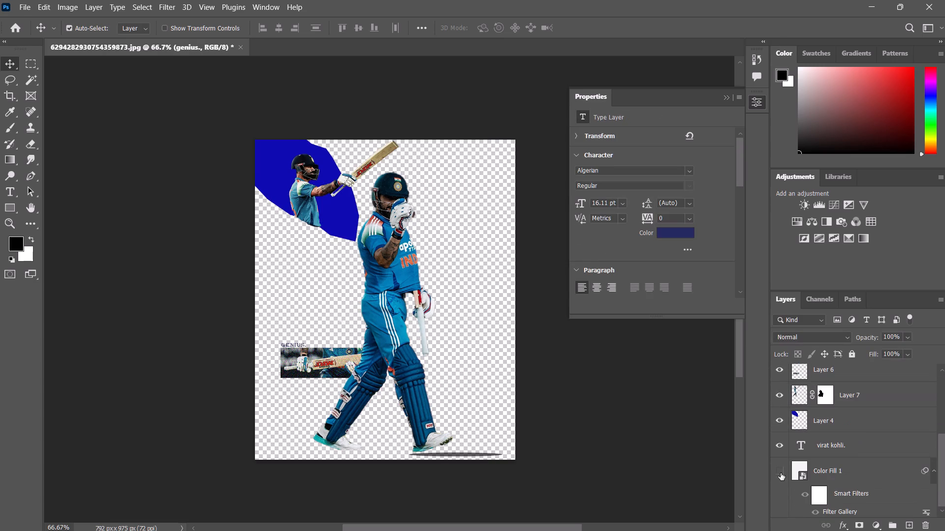
click(781, 473)
scroll(796, 438, down, 4)
scroll(790, 459, up, 12)
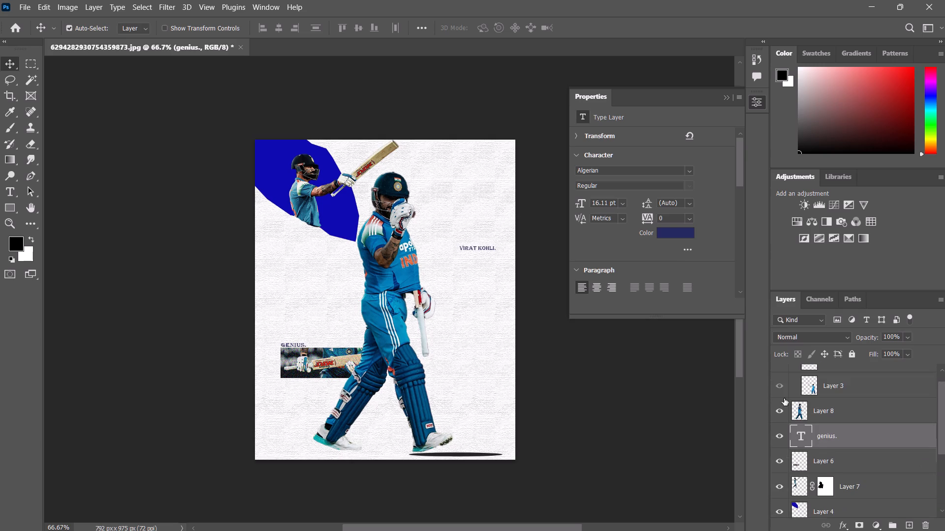
click(775, 371)
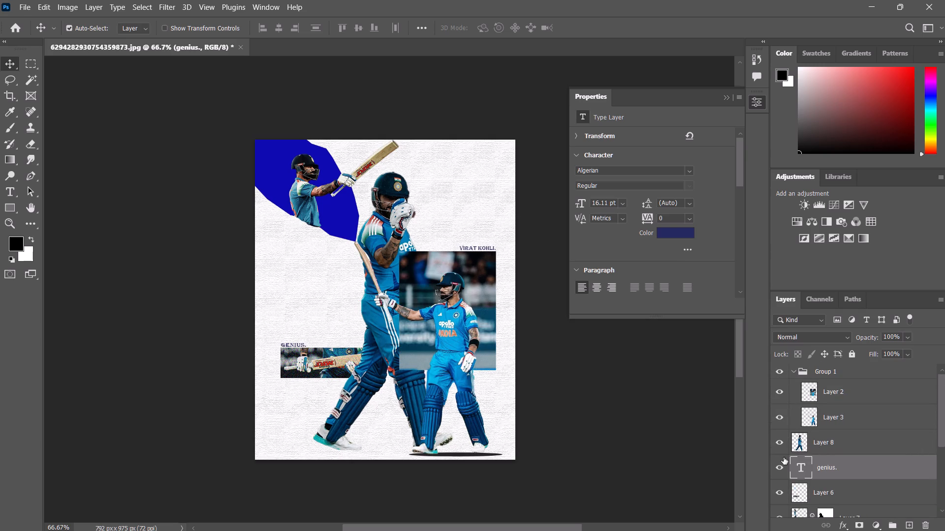
Select the large batsman cut-out on Layer 8.
click(837, 443)
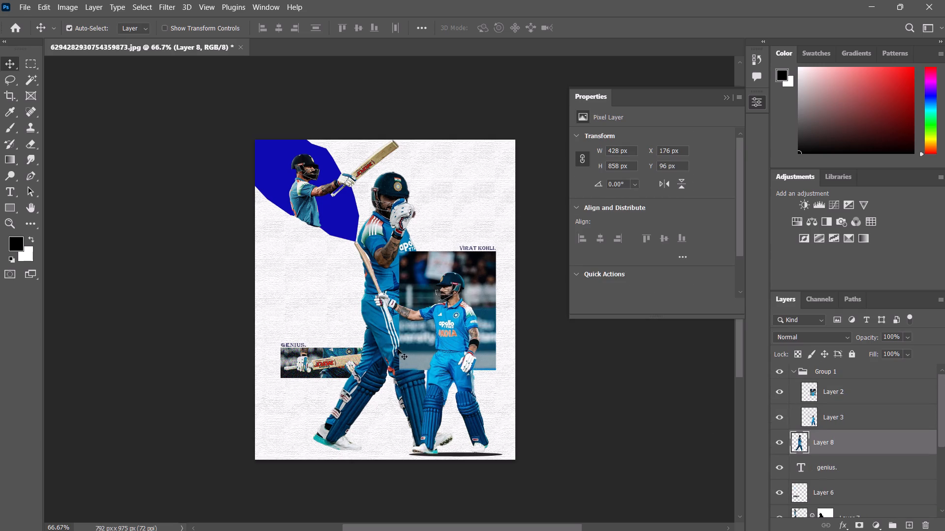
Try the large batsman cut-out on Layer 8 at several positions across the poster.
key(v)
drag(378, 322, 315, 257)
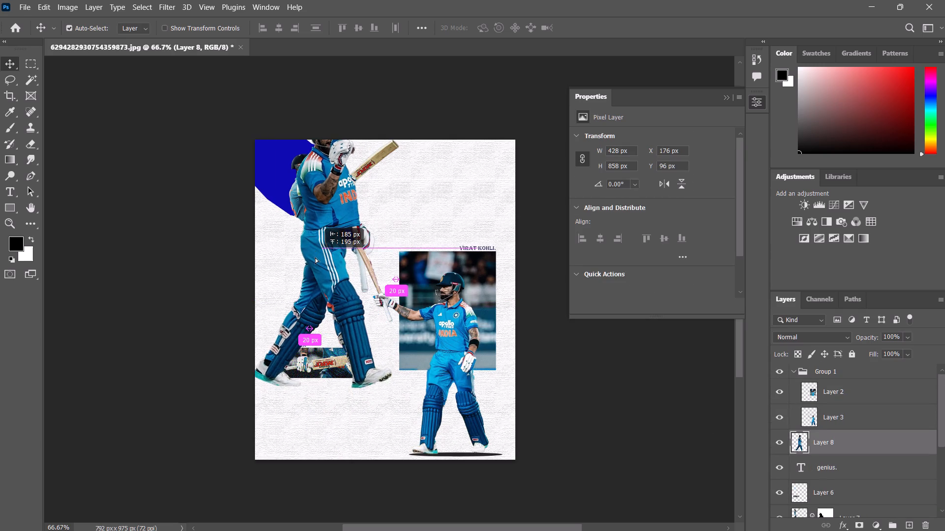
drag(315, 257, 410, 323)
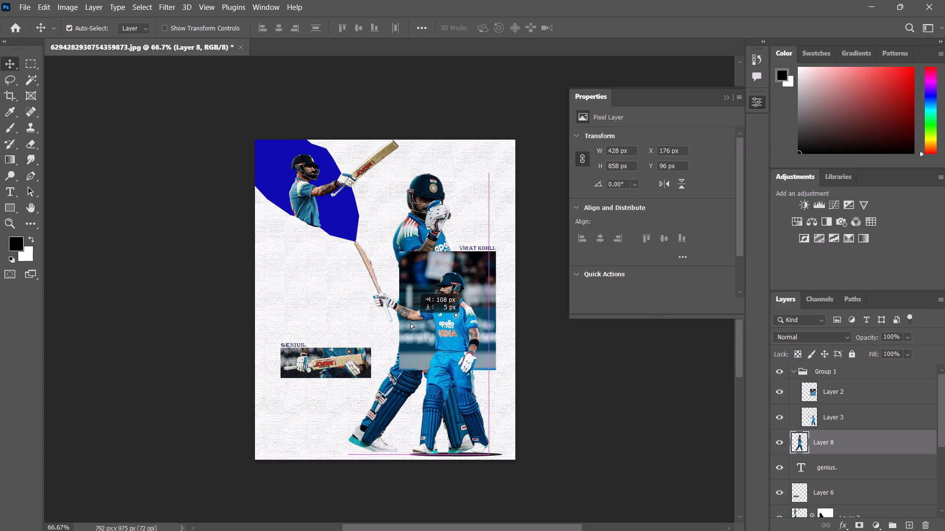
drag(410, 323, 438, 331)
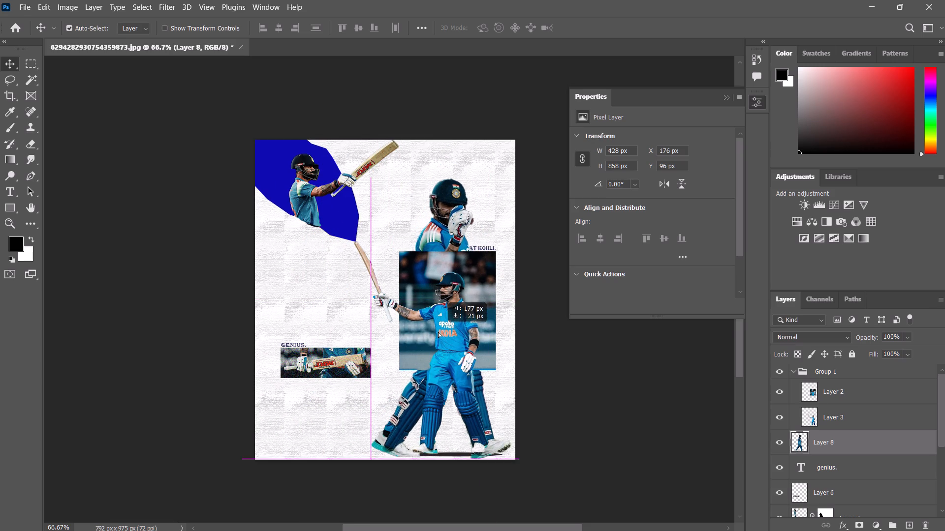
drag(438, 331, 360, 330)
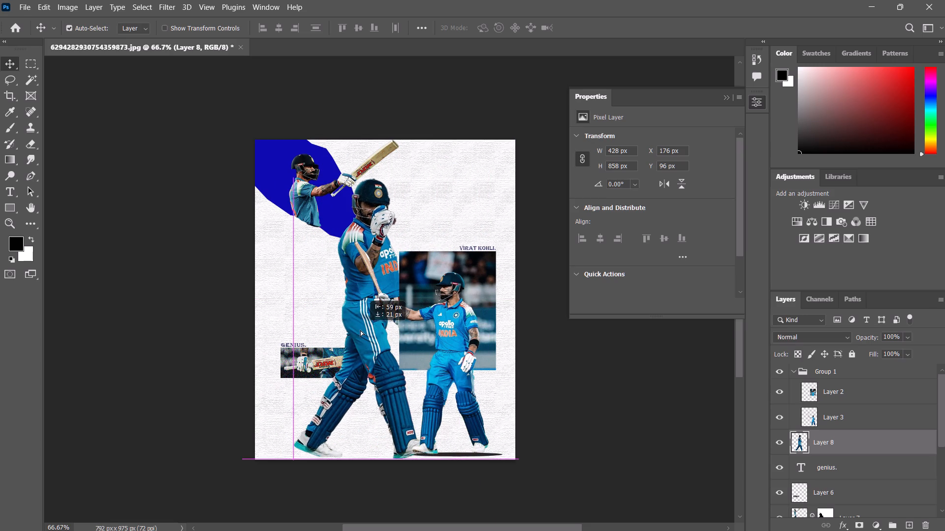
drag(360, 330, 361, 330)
Delete the large batsman cut-out layer, Layer 8.
click(859, 443)
key(BackSpace)
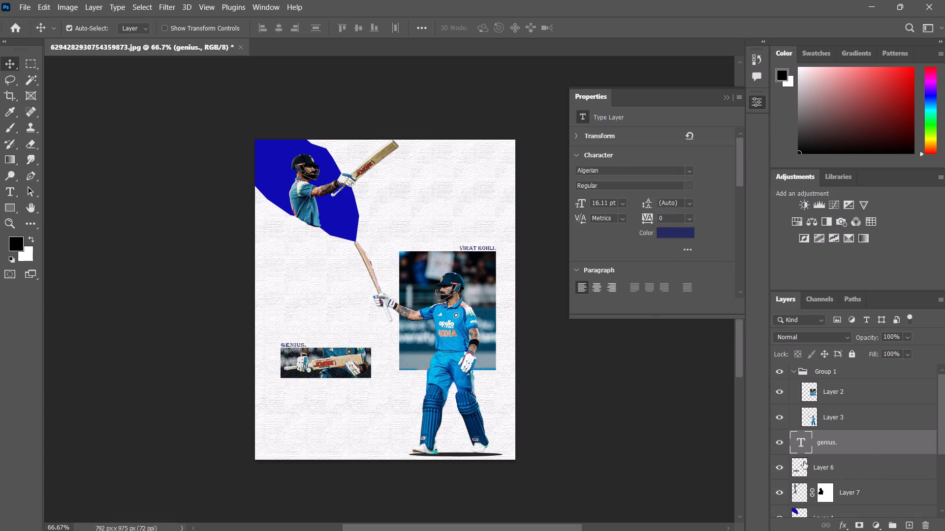
Hide Layer 6, the "genius." text, Layer 7, Layer 4 and Group 1, keeping the "virat kohli." text and the textured background visible.
click(783, 467)
click(779, 444)
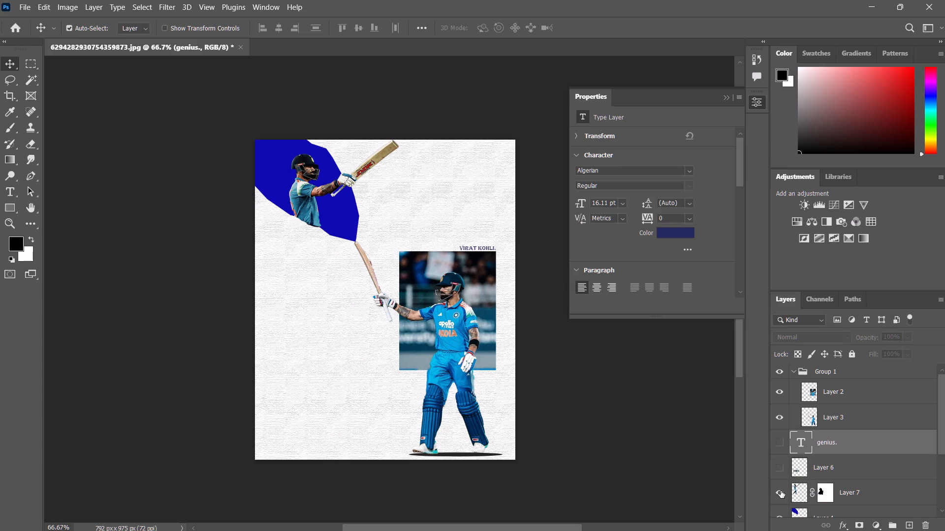
click(781, 491)
click(779, 514)
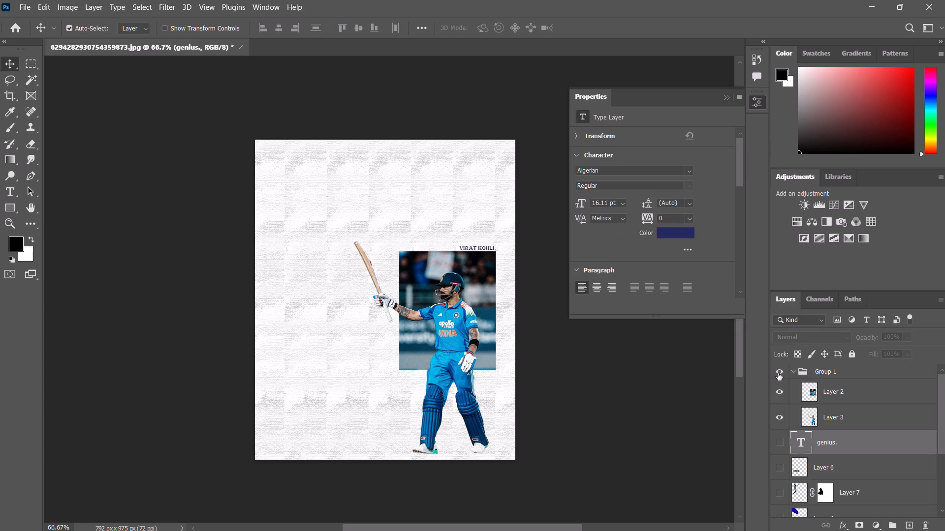
click(778, 373)
scroll(783, 414, down, 4)
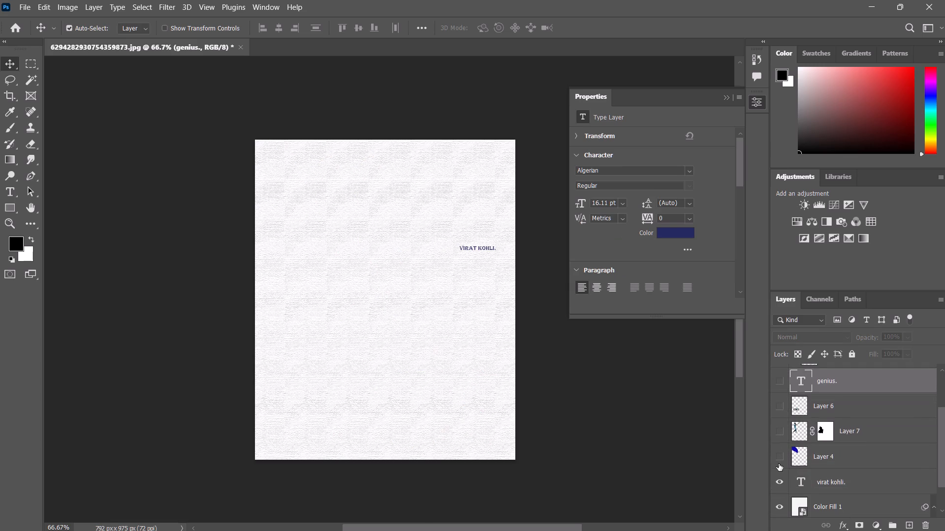
scroll(794, 427, up, 4)
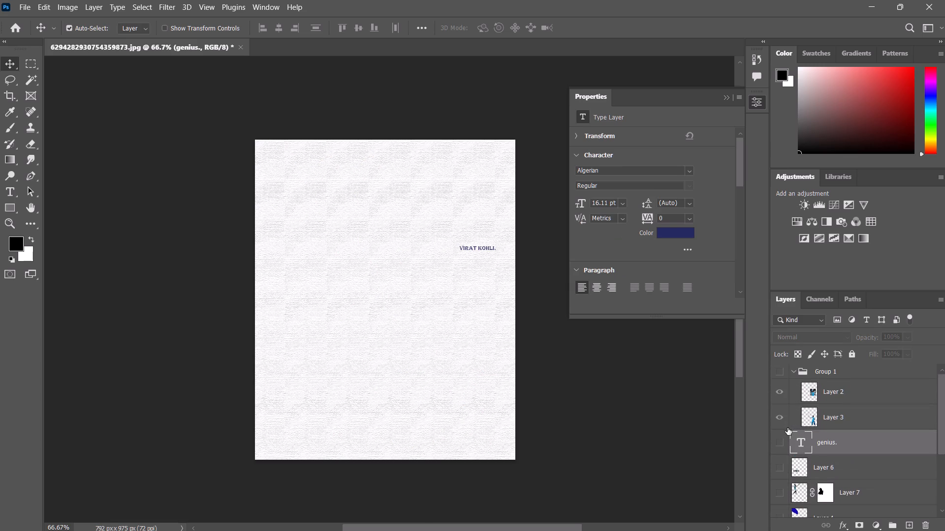
scroll(787, 428, down, 3)
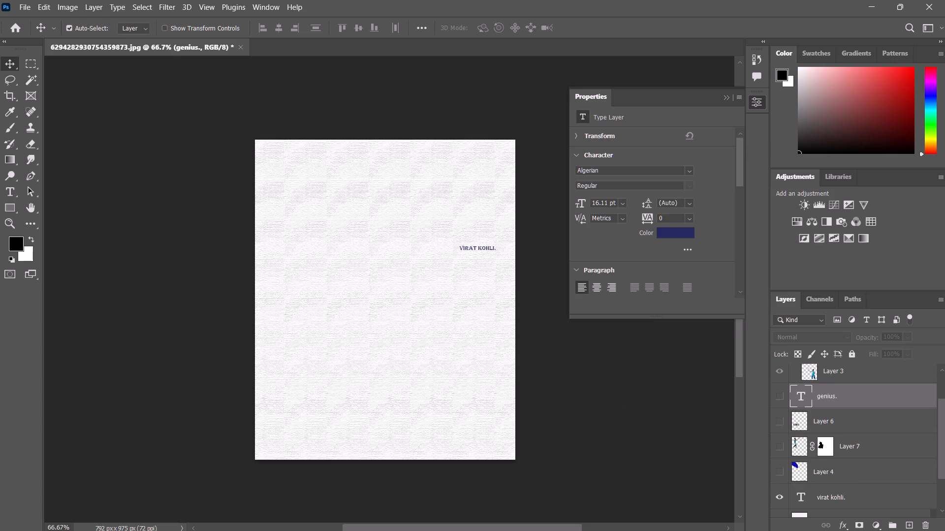
Switch to the Brave browser and open the downloaded image 6293797071168935445.jpg from the recent download history.
click(869, 4)
click(578, 524)
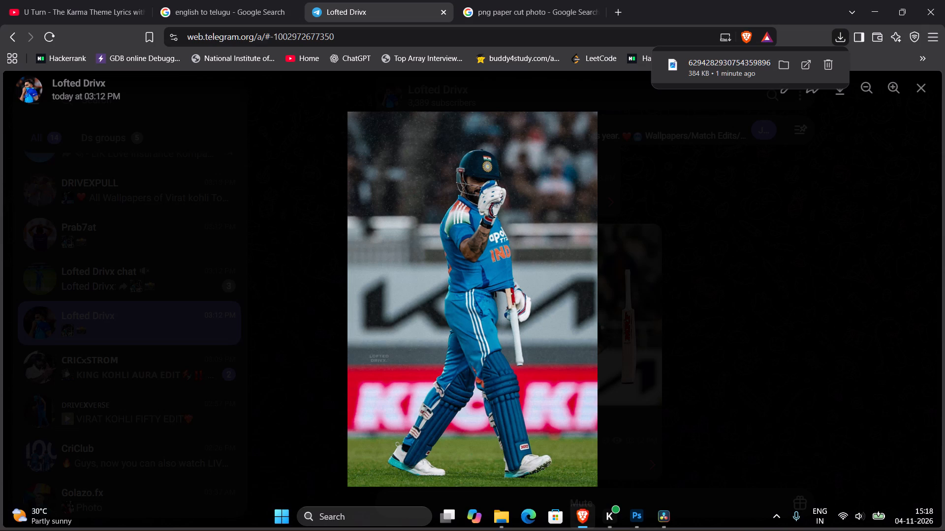
click(839, 40)
click(840, 32)
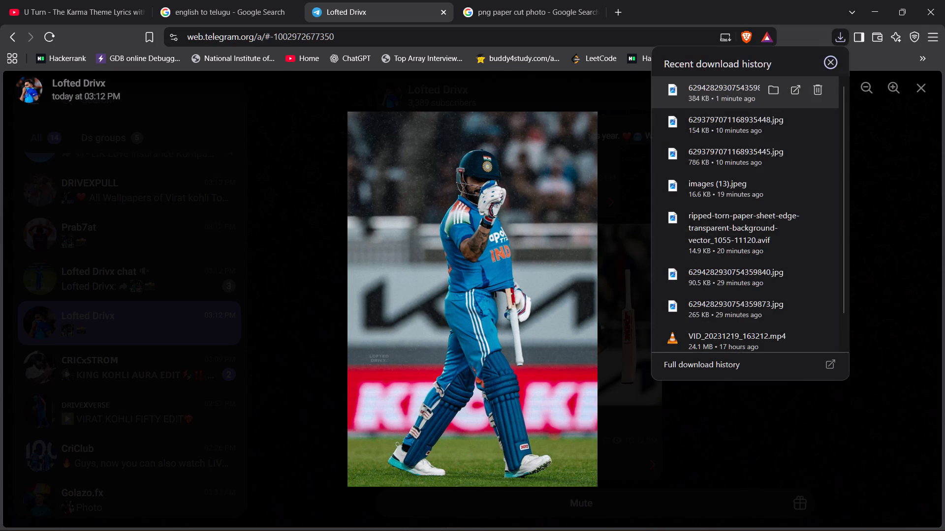
double_click(729, 155)
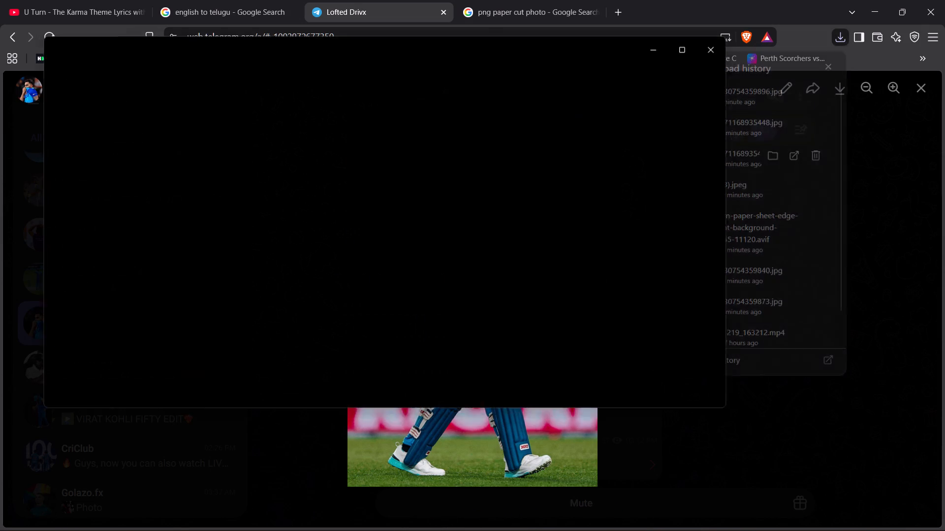
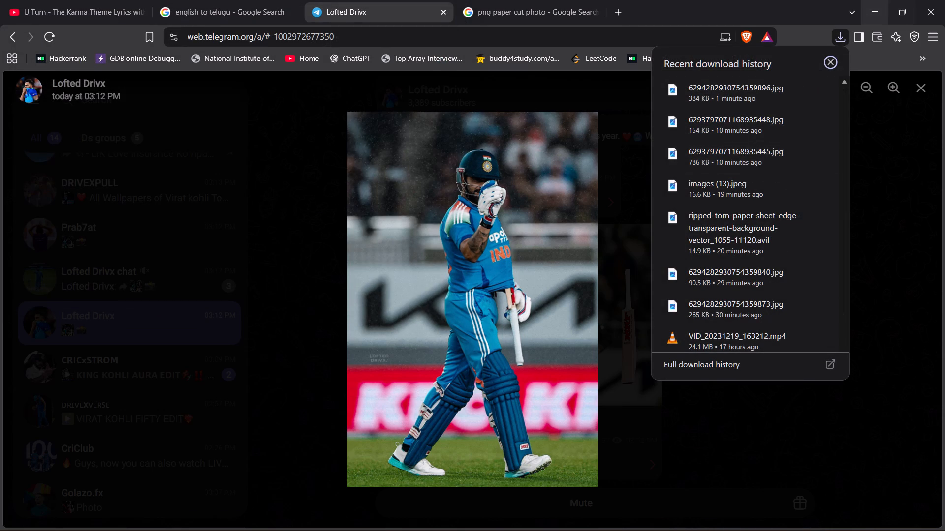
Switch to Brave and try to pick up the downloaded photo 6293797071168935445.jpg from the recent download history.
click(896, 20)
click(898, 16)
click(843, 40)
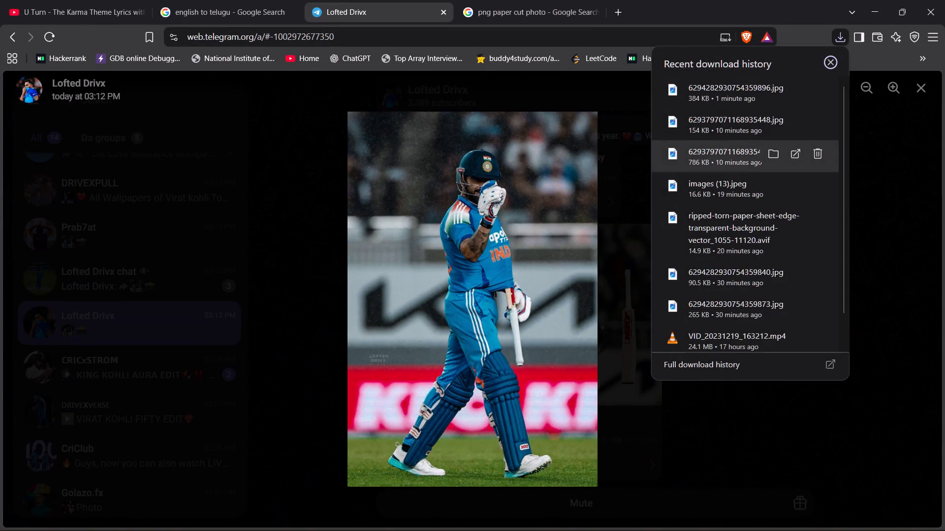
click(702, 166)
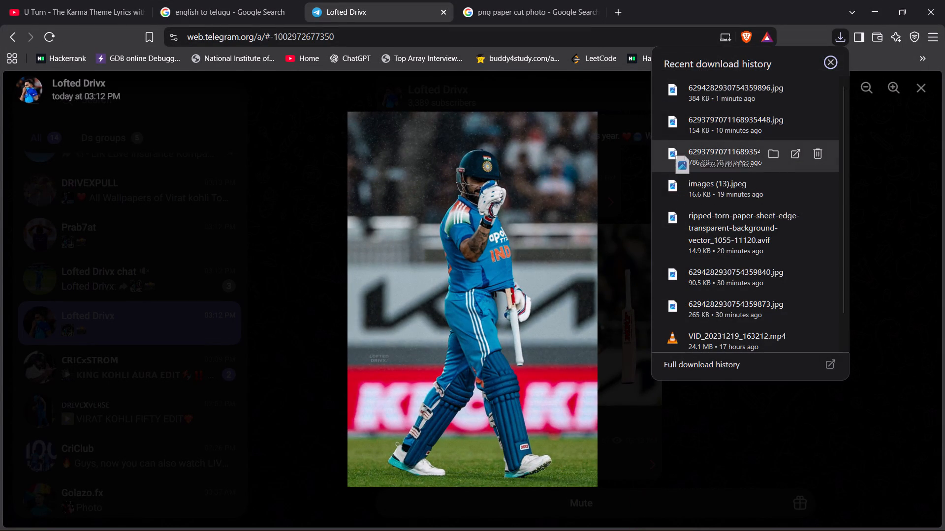
Close the download history and view another Virat Kohli photo from the Lofted Drivx channel in Telegram.
click(889, 395)
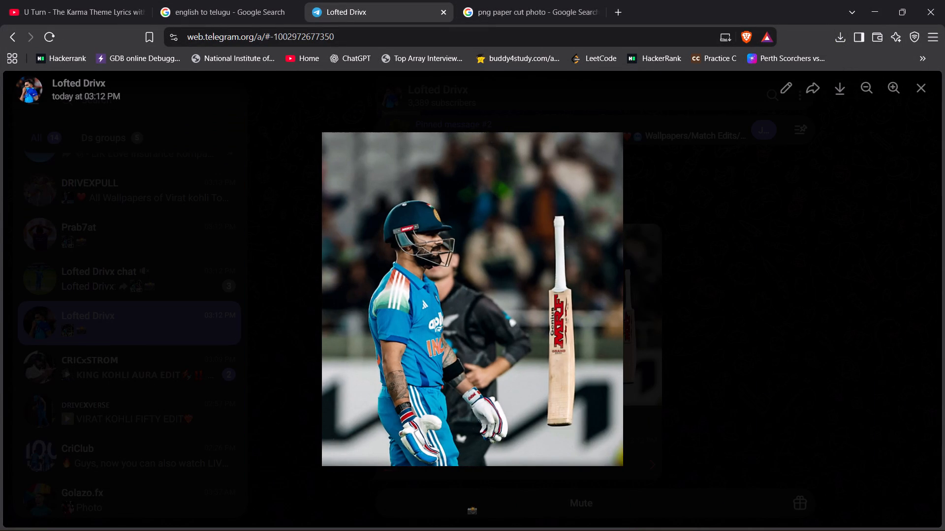
Open the browser's download history and shrink the browser window in width so it no longer fills the screen.
click(549, 5)
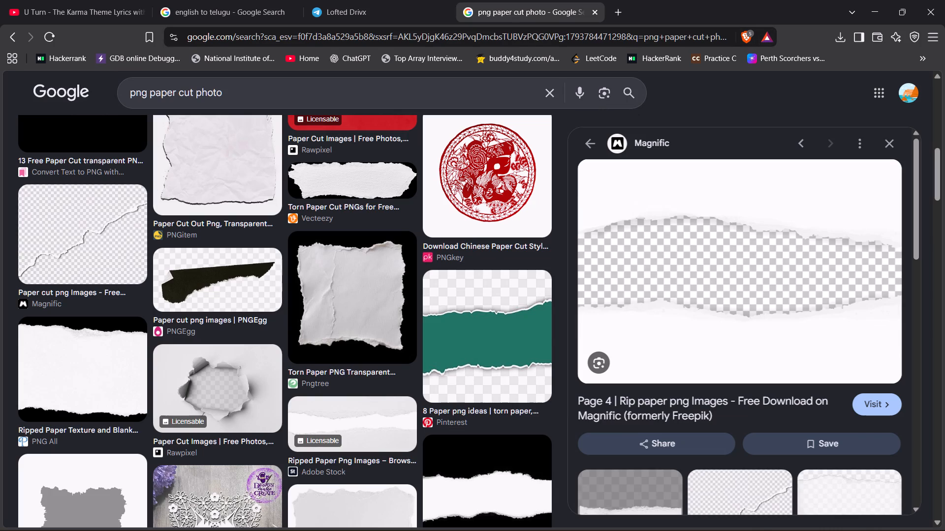
key(ctrl+j)
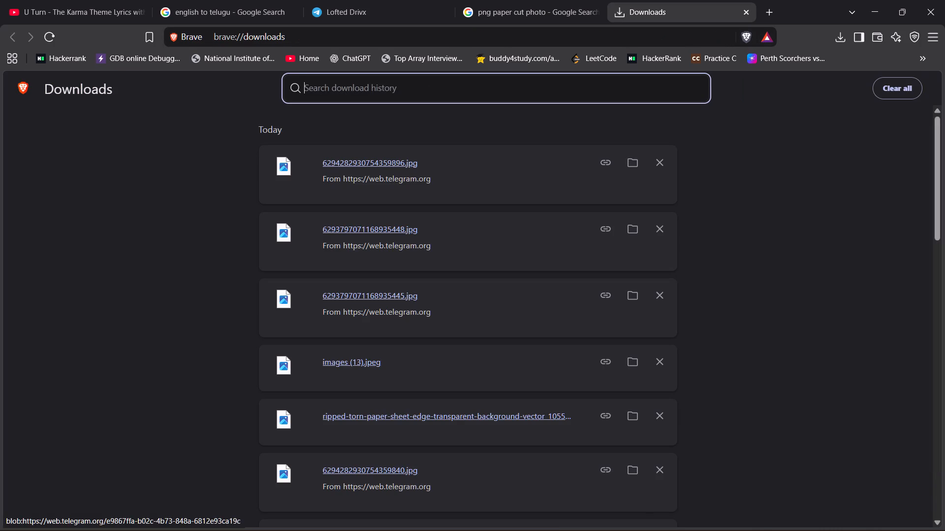
drag(385, 294, 623, 494)
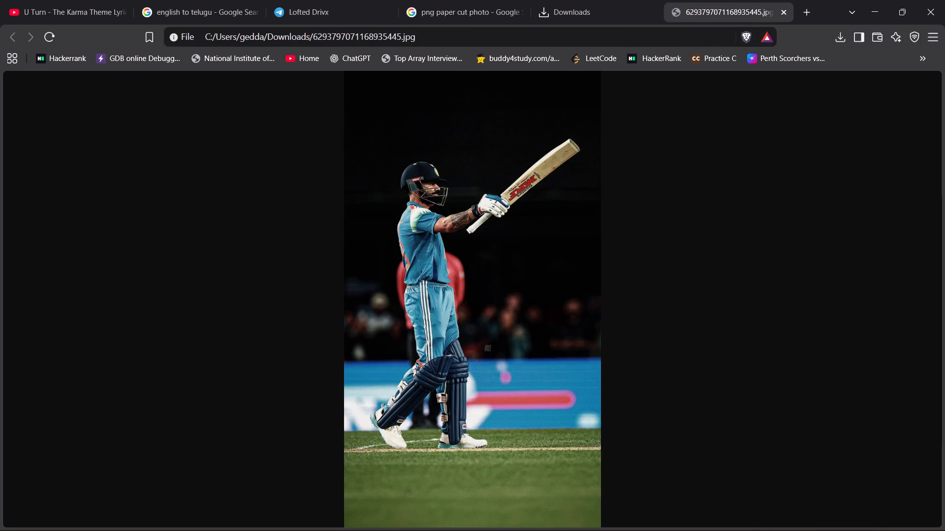
click(892, 13)
drag(943, 221, 917, 222)
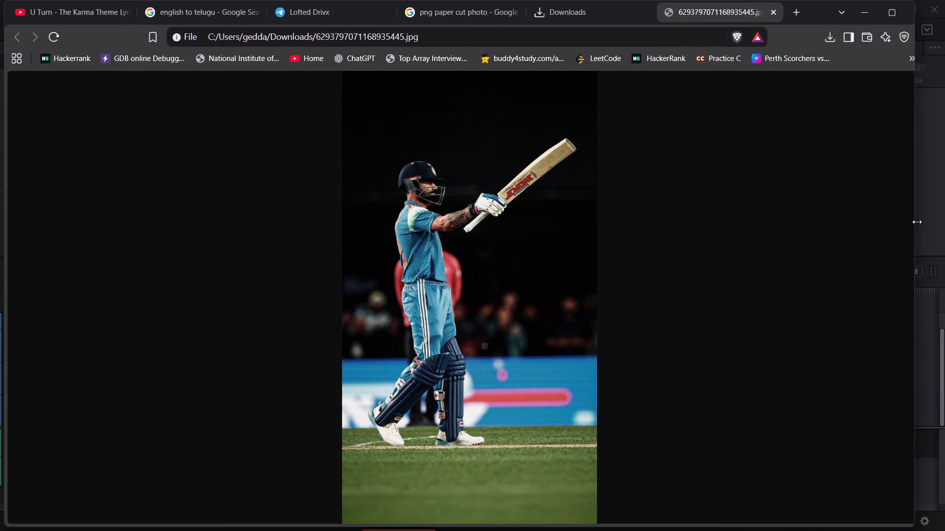
drag(917, 222, 660, 182)
click(383, 19)
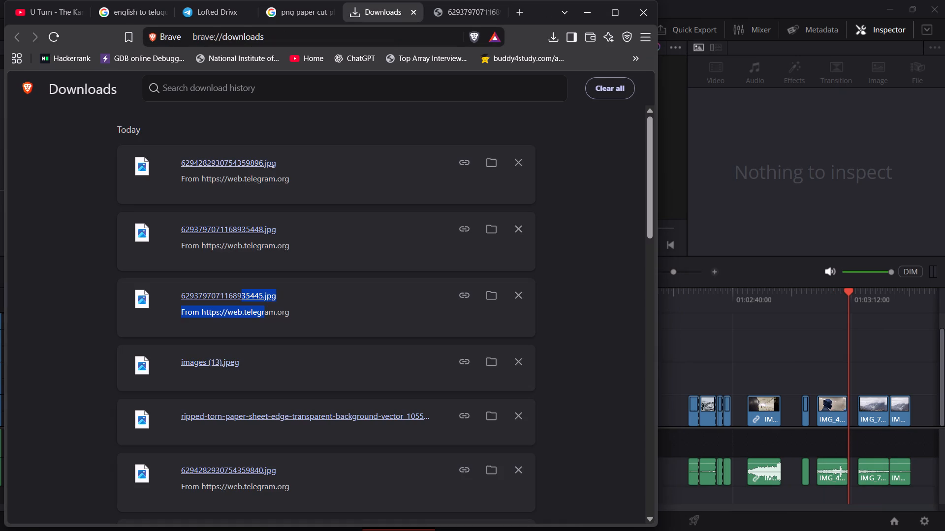
click(322, 304)
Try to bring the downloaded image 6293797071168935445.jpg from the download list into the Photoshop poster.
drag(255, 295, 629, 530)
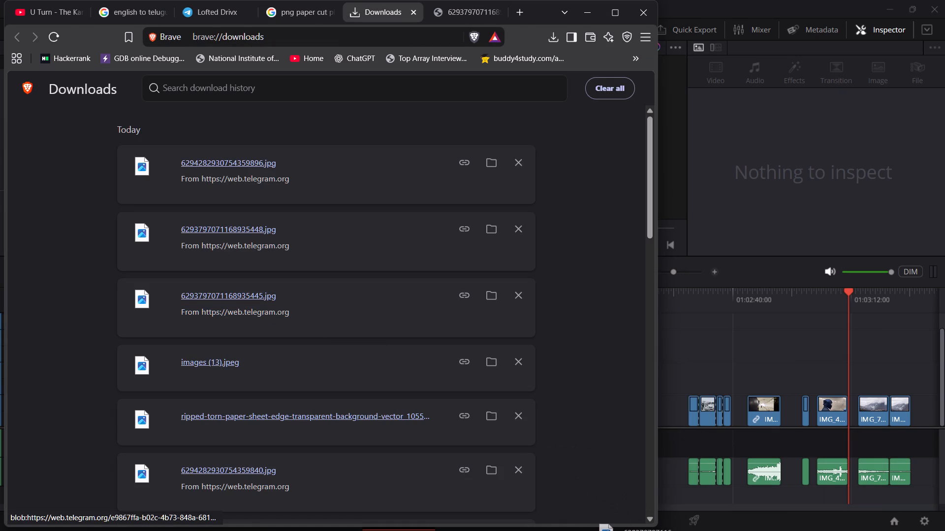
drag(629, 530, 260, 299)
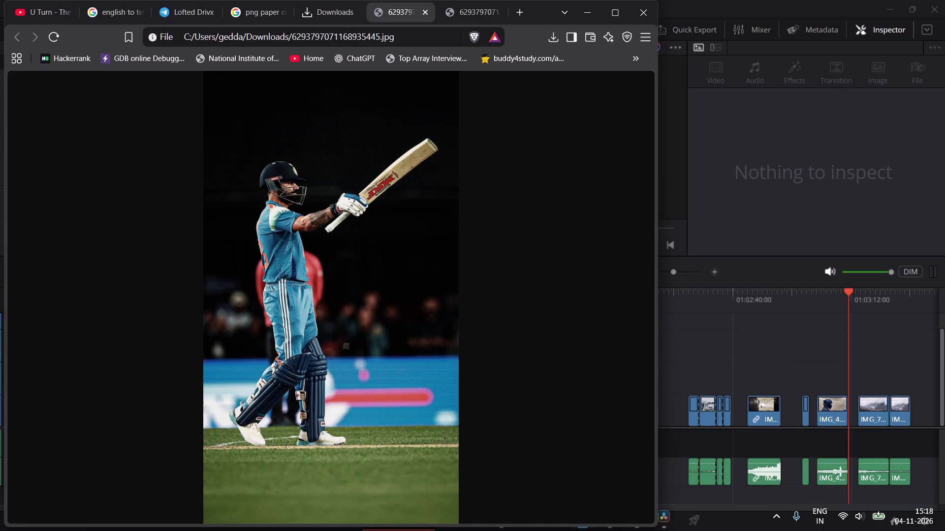
Shorten the browser window to uncover the taskbar and return to the download list in the reduced window.
drag(582, 527, 588, 470)
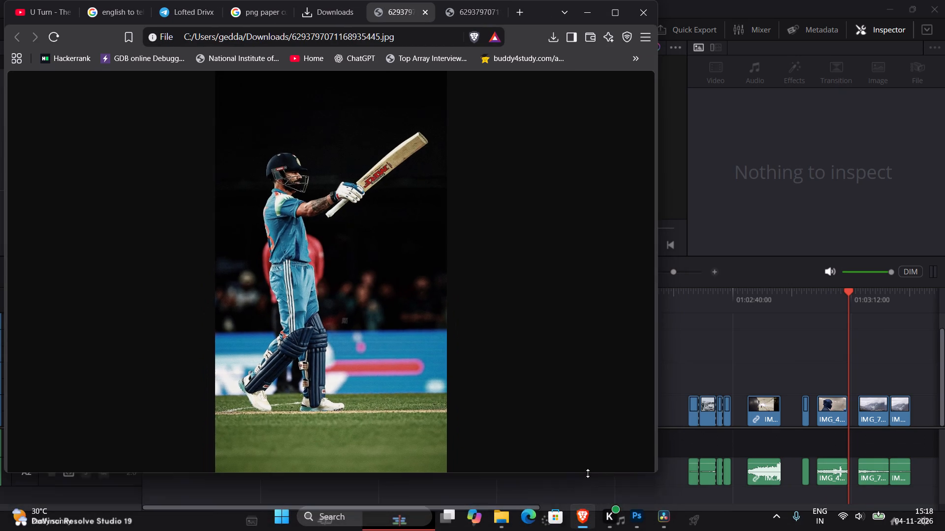
drag(588, 470, 588, 442)
click(319, 1)
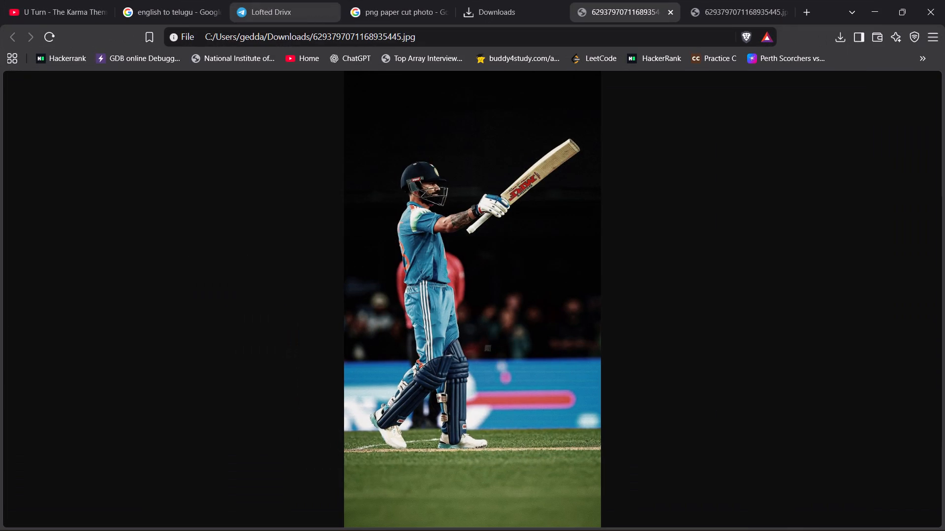
click(514, 17)
click(907, 15)
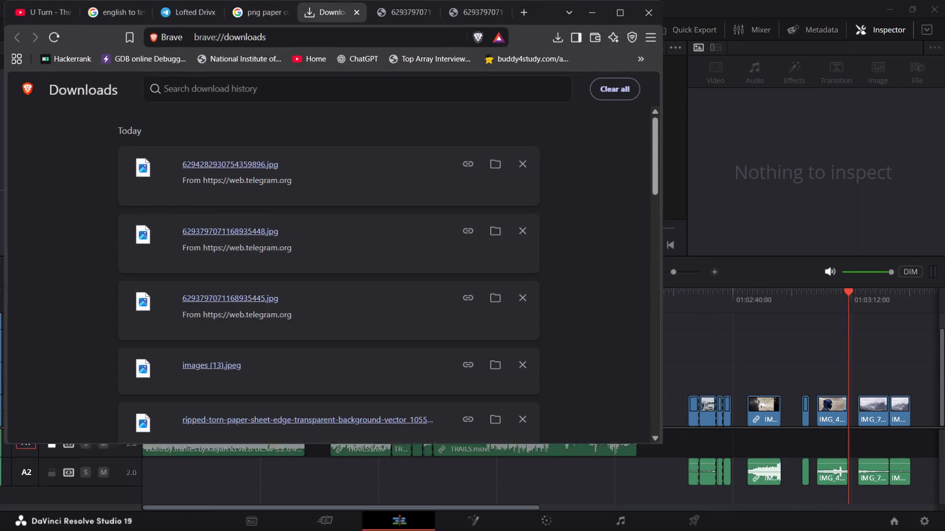
Place the downloaded image 6293797071168935445.jpg into the Photoshop poster at its default size.
drag(252, 292, 616, 530)
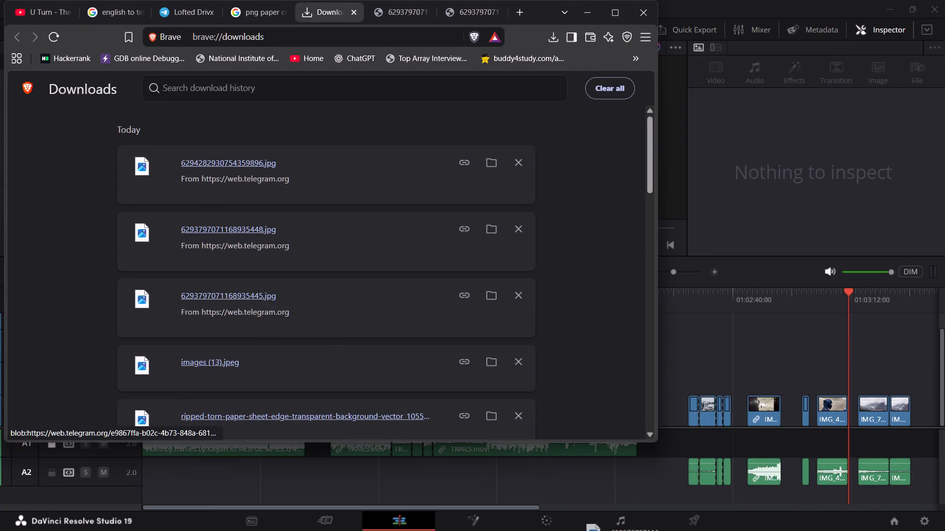
drag(616, 530, 372, 317)
key(Return)
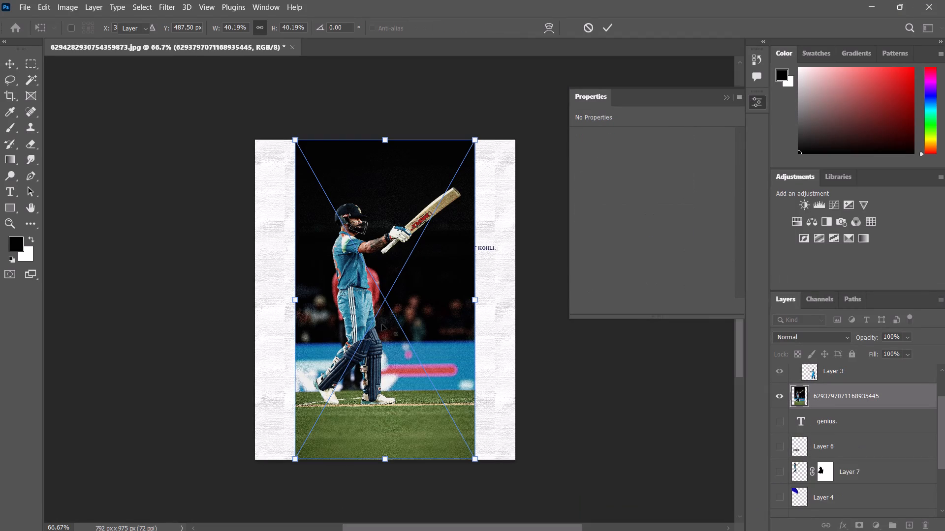
Move the placed batsman photo flush with the canvas's left edge, at X 0 px and Y 0 px.
drag(369, 323, 334, 327)
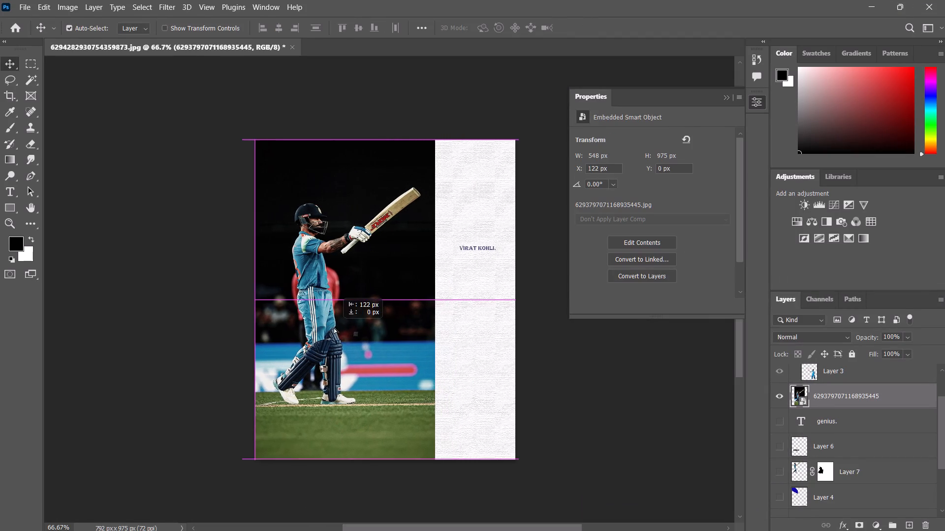
drag(334, 327, 330, 324)
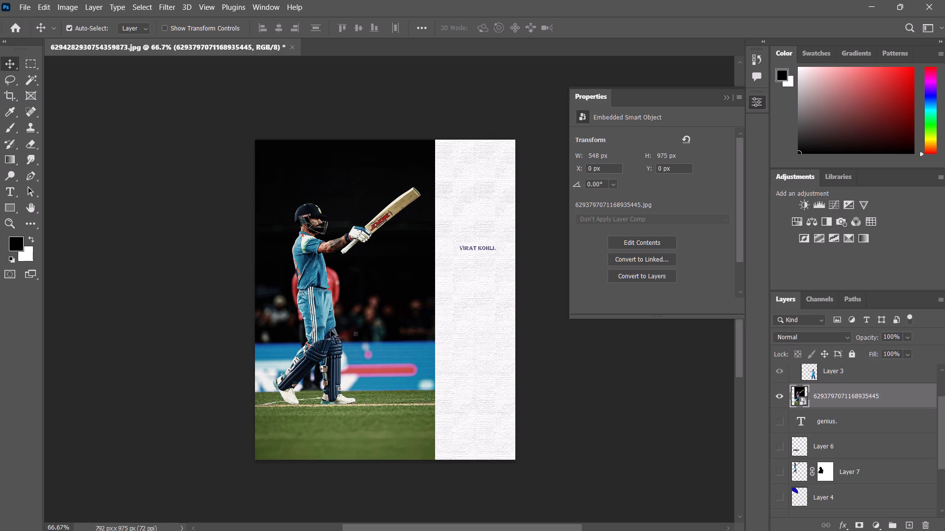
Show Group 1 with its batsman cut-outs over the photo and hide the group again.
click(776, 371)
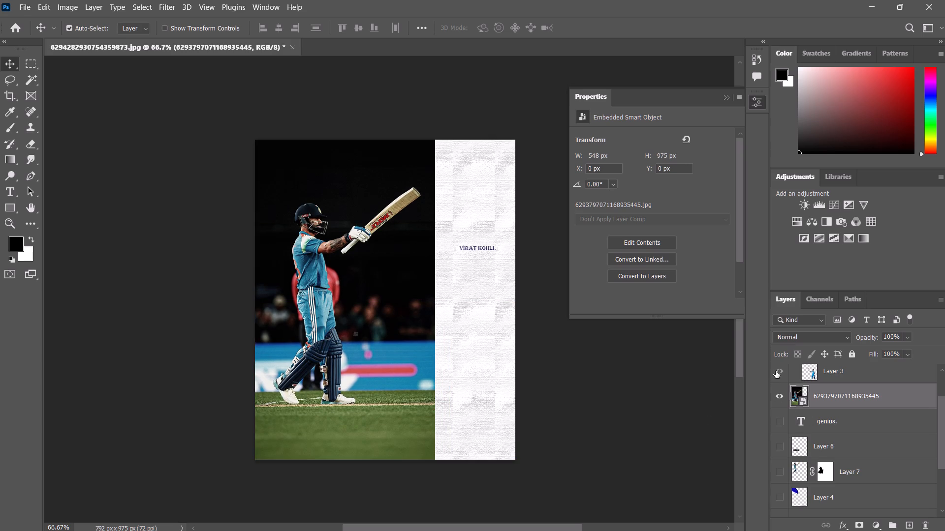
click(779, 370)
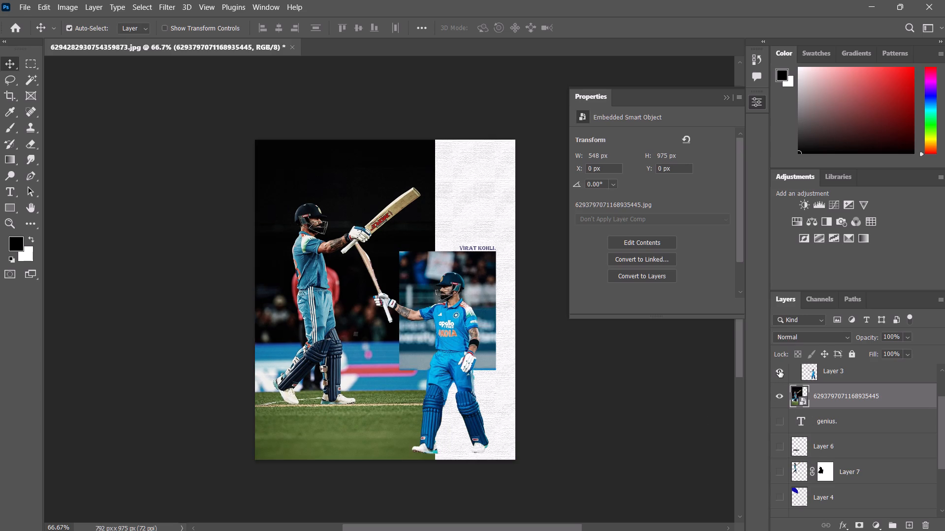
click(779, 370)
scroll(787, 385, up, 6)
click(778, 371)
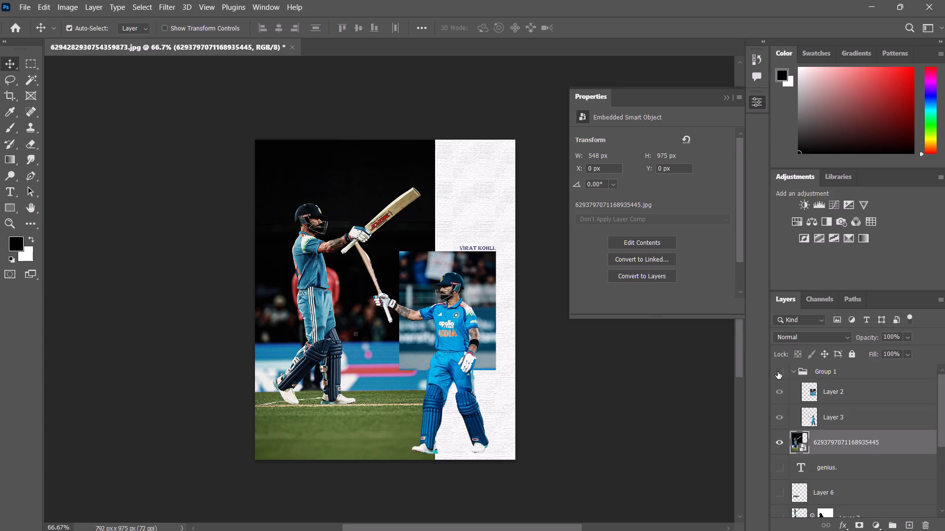
Move the placed photo down to about Y 51 px, keeping it against the canvas's left edge.
drag(311, 344, 307, 354)
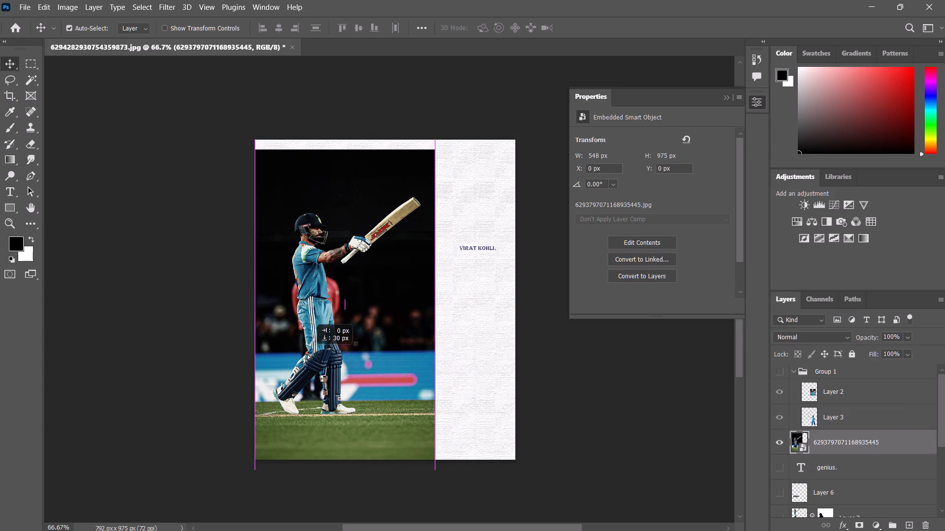
drag(307, 354, 306, 360)
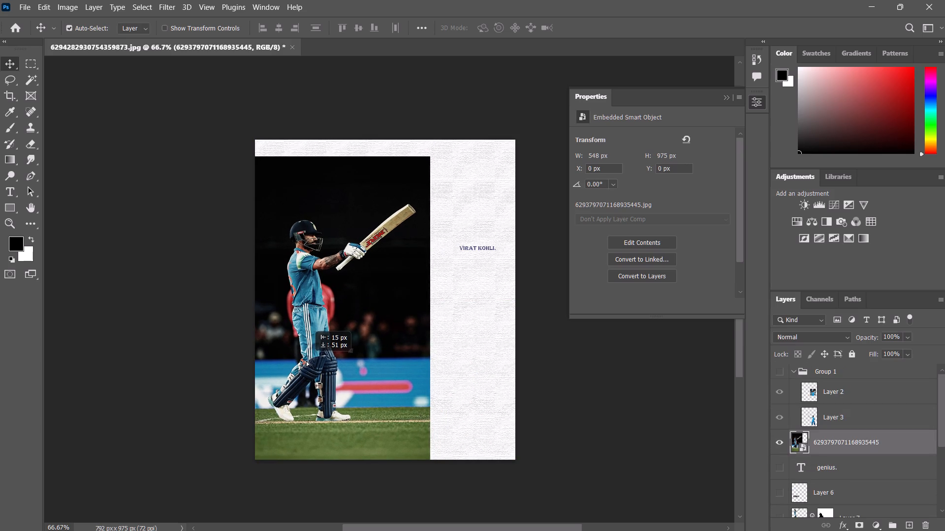
drag(306, 360, 307, 360)
Select the blank strip above the photo with a rectangular marquee of about 550 by 61 px.
click(25, 64)
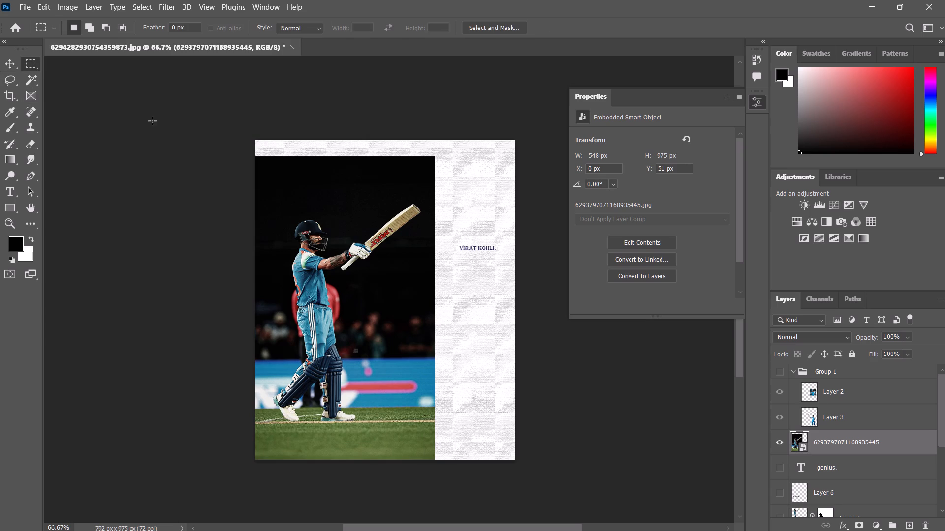
drag(233, 124, 441, 158)
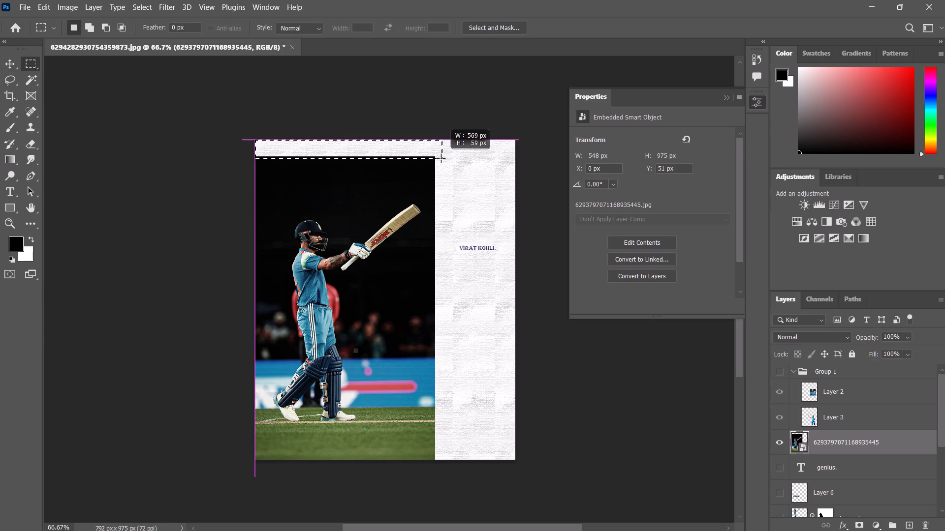
drag(441, 158, 435, 159)
right_click(394, 147)
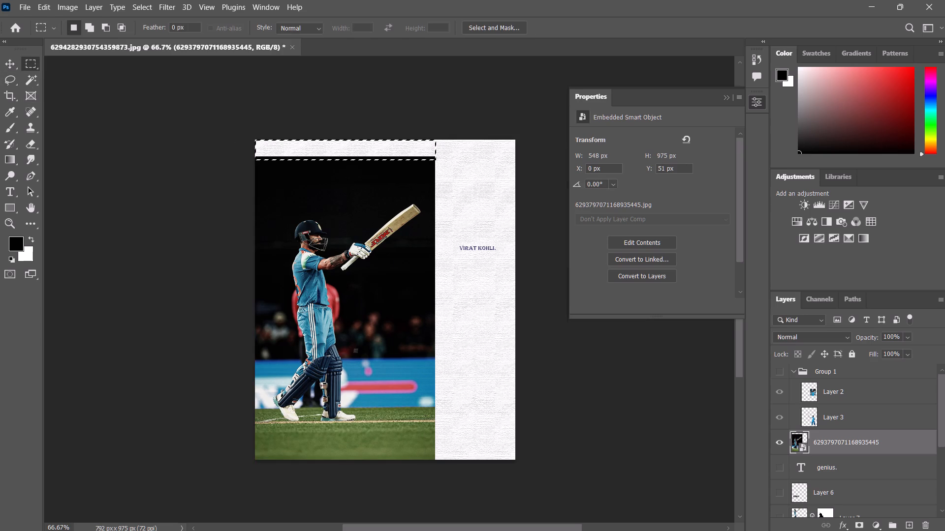
click(429, 295)
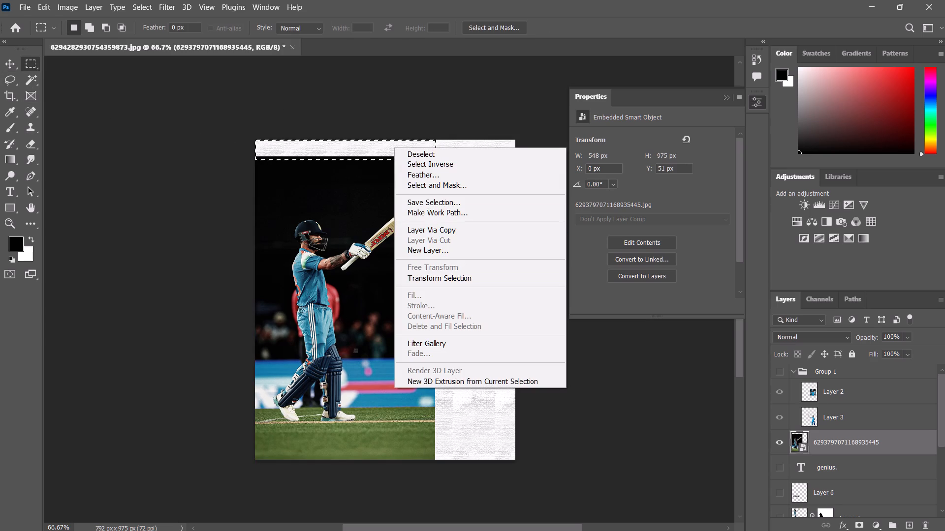
click(543, 442)
Add a new empty layer above the placed photo.
scroll(900, 490, down, 6)
click(913, 528)
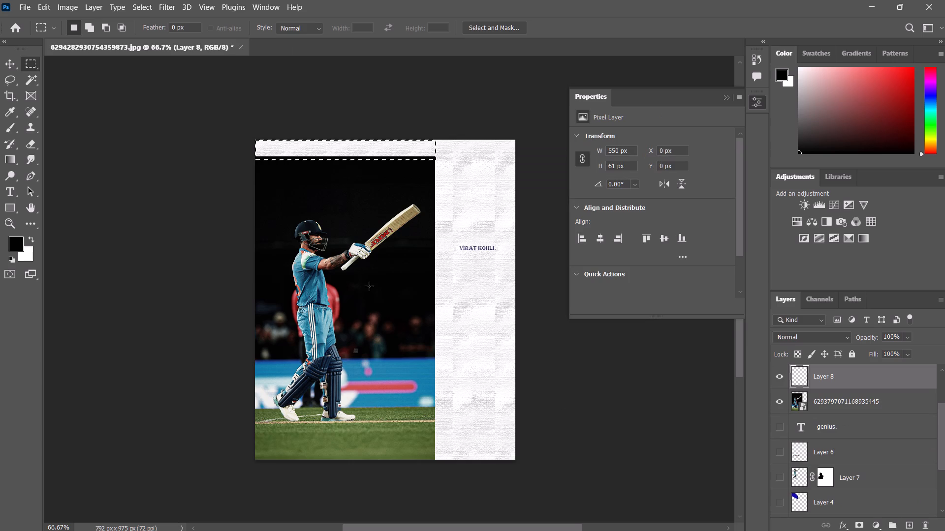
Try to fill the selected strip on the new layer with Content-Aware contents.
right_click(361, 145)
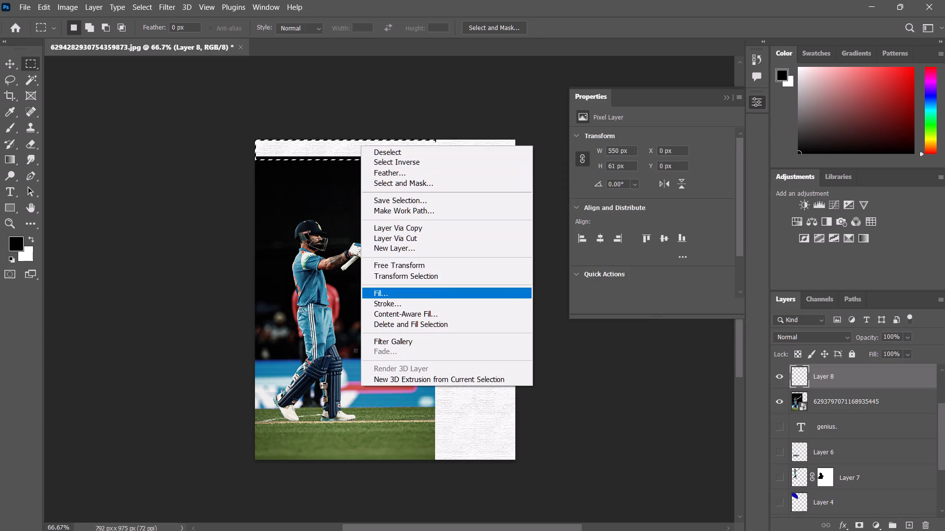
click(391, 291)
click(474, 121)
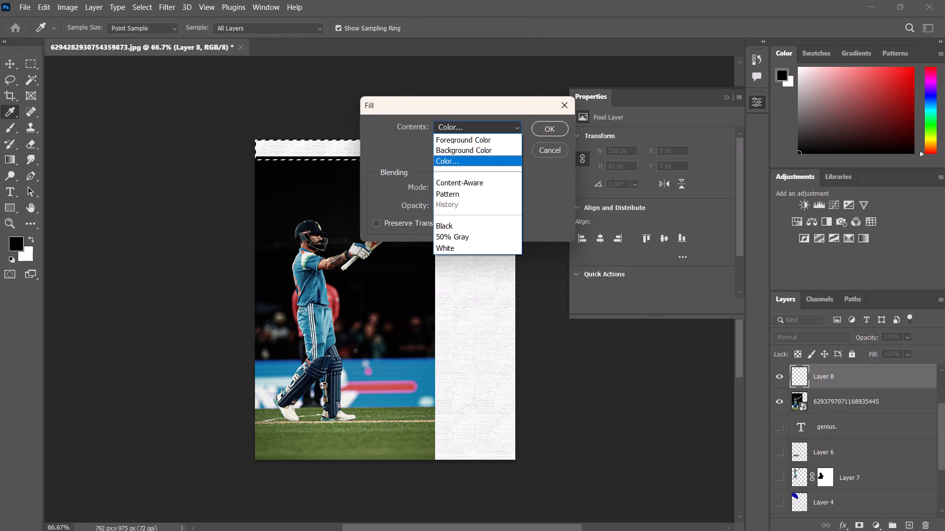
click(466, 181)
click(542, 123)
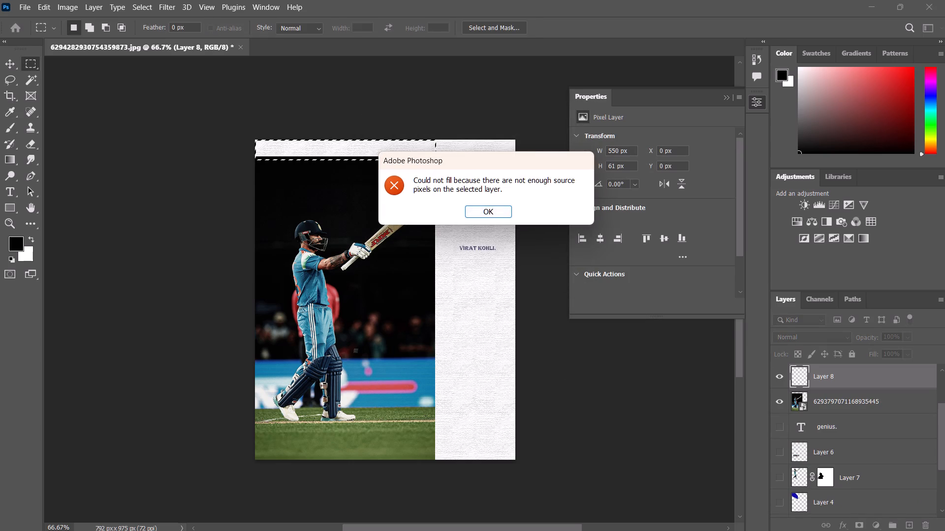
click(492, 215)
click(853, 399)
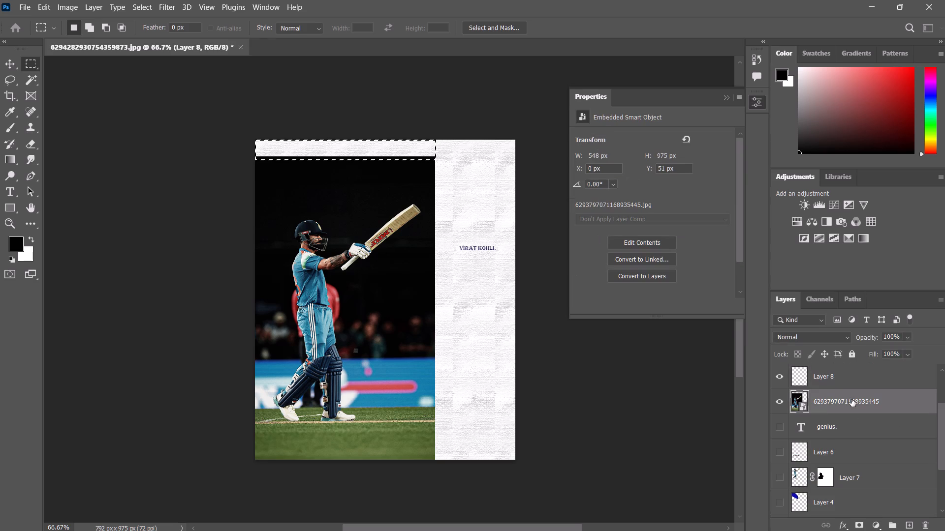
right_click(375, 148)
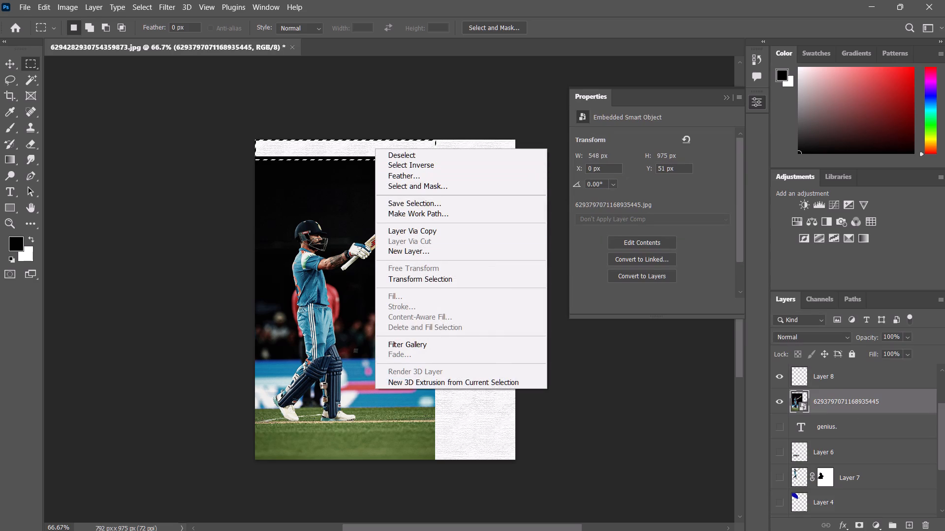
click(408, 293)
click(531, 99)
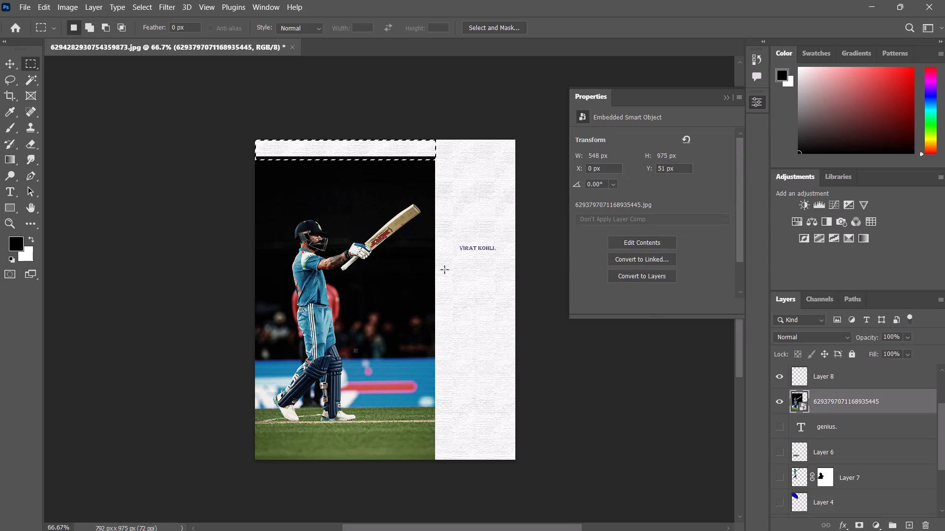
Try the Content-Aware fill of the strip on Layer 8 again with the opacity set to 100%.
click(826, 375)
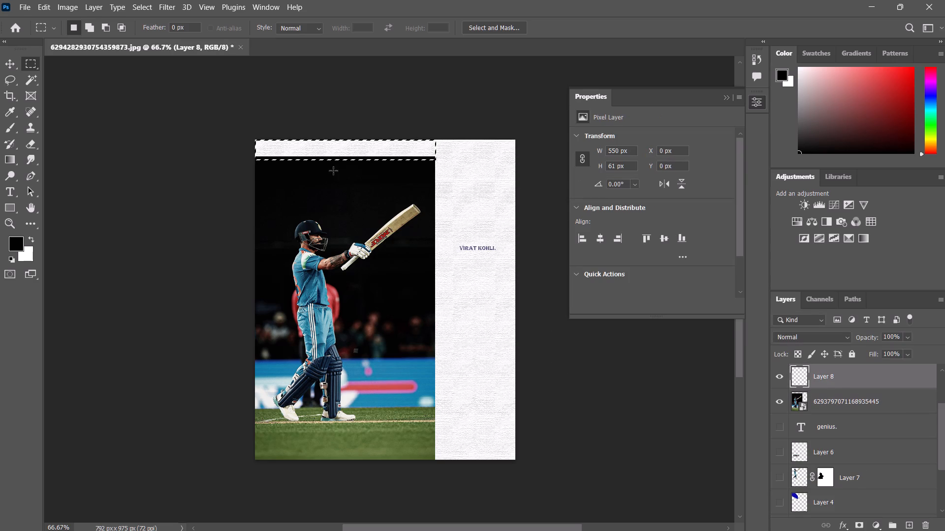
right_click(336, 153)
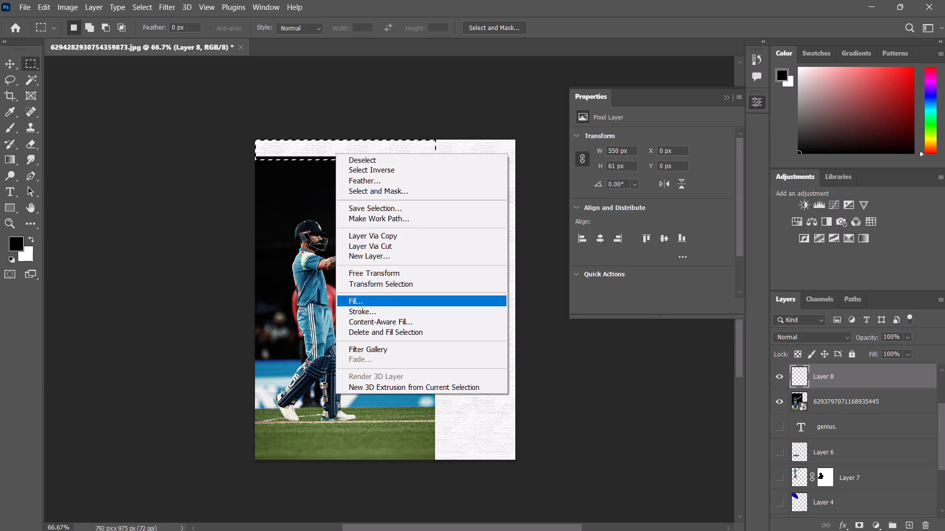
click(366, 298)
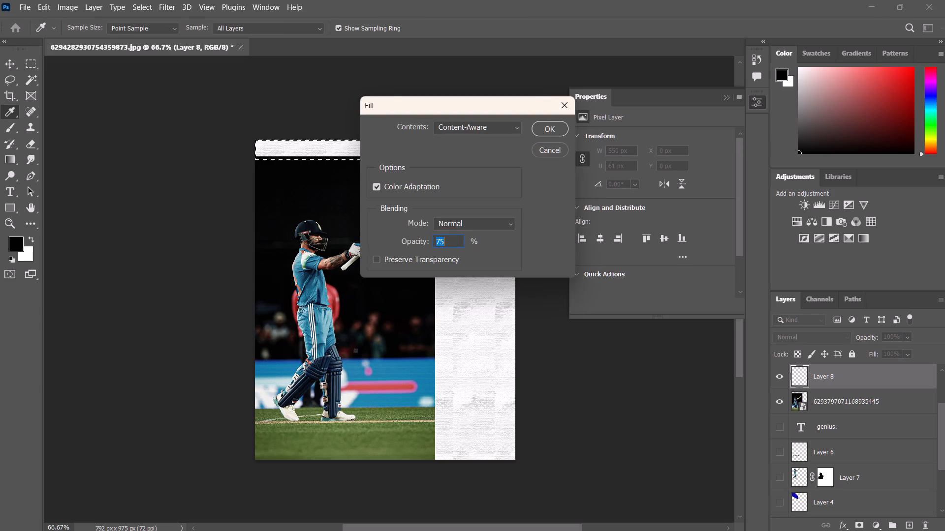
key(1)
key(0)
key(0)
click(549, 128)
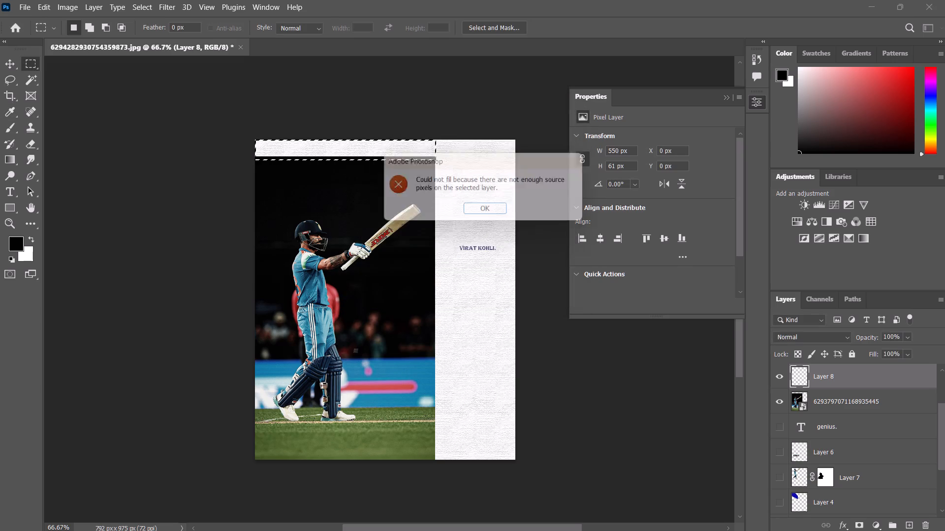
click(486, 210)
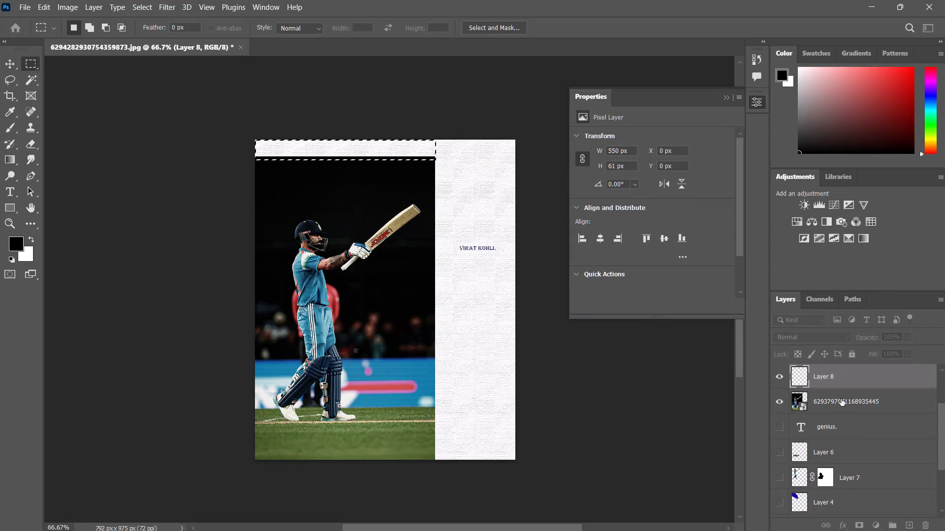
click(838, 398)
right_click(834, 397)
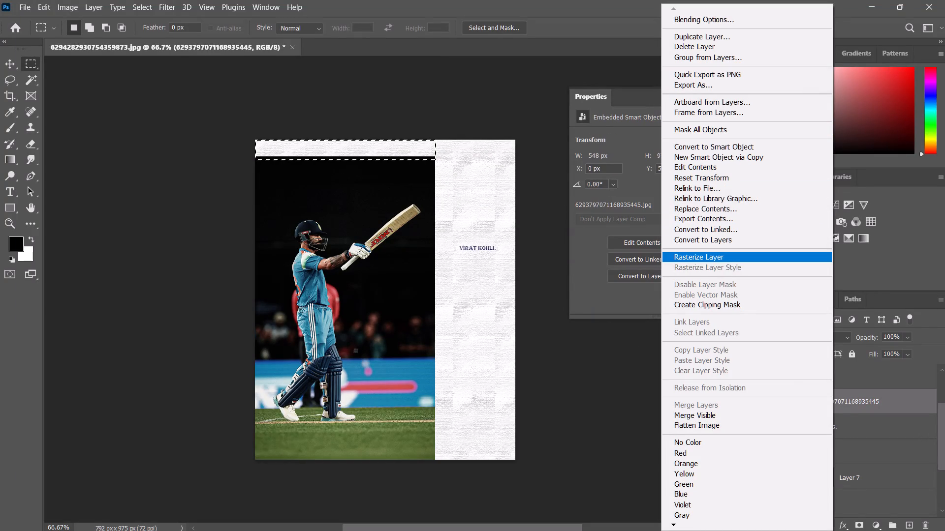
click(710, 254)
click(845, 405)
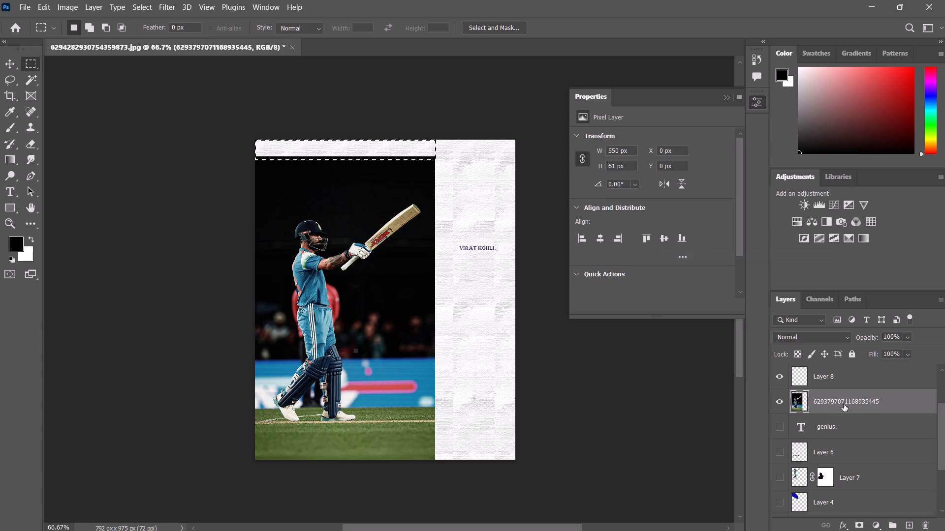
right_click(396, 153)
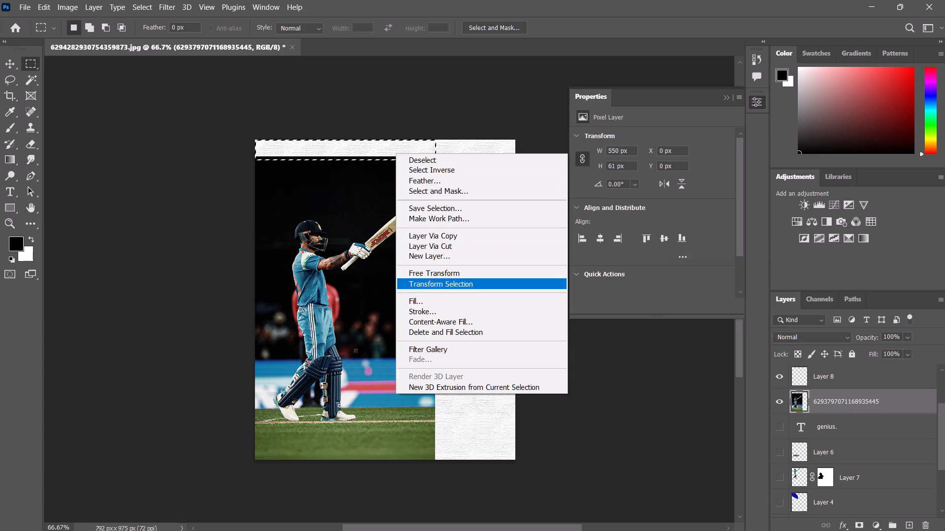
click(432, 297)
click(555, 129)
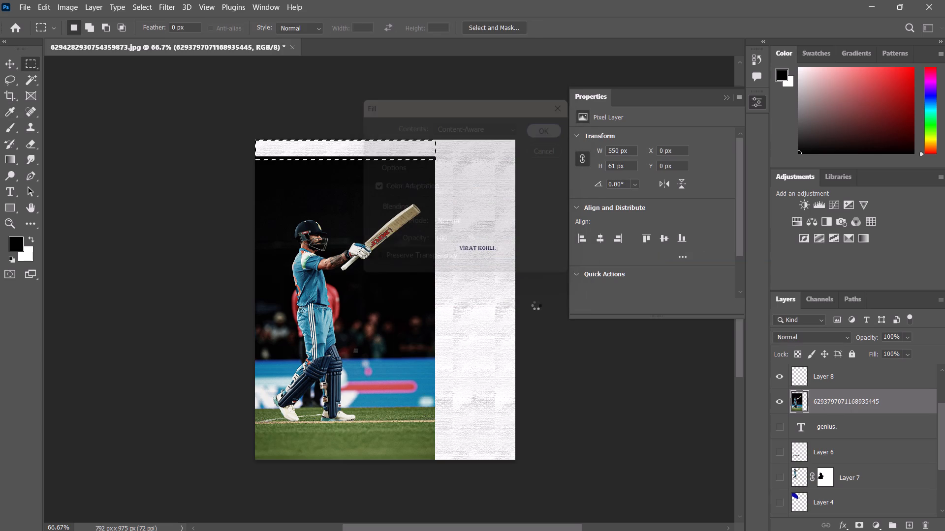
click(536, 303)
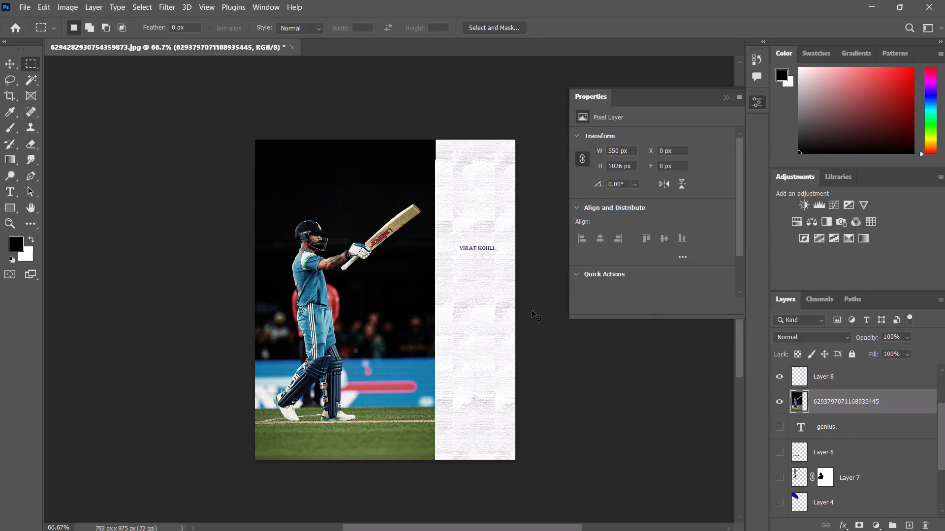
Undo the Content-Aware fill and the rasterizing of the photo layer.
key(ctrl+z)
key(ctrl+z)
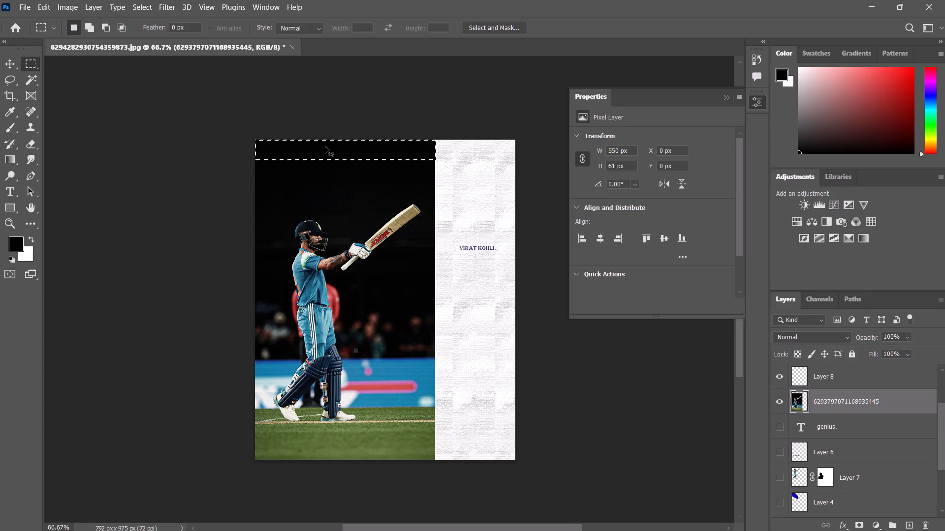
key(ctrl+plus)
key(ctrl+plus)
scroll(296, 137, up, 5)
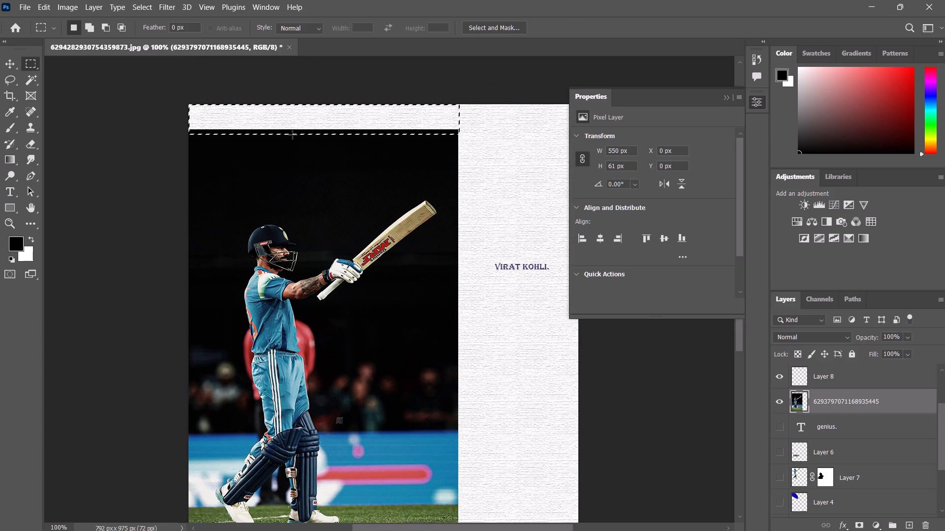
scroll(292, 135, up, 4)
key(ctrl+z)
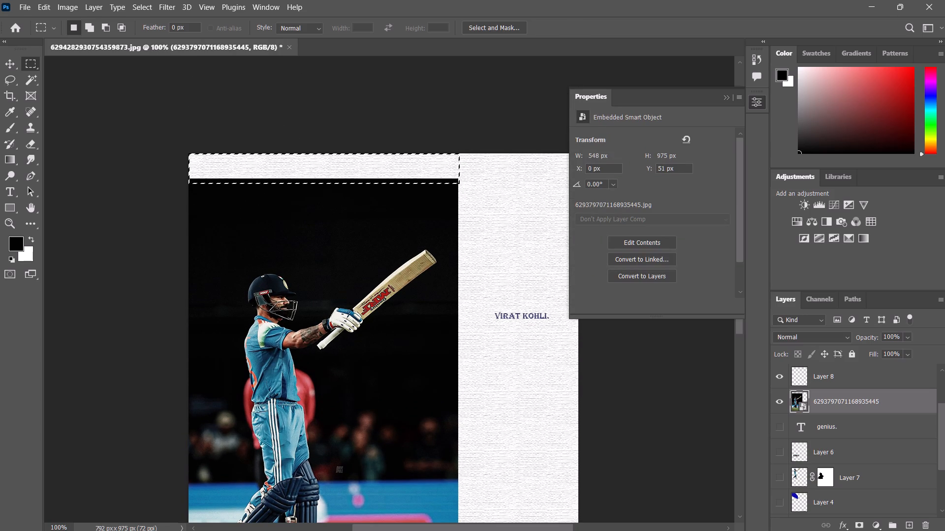
Replace the selection with a tighter rectangle of about 548 x 53 px over the blank strip above the photo.
click(25, 60)
click(300, 106)
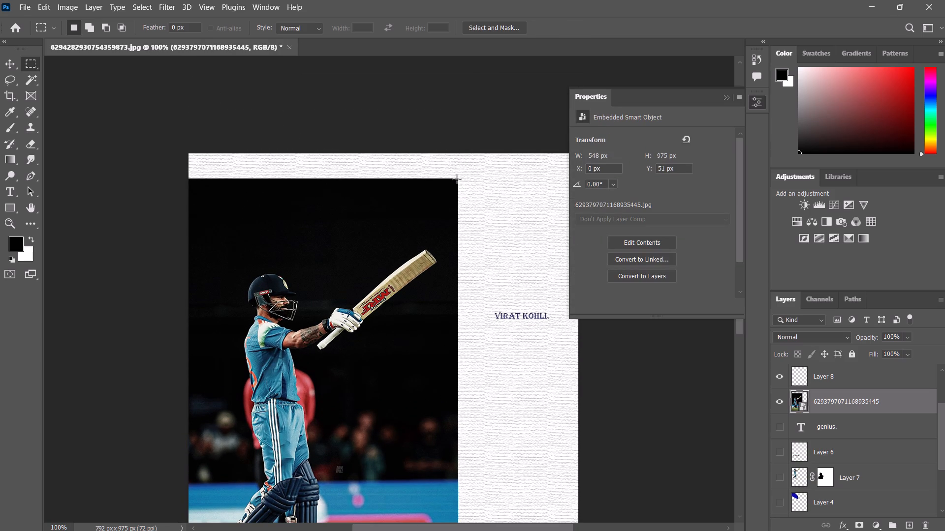
key(ctrl+plus)
key(ctrl+plus)
scroll(472, 171, up, 3)
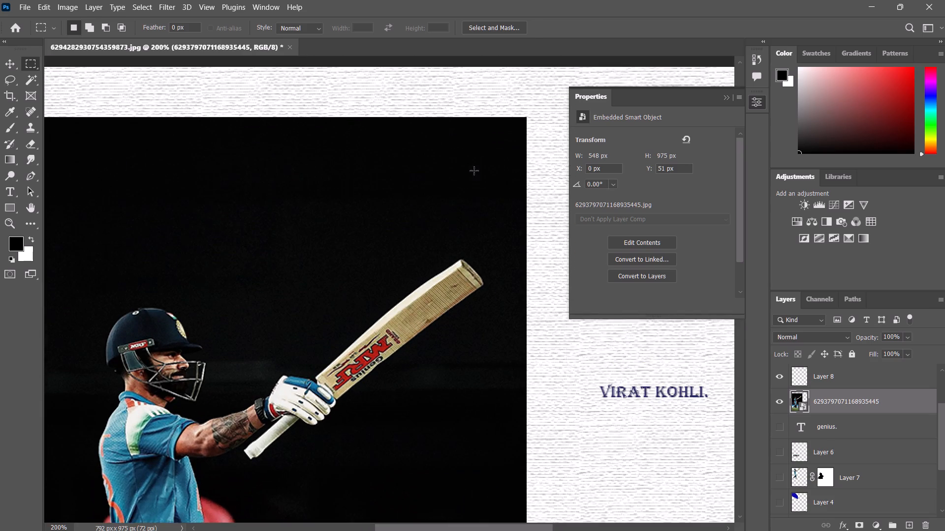
scroll(474, 171, up, 7)
drag(526, 167, 503, 112)
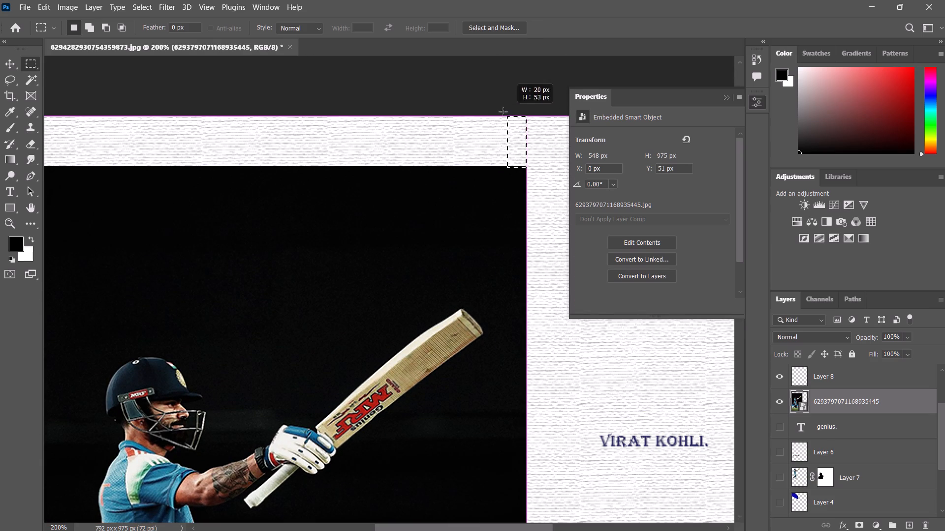
drag(503, 112, 439, 152)
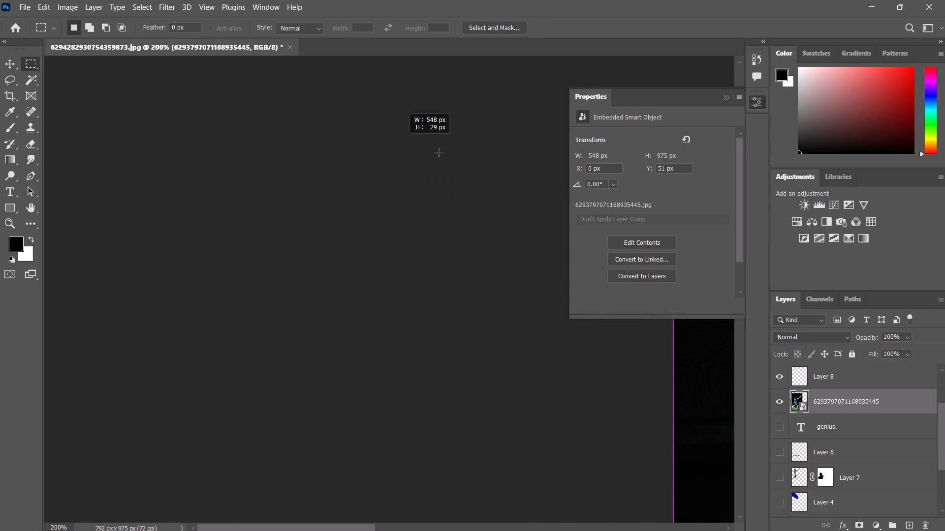
drag(439, 152, 767, 155)
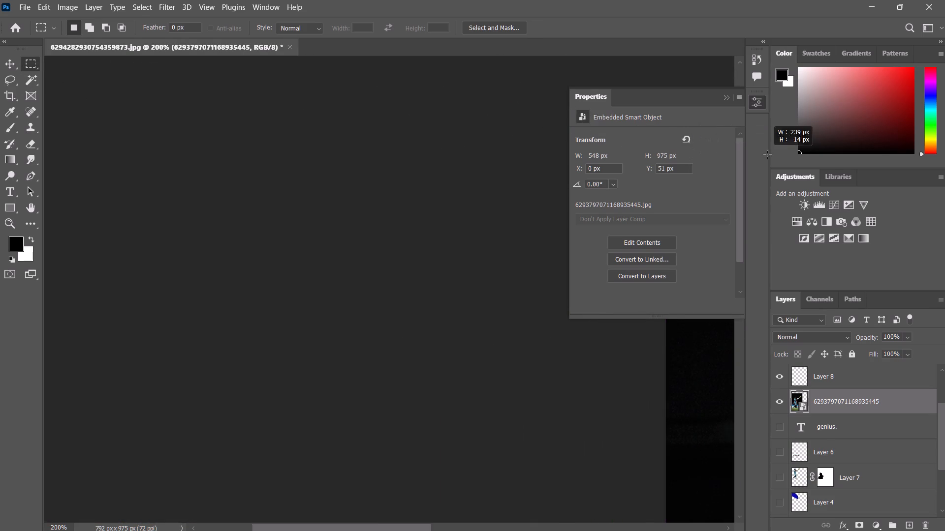
drag(767, 155, 46, 121)
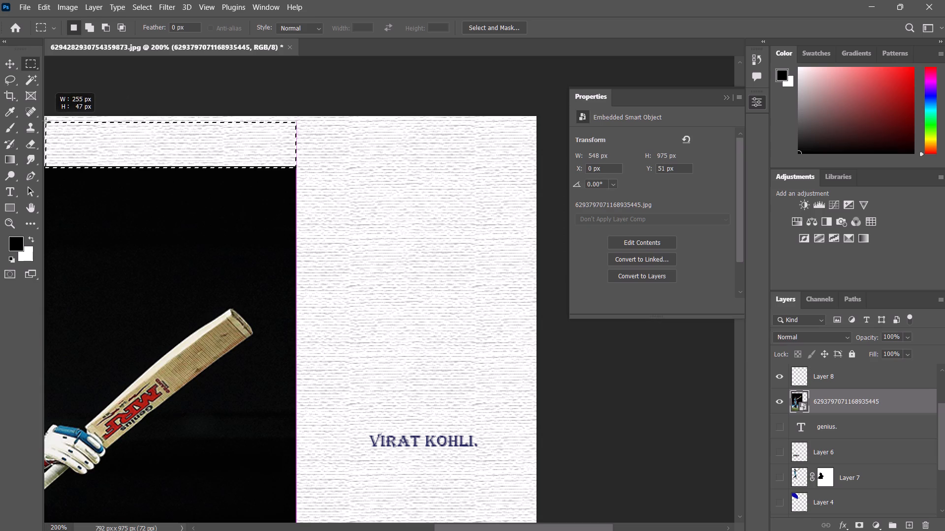
drag(46, 121, 55, 111)
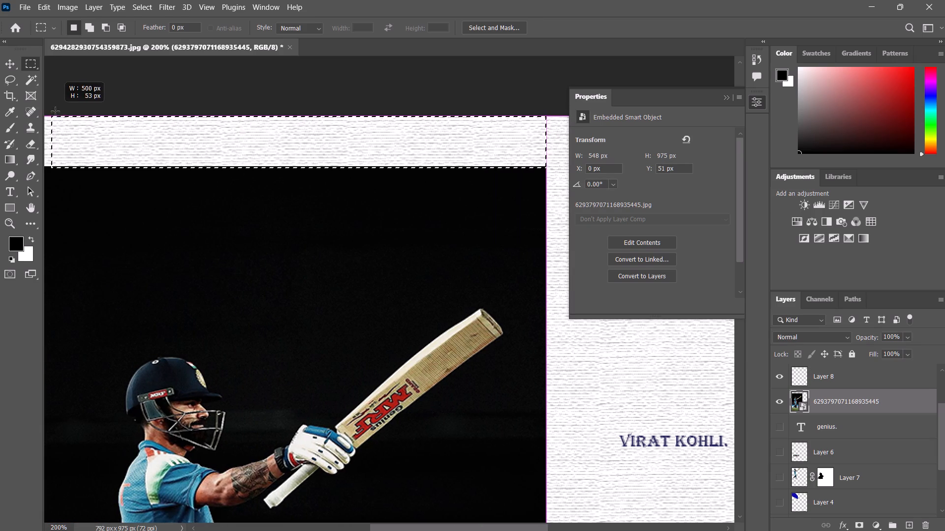
drag(55, 111, 44, 114)
right_click(100, 138)
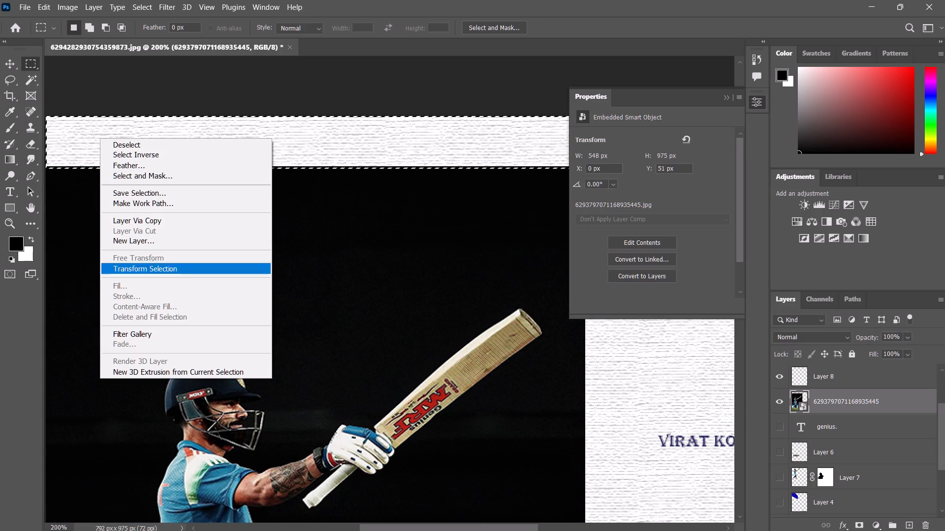
click(831, 403)
right_click(830, 403)
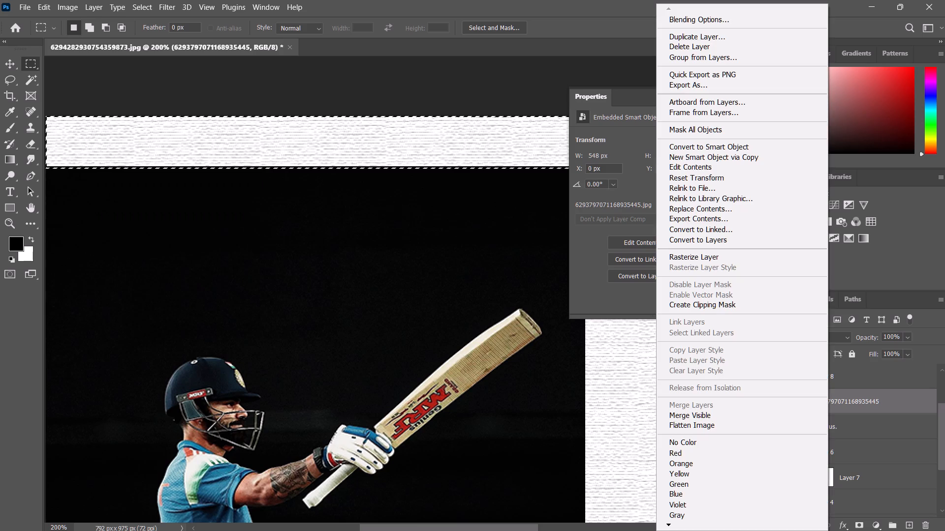
click(719, 261)
right_click(349, 137)
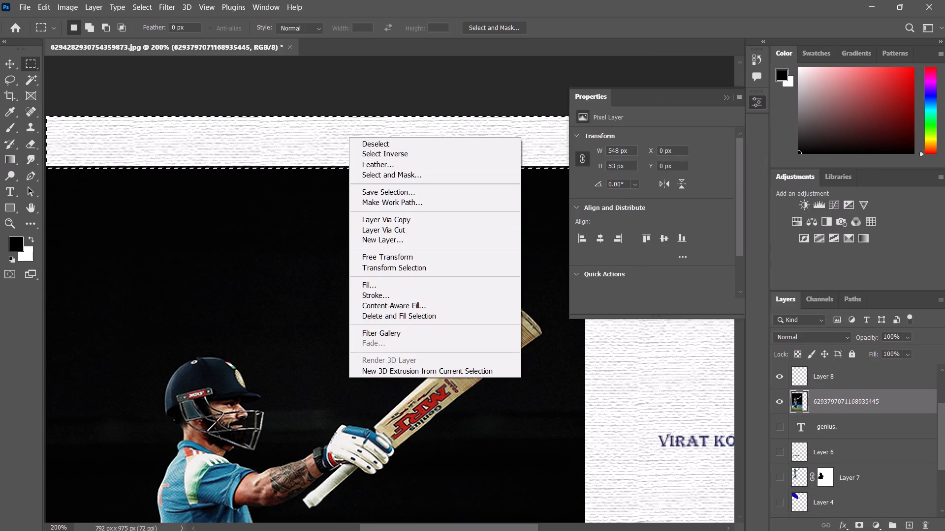
click(383, 285)
click(553, 129)
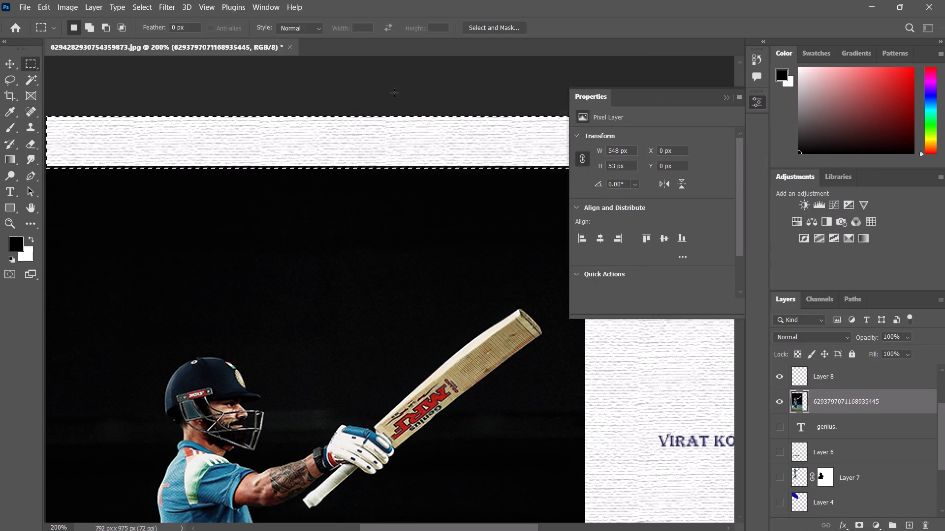
click(392, 90)
key(ctrl+minus)
key(ctrl+minus)
key(ctrl+minus)
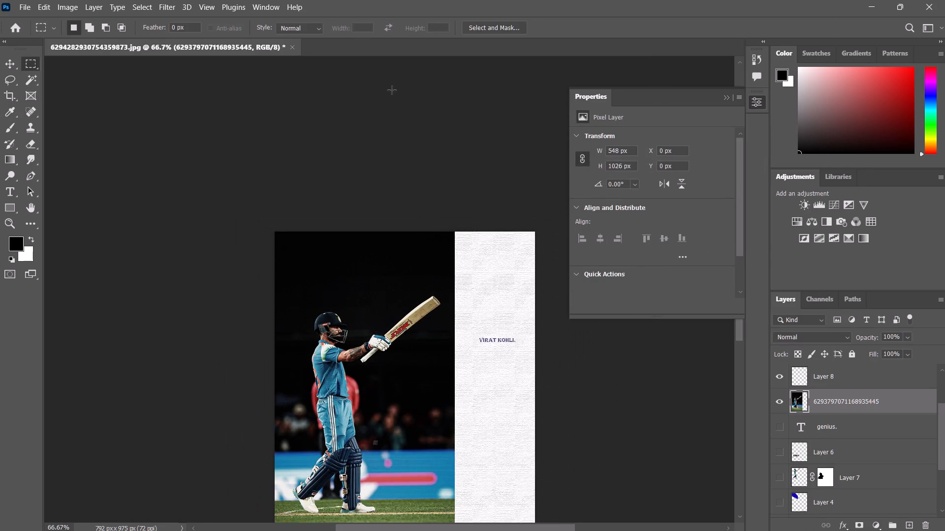
scroll(481, 409, down, 6)
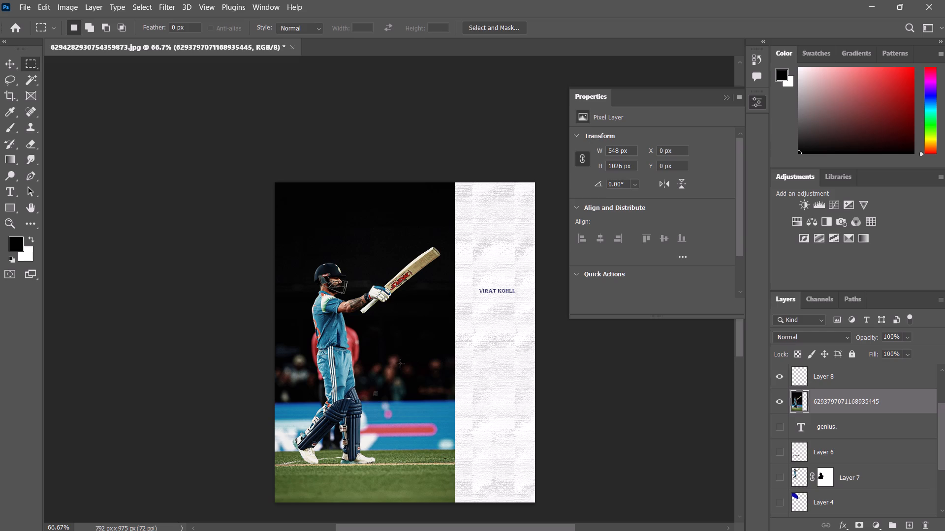
Move the "virat kohli." caption down to about mid-height of the white area beside the photo.
key(v)
drag(494, 280, 493, 325)
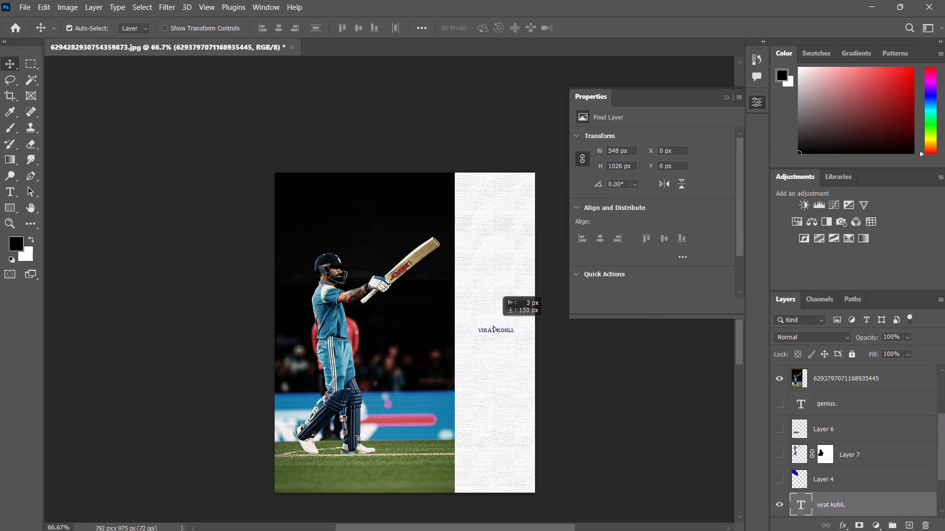
drag(493, 325, 493, 323)
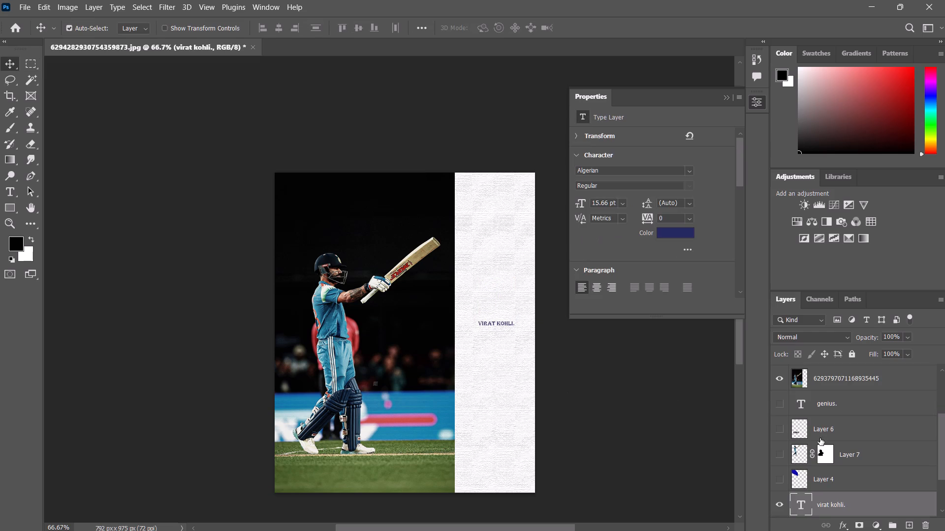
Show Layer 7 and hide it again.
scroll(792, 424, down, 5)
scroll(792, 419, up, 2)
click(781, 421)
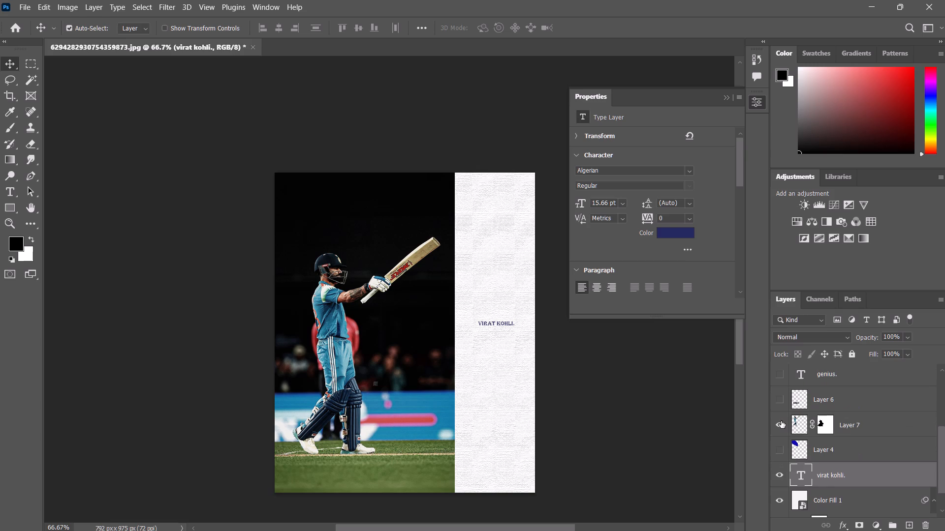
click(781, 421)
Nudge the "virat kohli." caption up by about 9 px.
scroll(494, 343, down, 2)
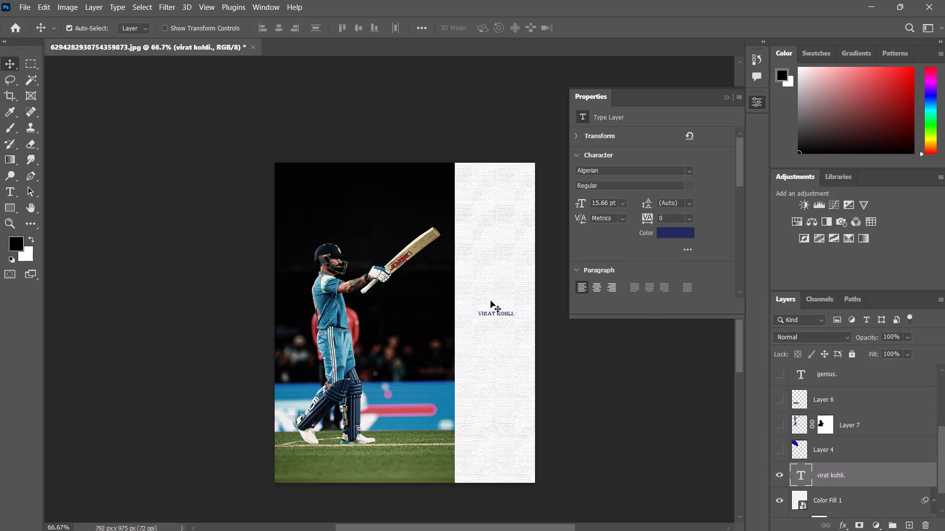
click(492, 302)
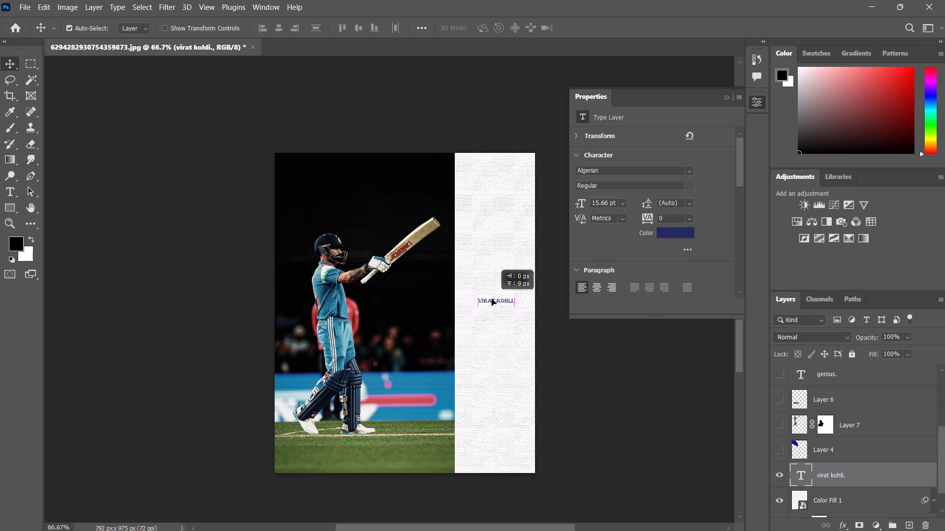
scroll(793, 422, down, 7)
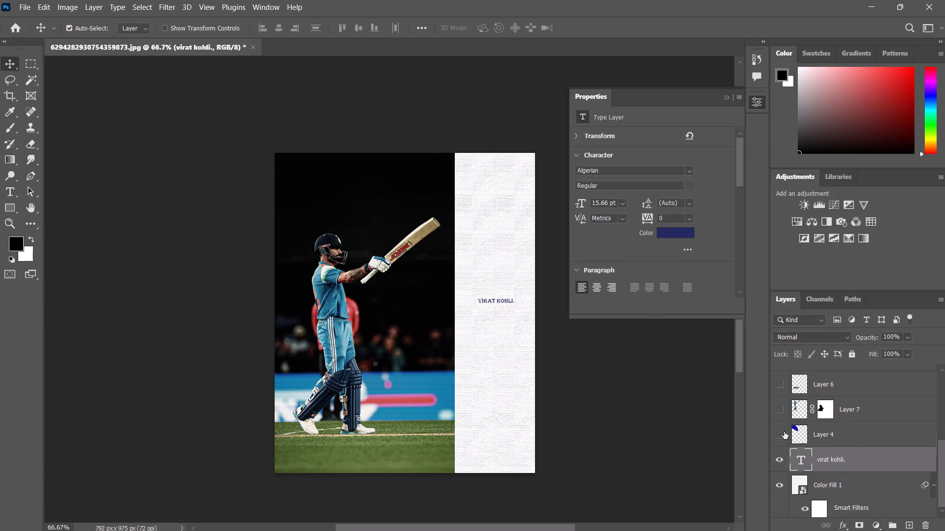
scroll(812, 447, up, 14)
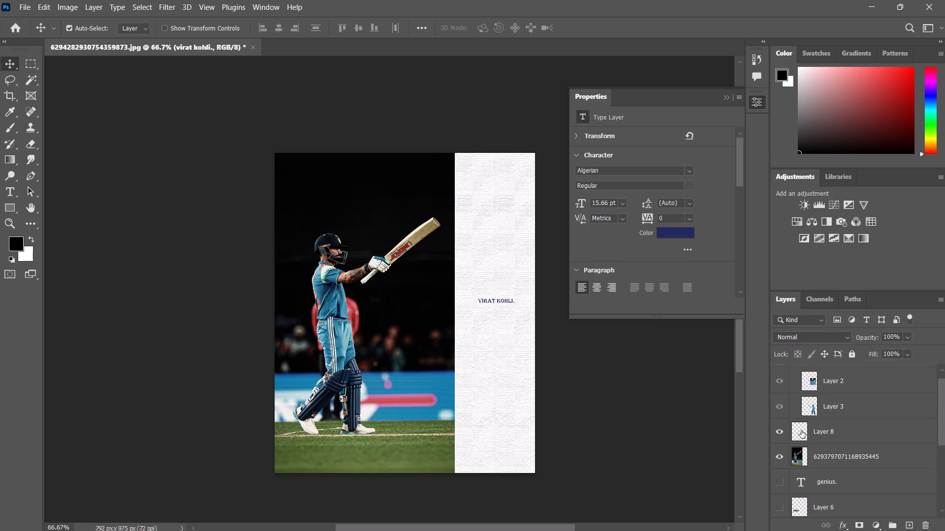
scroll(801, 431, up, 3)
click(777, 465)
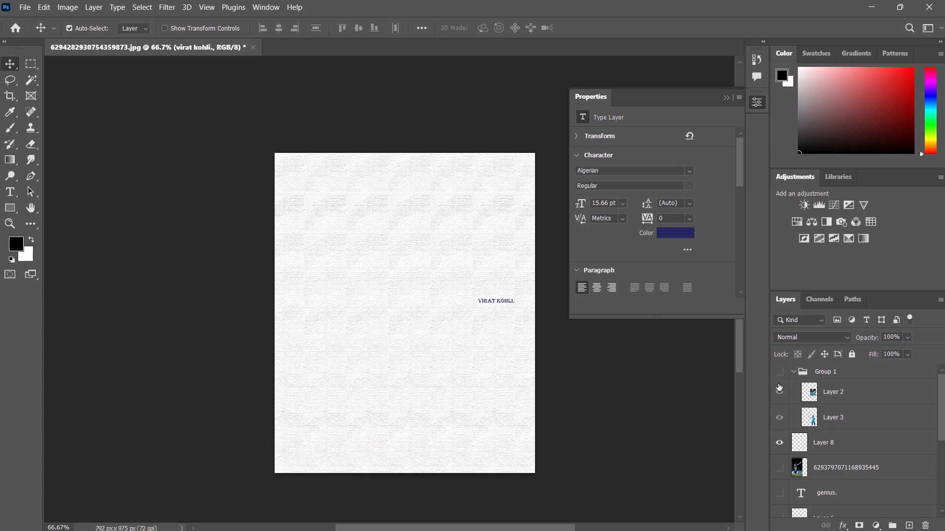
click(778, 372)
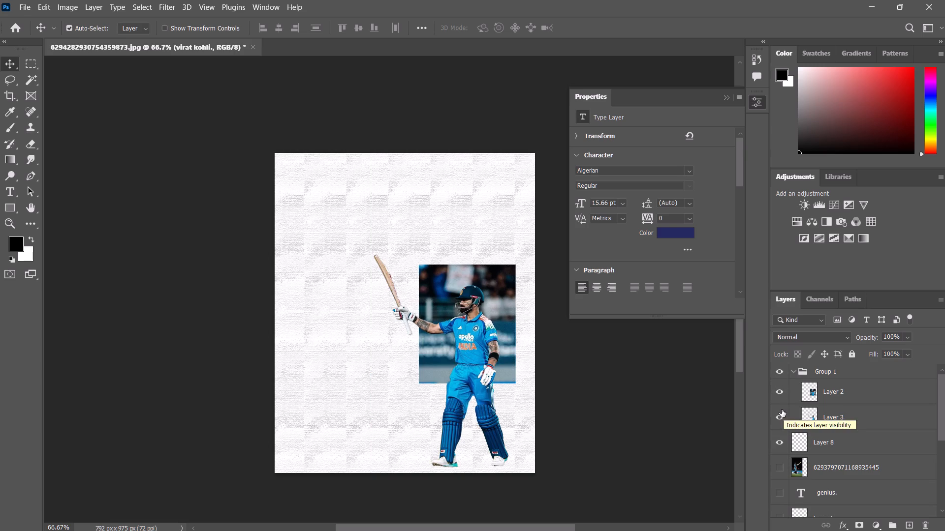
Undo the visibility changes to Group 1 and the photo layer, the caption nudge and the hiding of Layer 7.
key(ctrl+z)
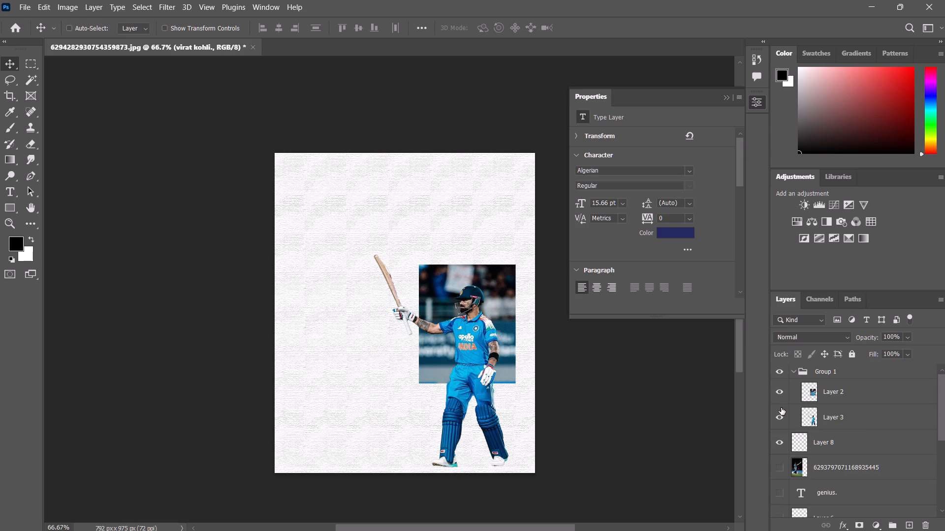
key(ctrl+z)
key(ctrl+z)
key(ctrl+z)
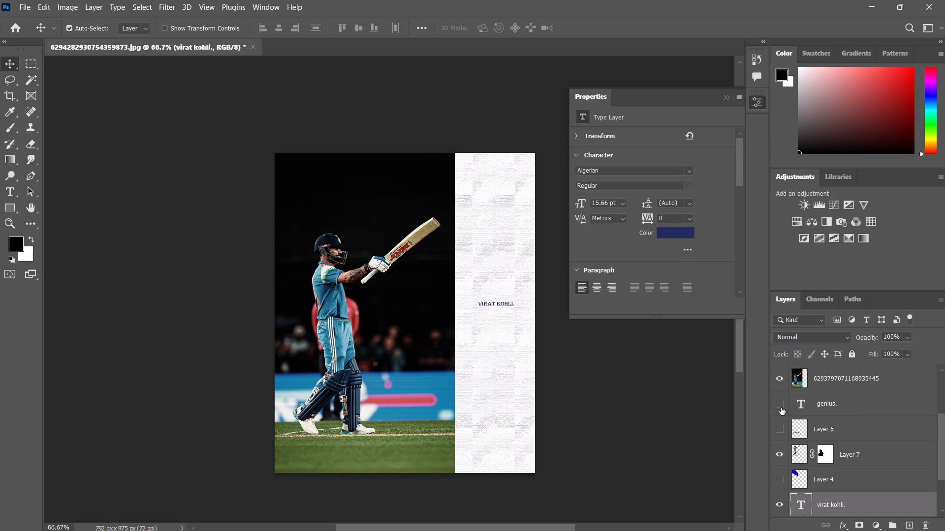
click(781, 403)
click(780, 450)
click(779, 375)
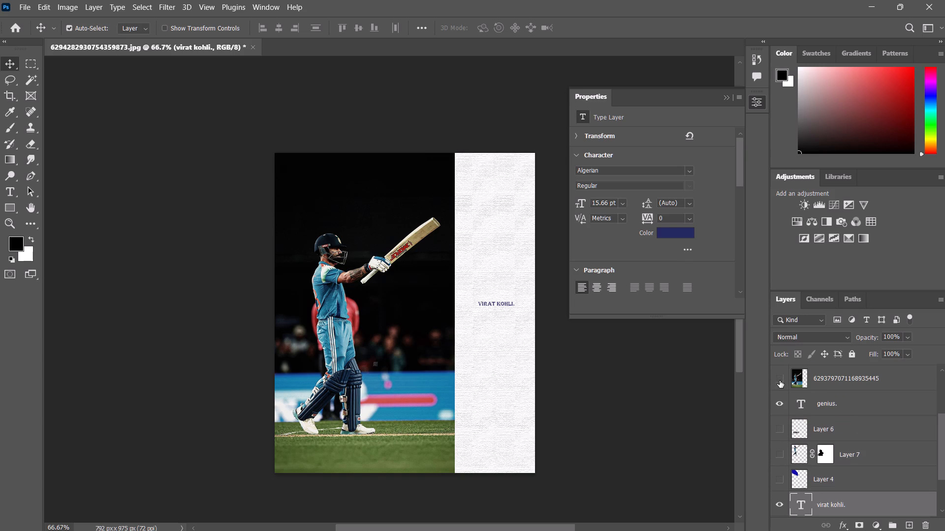
scroll(780, 381, up, 10)
click(779, 375)
Show Layer 4 with the blue shape, the batsman cut-out on Layer 7 and the bat strip on Layer 6.
scroll(782, 404, down, 4)
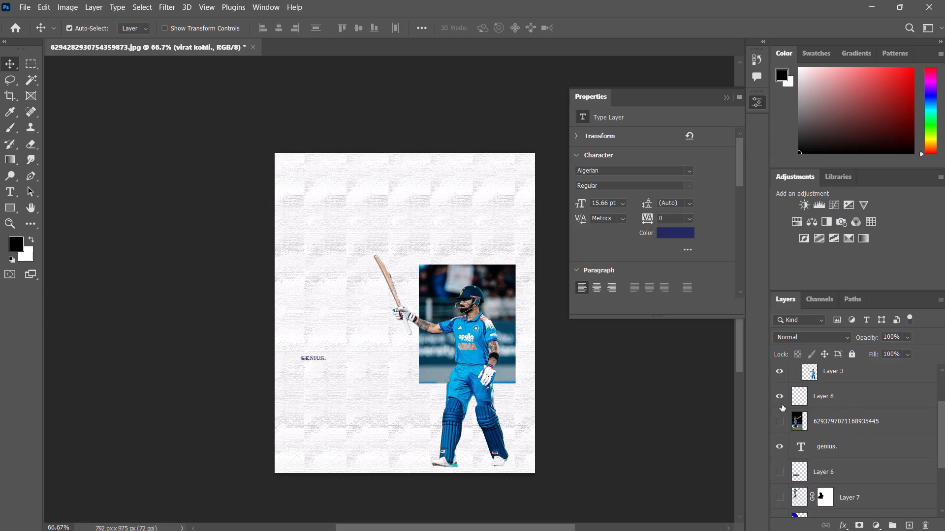
scroll(782, 405, down, 9)
click(780, 418)
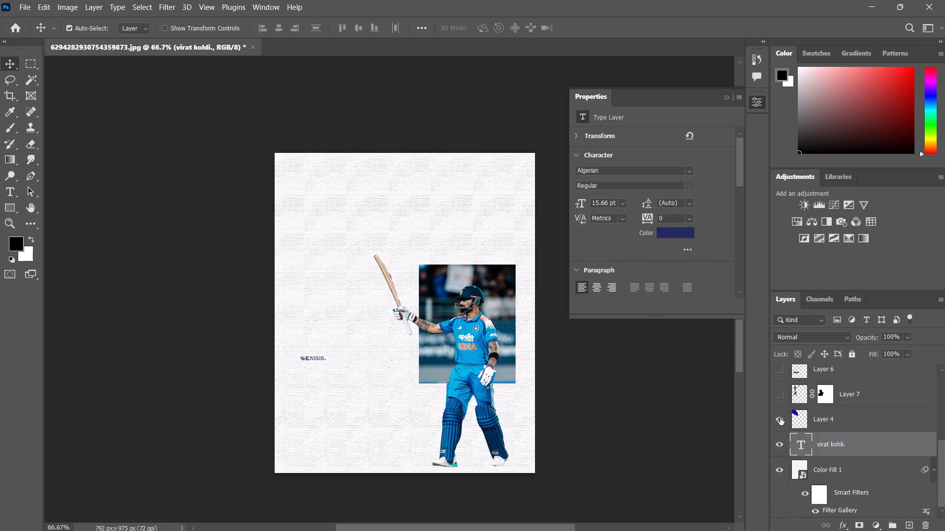
scroll(784, 453, down, 2)
scroll(782, 442, up, 2)
click(781, 423)
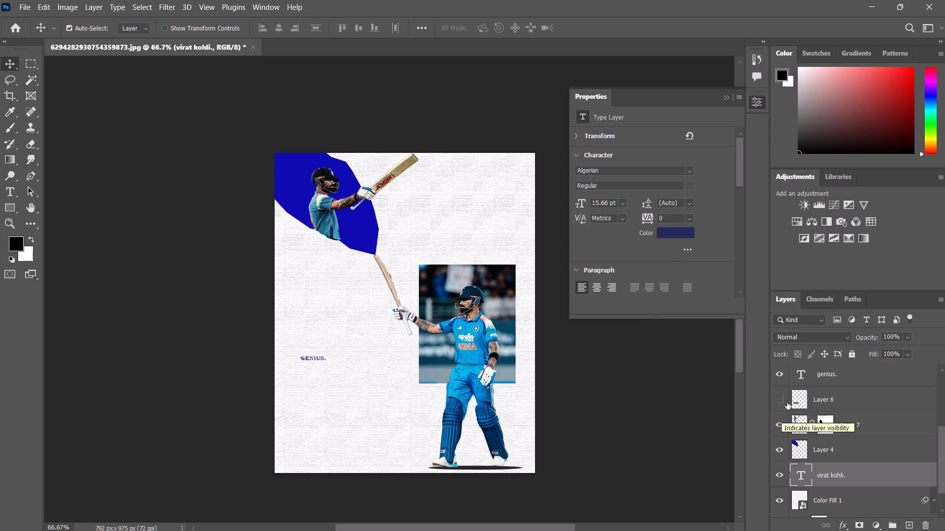
click(779, 400)
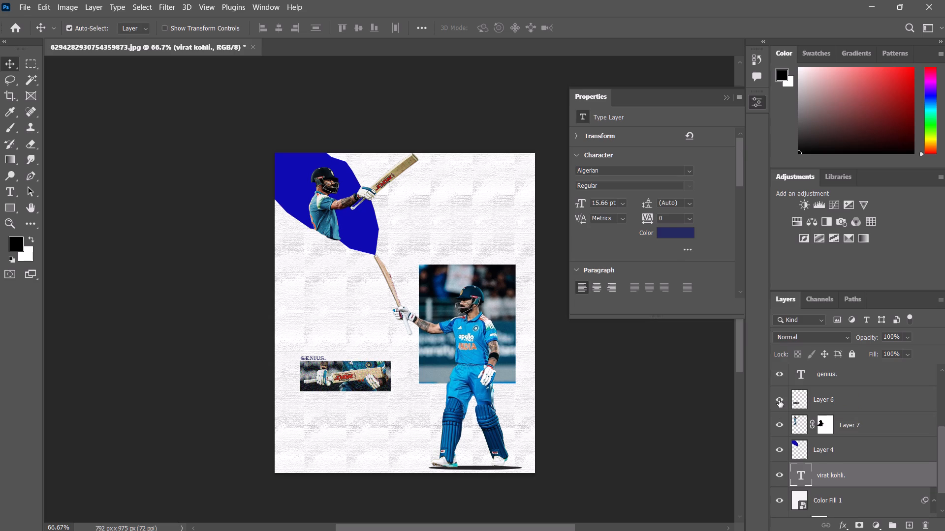
Move the "virat kohli." caption up to just above the batsman photo's top edge, aligned with the photo's right edge.
scroll(779, 400, up, 12)
scroll(812, 419, down, 9)
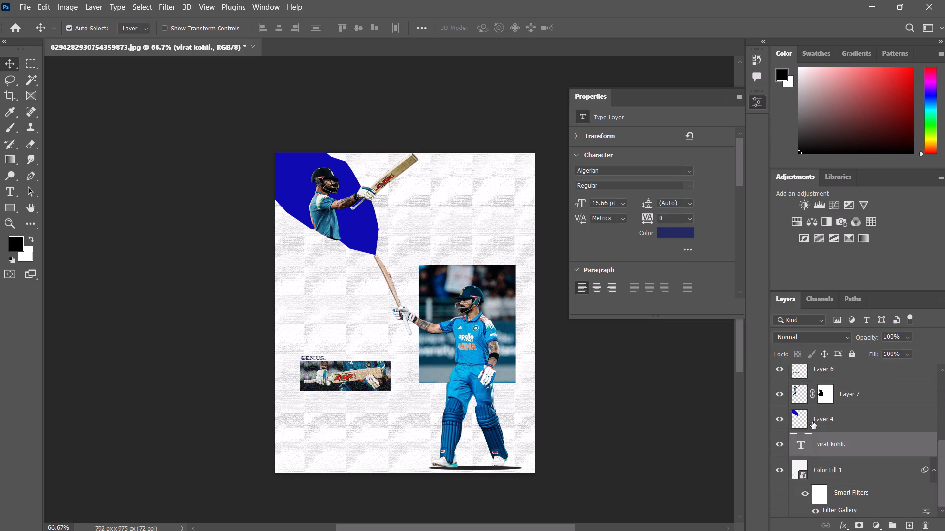
scroll(812, 421, down, 8)
scroll(811, 430, up, 19)
scroll(813, 440, down, 1)
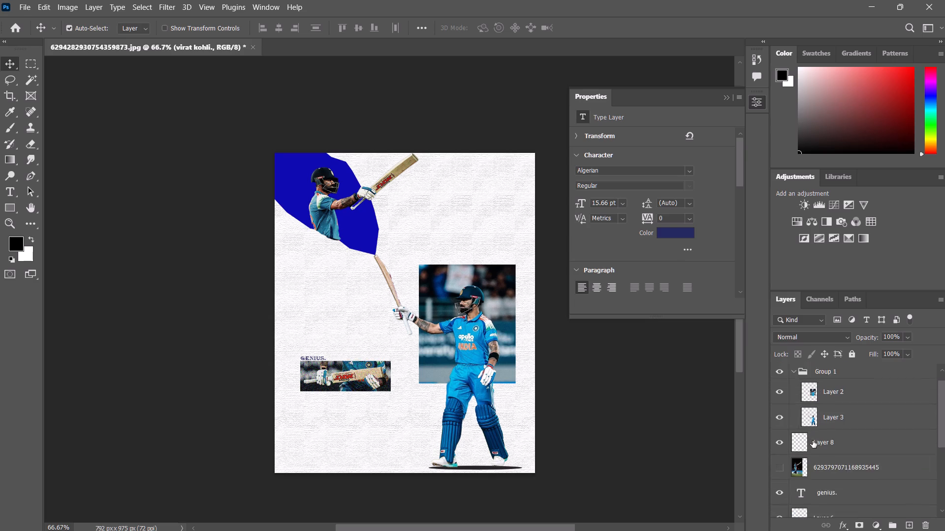
scroll(813, 441, down, 3)
scroll(821, 452, up, 1)
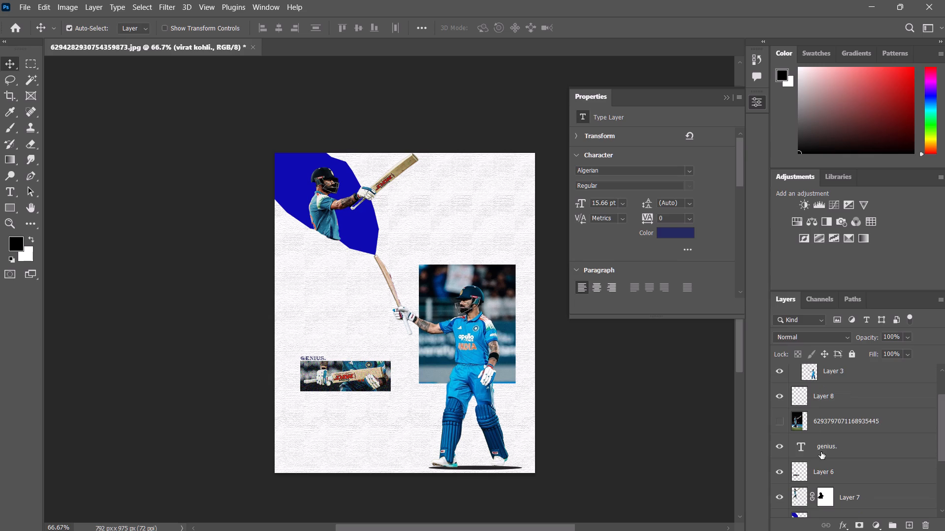
scroll(821, 452, down, 5)
click(822, 467)
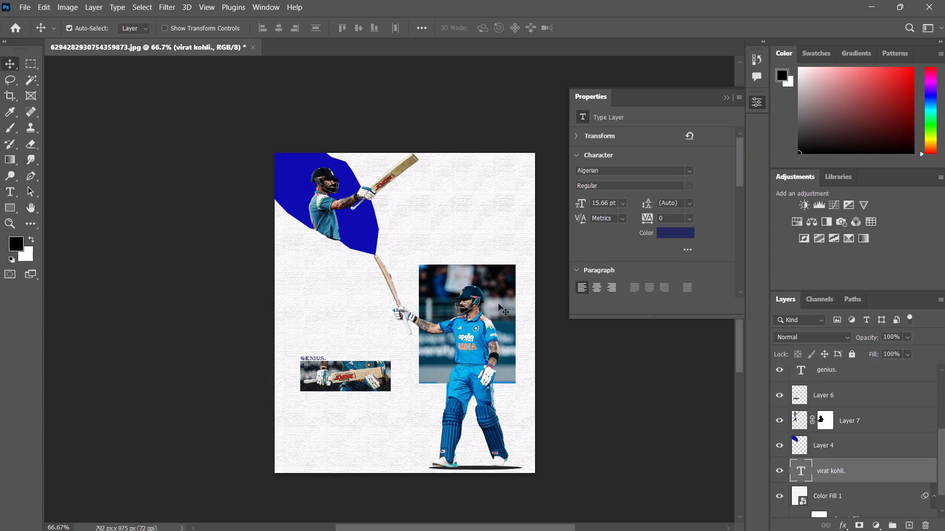
key(ctrl+t)
drag(504, 305, 504, 259)
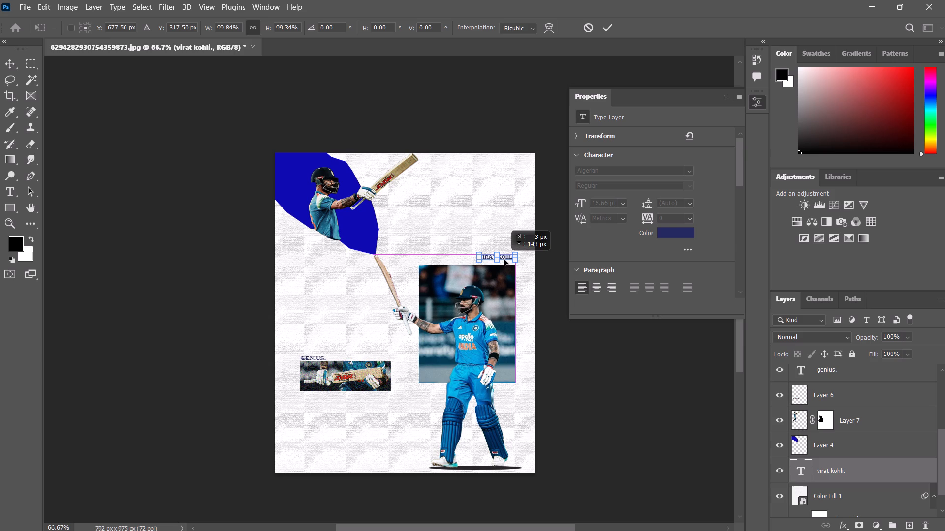
drag(504, 259, 505, 261)
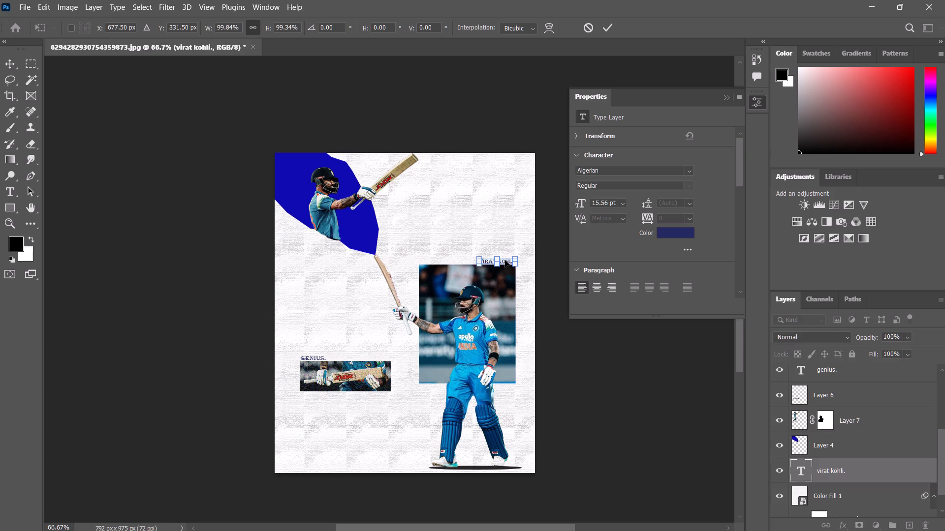
key(Return)
Collapse the Properties panel and examine the caption's placement and the rest of the poster up close.
key(ctrl+plus)
scroll(504, 260, up, 5)
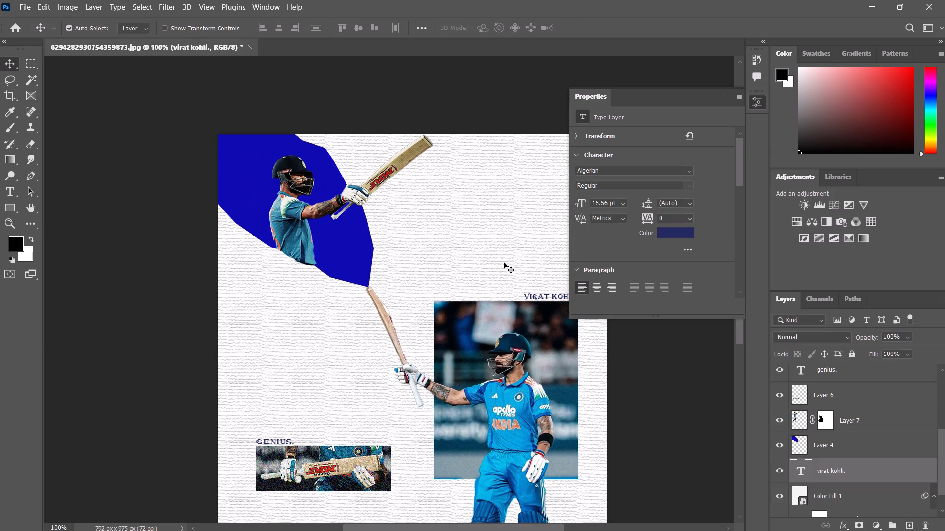
scroll(504, 262, up, 1)
click(729, 96)
scroll(596, 274, down, 5)
scroll(532, 269, down, 2)
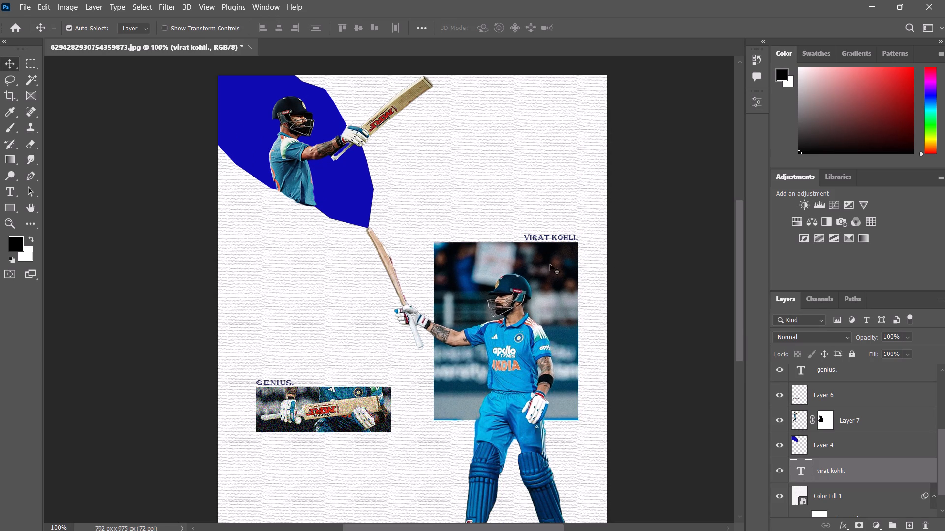
scroll(550, 264, down, 5)
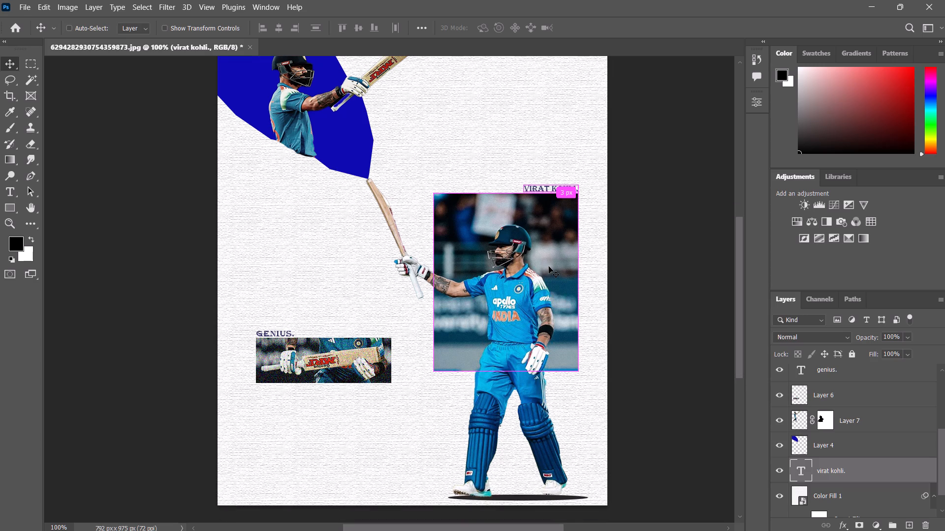
key(ctrl+minus)
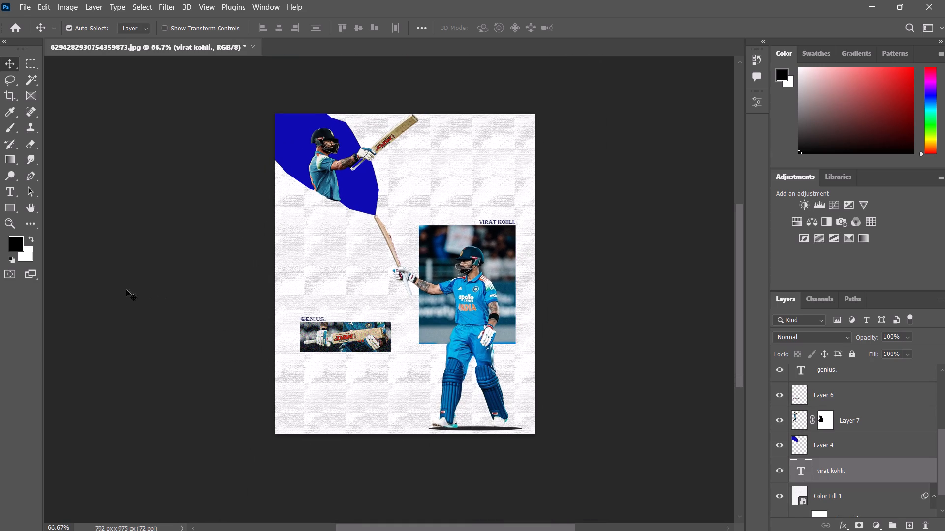
Move the bat strip up about 113 px and place the "genius." caption directly above its left end.
drag(328, 341, 328, 304)
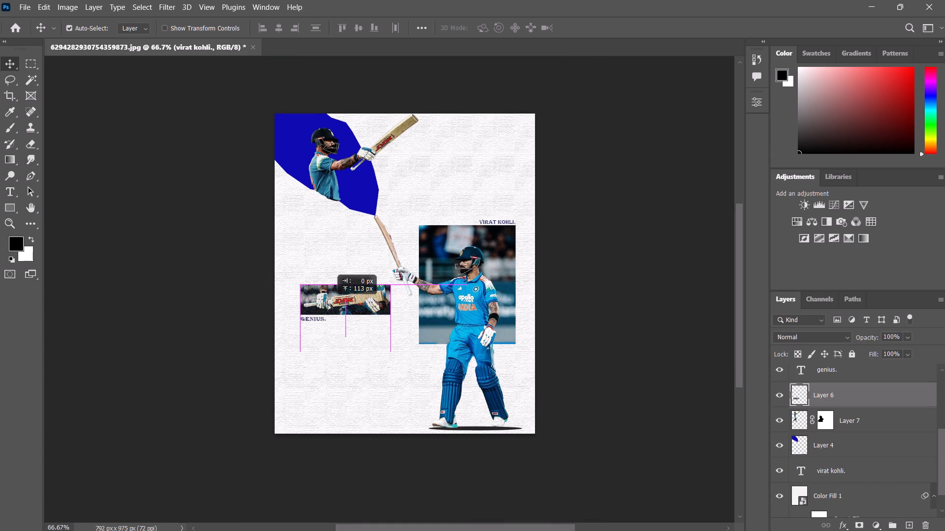
drag(328, 304, 327, 303)
drag(308, 317, 315, 318)
key(ctrl+z)
drag(315, 318, 316, 280)
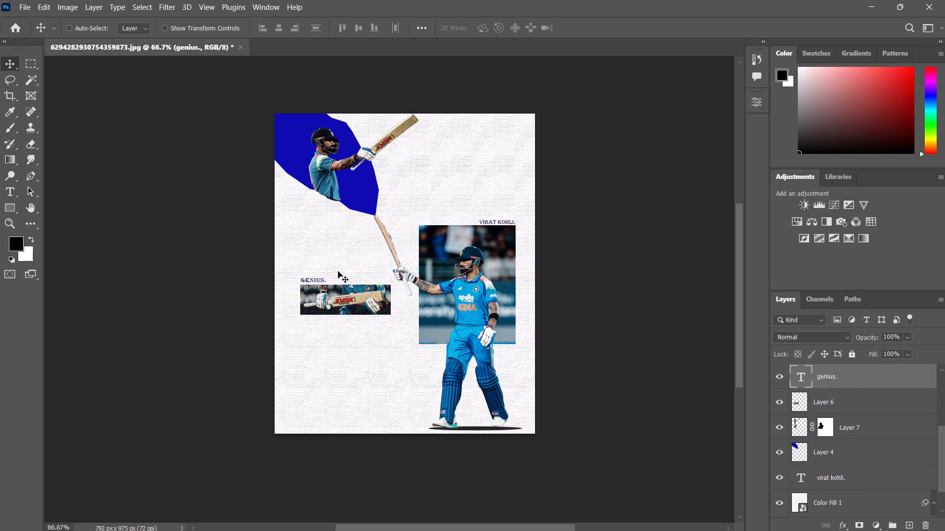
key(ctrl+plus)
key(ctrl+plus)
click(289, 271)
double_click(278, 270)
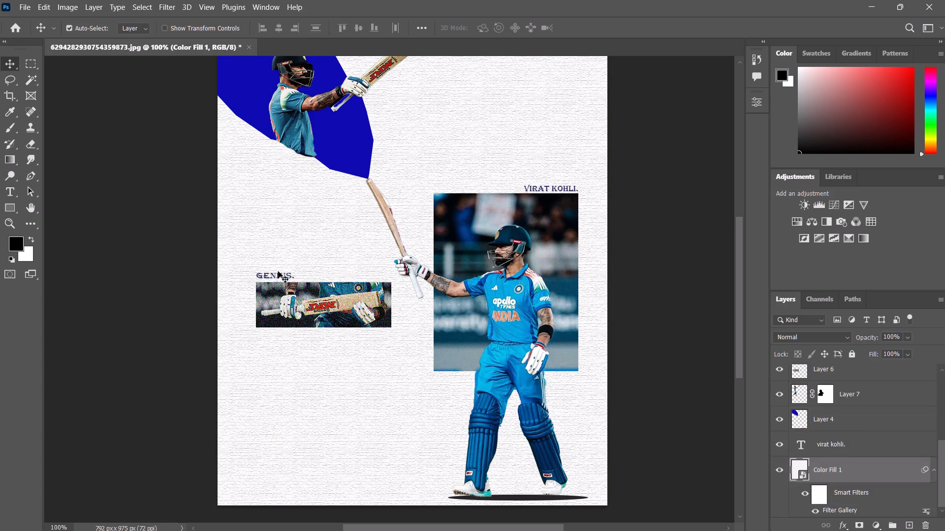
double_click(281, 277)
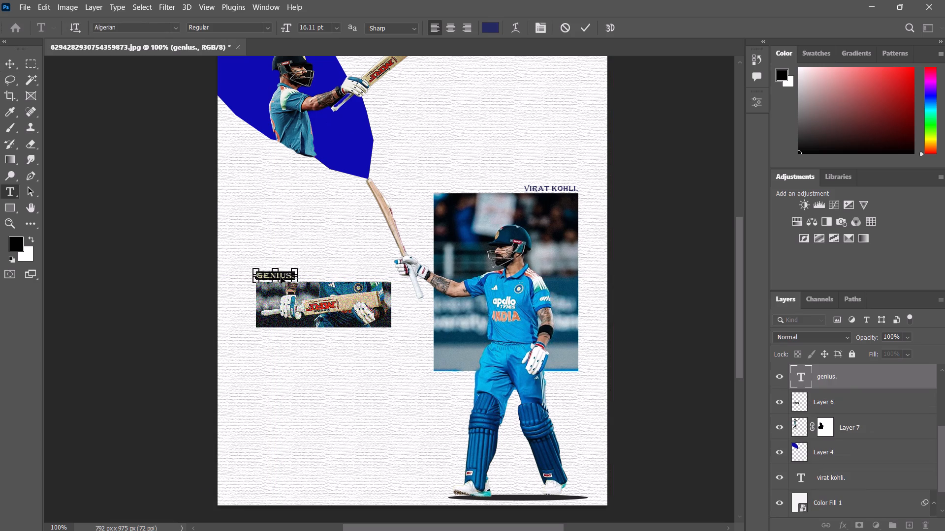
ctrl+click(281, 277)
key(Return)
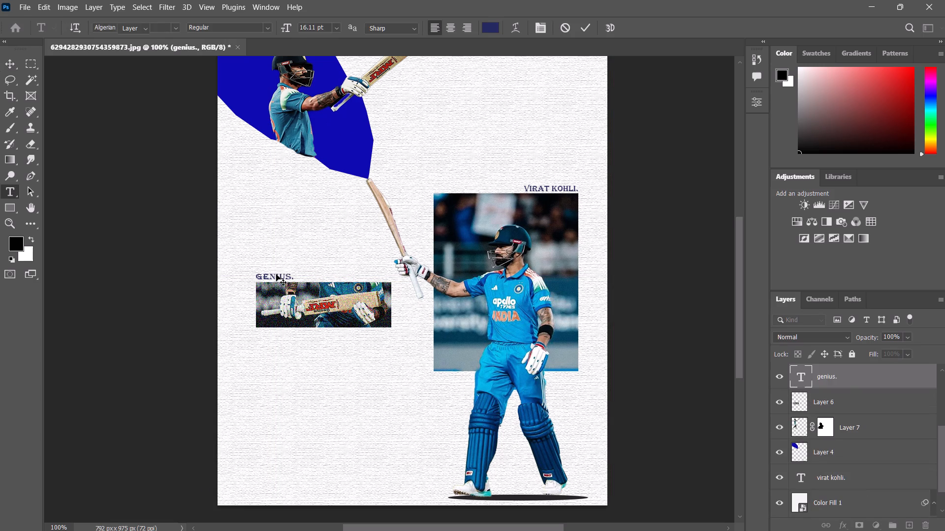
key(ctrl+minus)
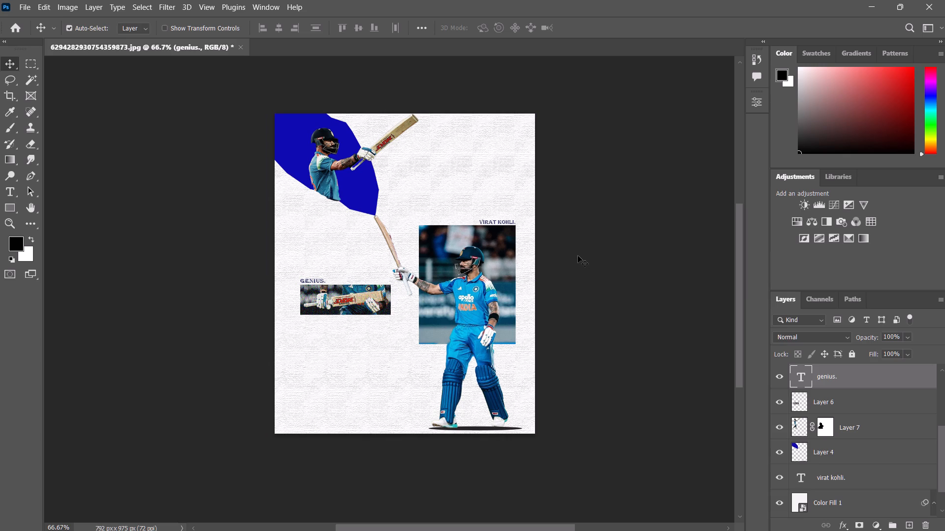
Add the text "ygfx" in 12 pt Algerian on the blank area beside the blue shape.
click(7, 195)
click(413, 176)
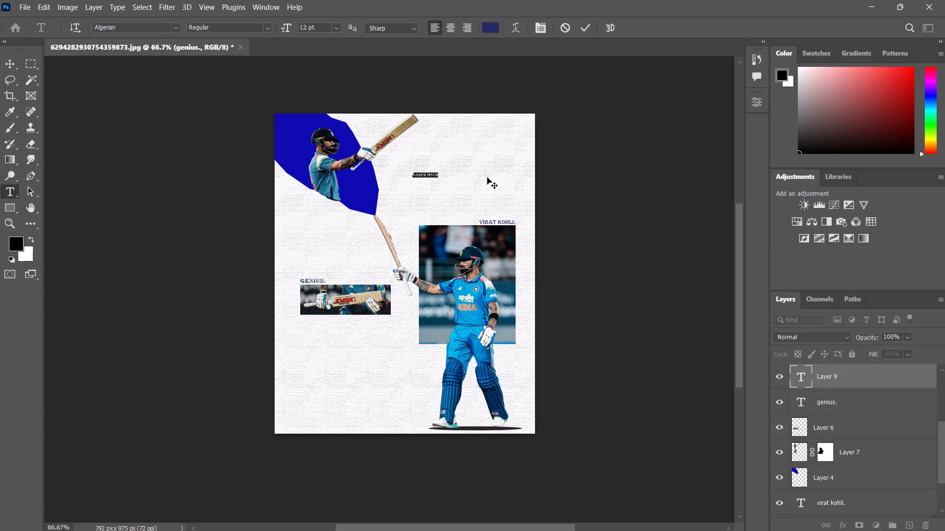
text(ygfx)
key(Return)
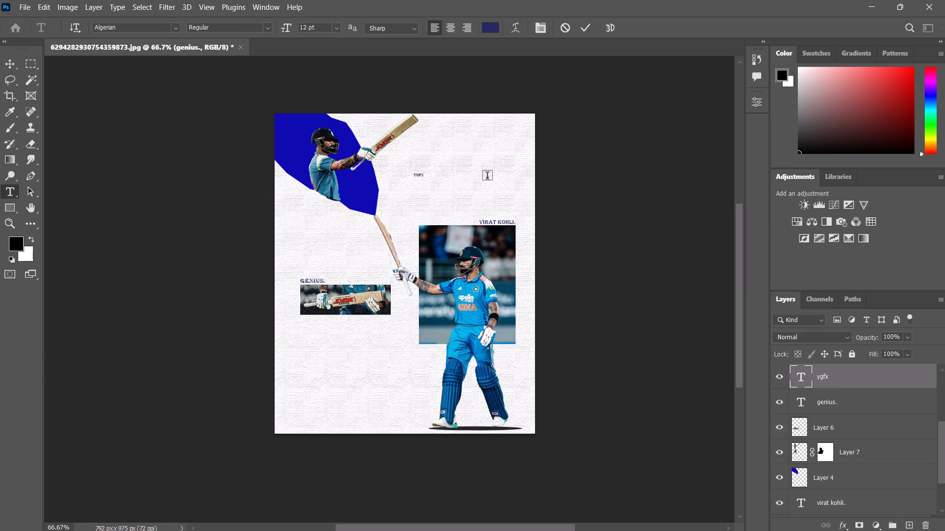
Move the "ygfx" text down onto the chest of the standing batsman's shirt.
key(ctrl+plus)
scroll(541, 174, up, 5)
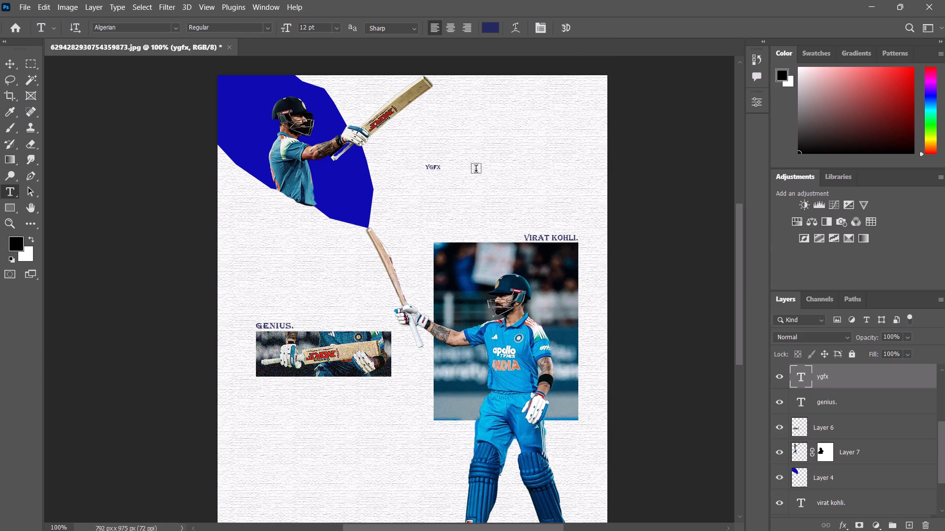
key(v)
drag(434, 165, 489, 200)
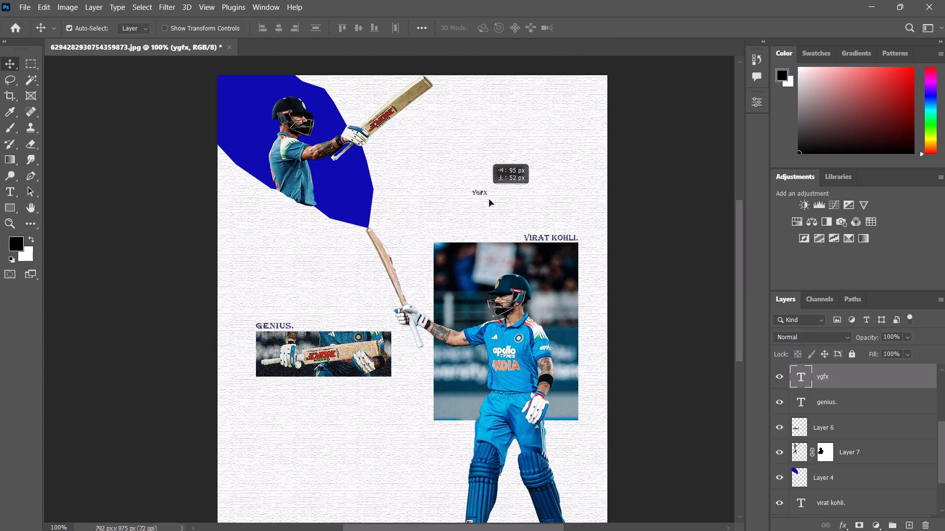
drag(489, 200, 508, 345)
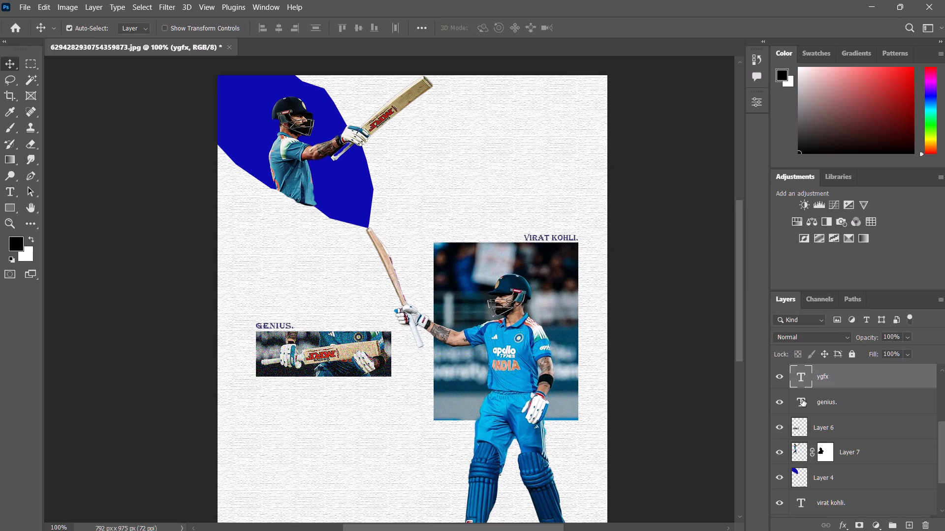
Move the ygfx text layer into Group 1, above Layer 2.
scroll(843, 390, up, 6)
scroll(837, 469, up, 4)
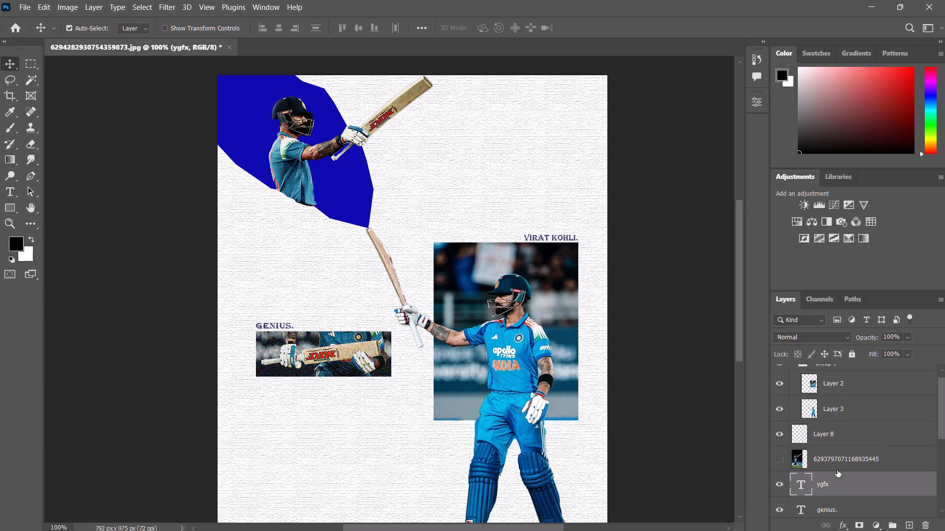
drag(835, 494, 827, 386)
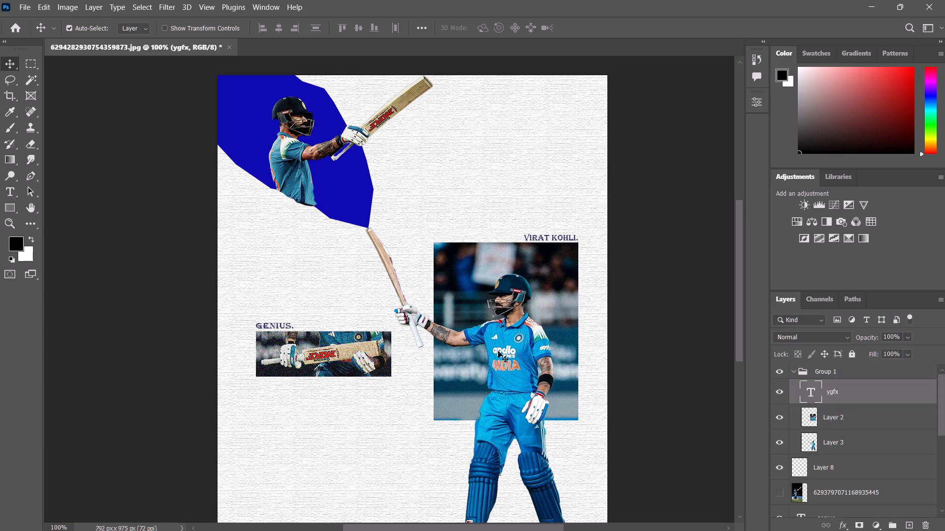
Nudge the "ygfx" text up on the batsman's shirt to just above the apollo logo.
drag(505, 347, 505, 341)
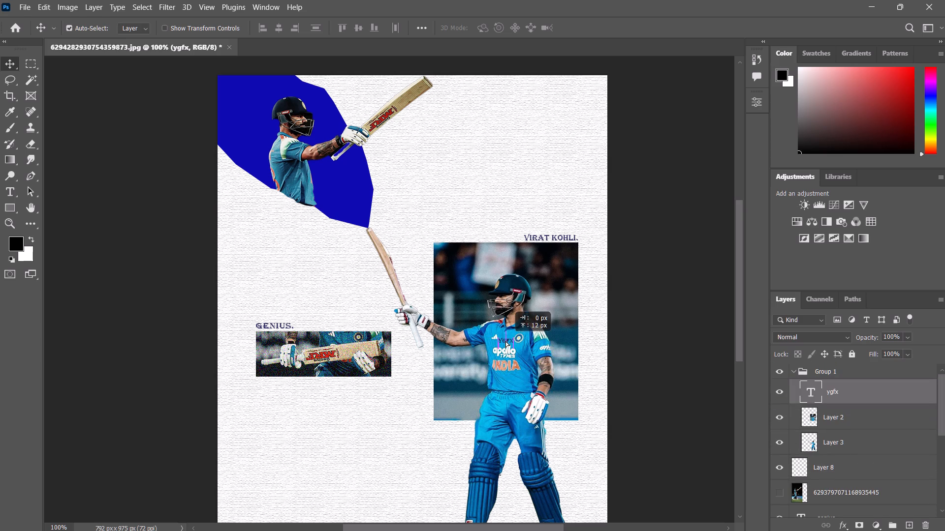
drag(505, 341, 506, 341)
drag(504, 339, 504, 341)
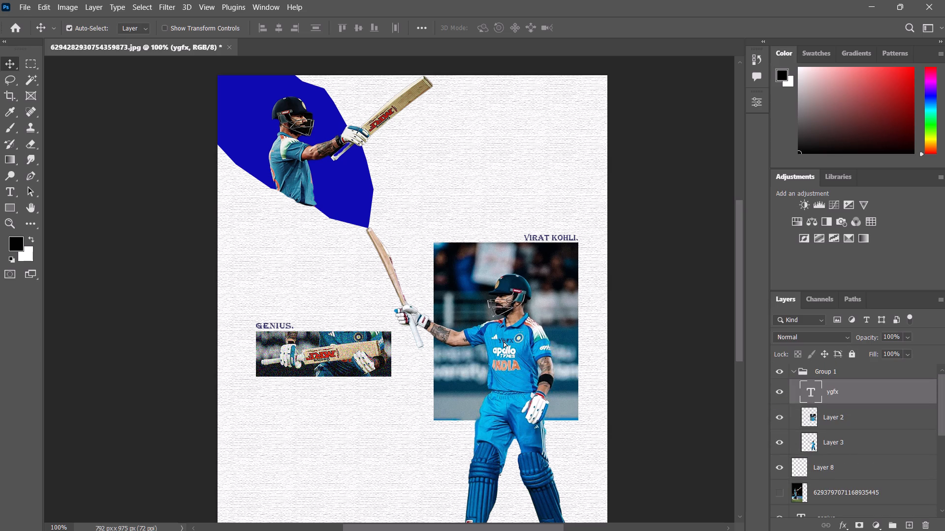
Move the "ygfx" text from the batsman's shirt onto the blade of the standing batsman's raised bat.
drag(504, 341, 382, 260)
key(ctrl+plus)
key(ctrl+plus)
scroll(389, 206, up, 1)
click(383, 242)
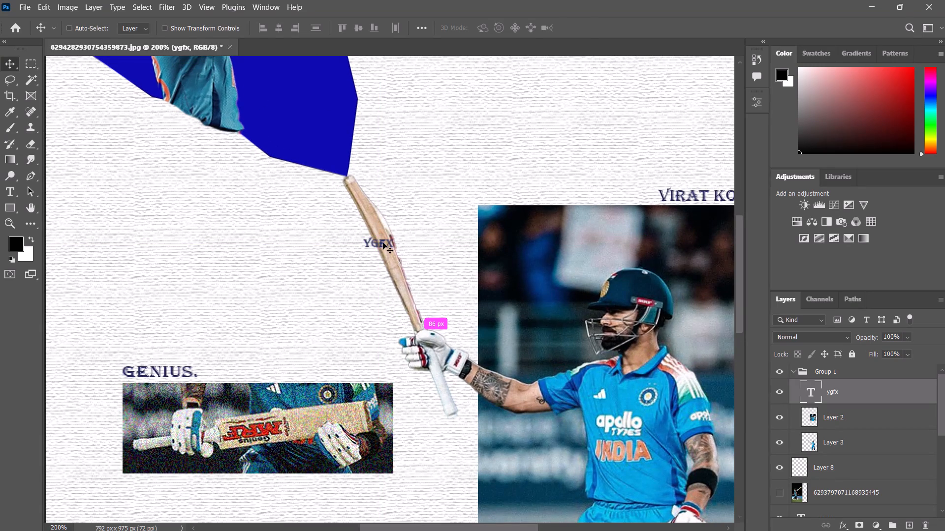
Rotate the "ygfx" text about 57° clockwise so it runs along the slanted bat blade.
key(ctrl+t)
drag(406, 253, 384, 276)
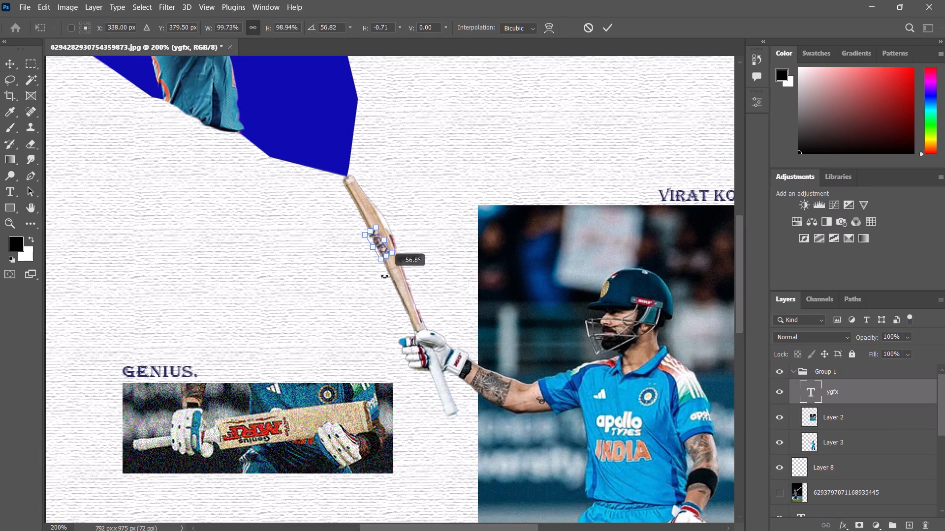
drag(384, 276, 382, 276)
key(Return)
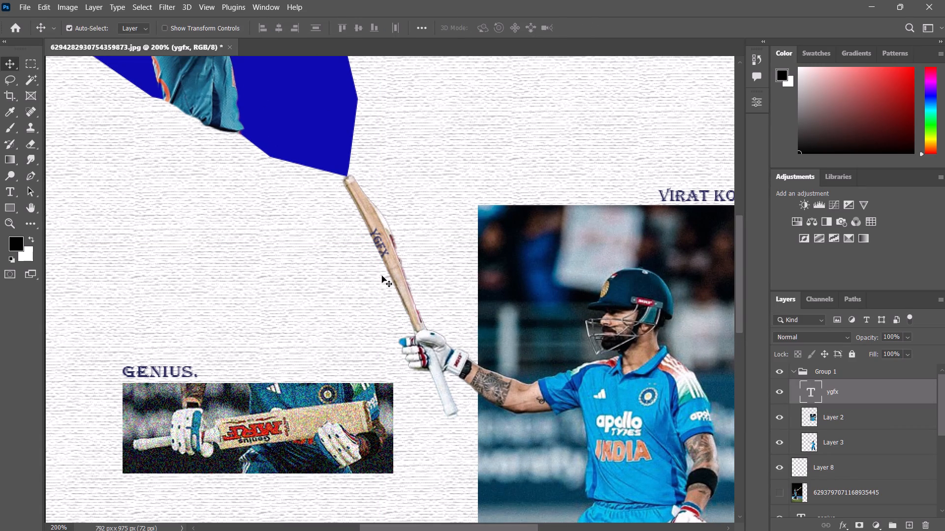
Fine-tune the position of the rotated "ygfx" text so it sits within the width of the bat blade.
key(v)
drag(380, 252, 383, 248)
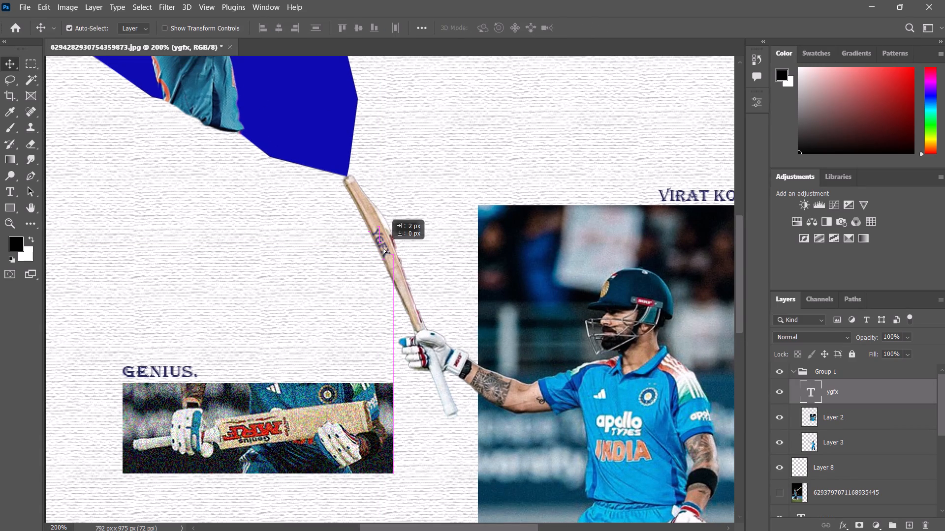
drag(383, 248, 388, 248)
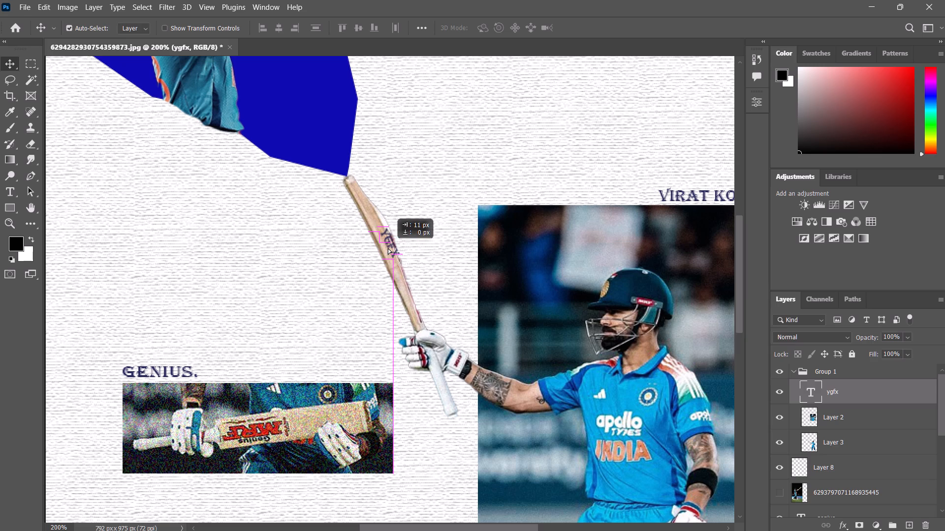
drag(388, 248, 389, 247)
ctrl+drag(389, 247, 384, 249)
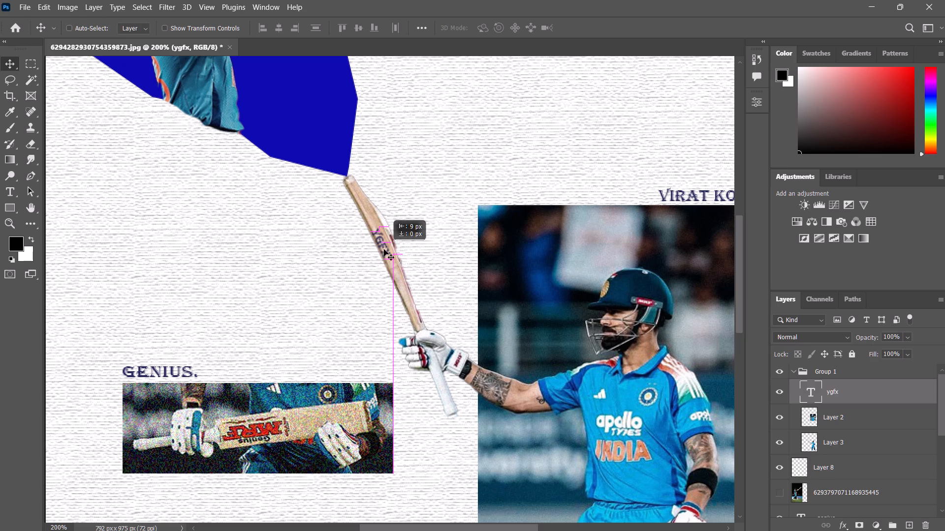
double_click(385, 249)
ctrl+click(382, 248)
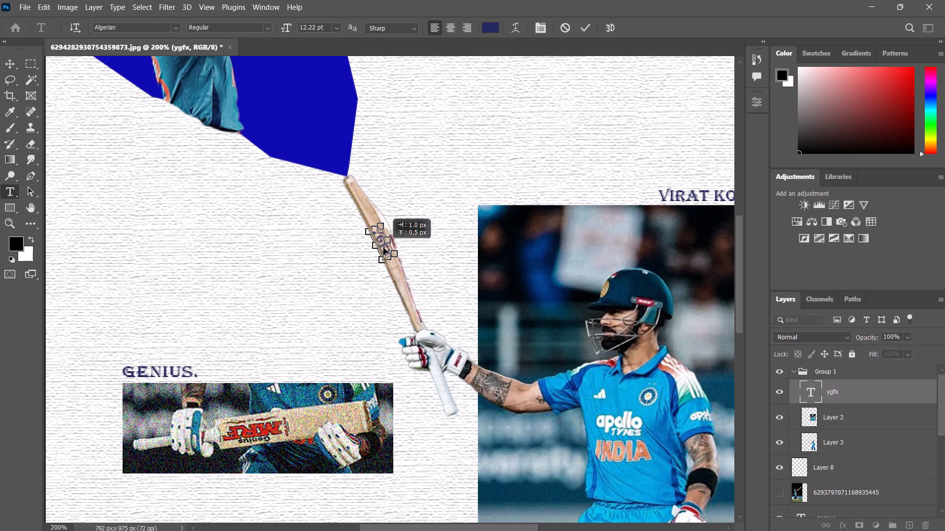
key(Return)
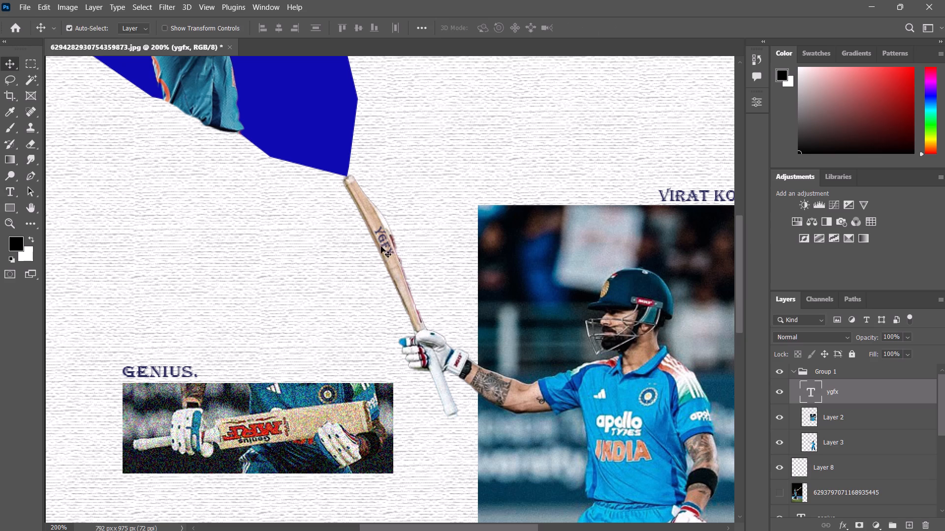
Deselect all layers and stamp everything visible into a new merged layer at the top of the stack.
key(ctrl+minus)
key(ctrl+minus)
key(ctrl+minus)
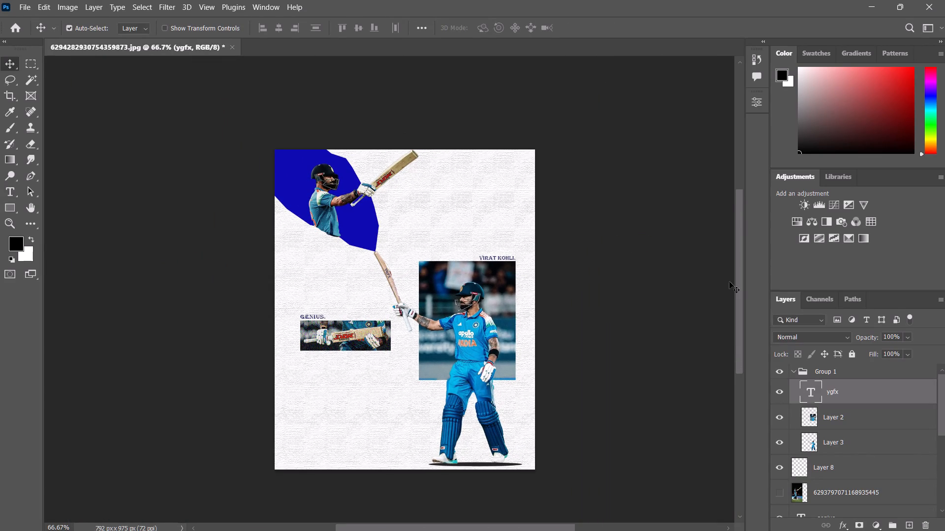
click(704, 394)
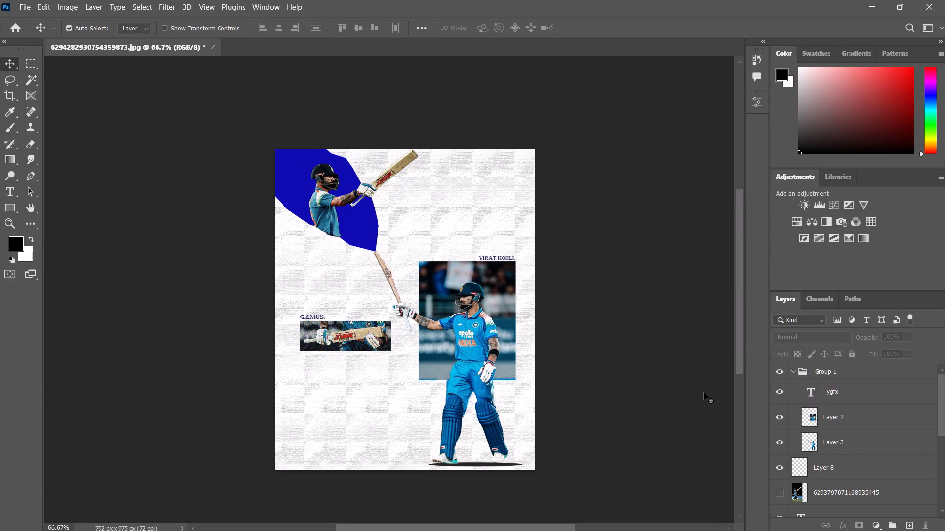
key(ctrl+alt+shift+e)
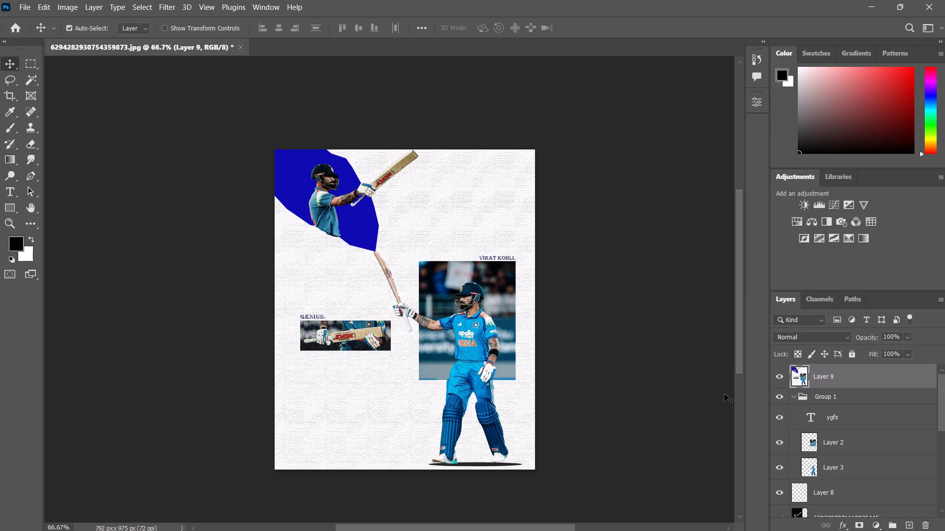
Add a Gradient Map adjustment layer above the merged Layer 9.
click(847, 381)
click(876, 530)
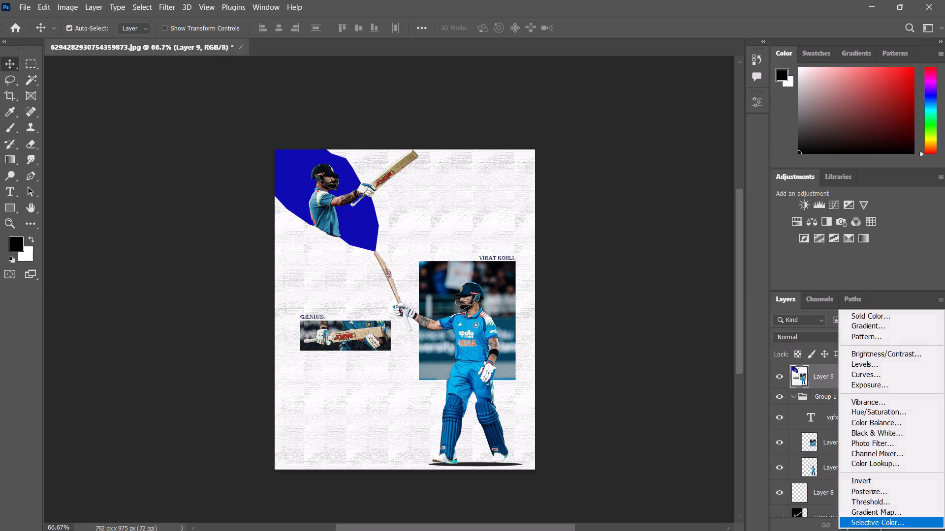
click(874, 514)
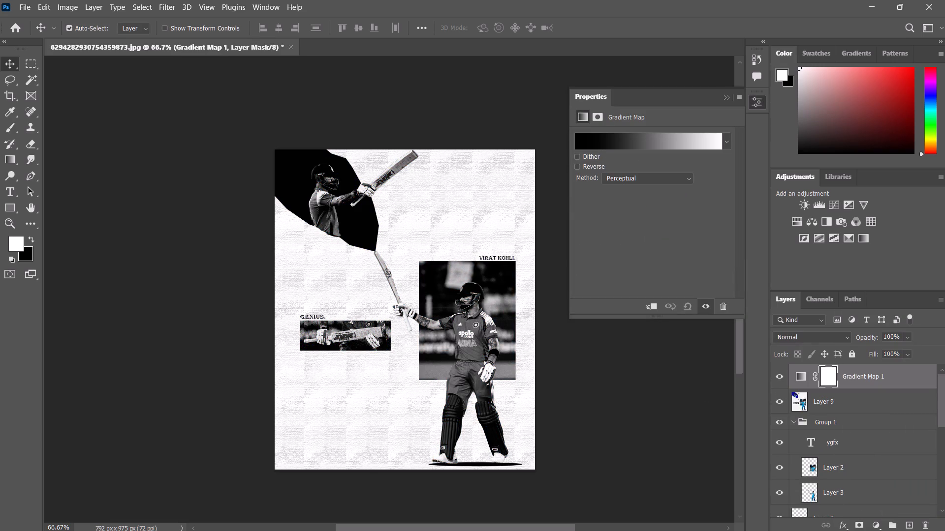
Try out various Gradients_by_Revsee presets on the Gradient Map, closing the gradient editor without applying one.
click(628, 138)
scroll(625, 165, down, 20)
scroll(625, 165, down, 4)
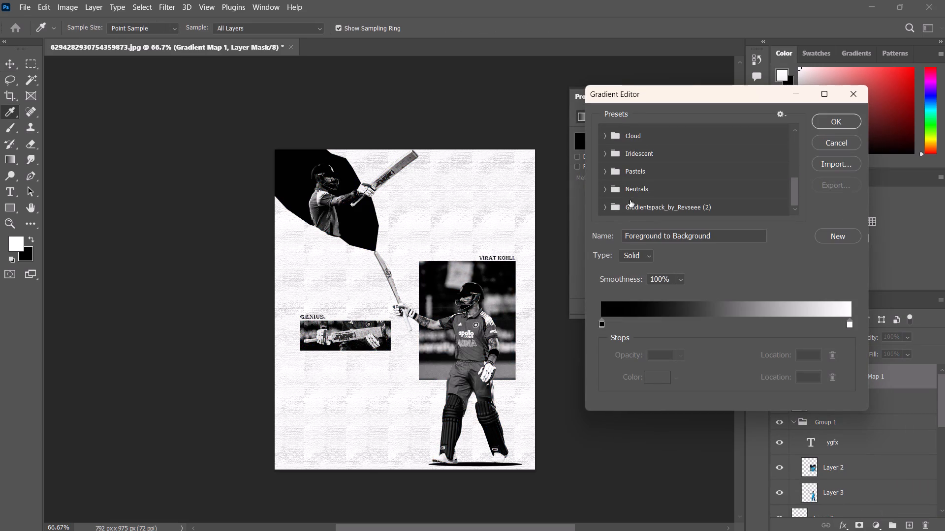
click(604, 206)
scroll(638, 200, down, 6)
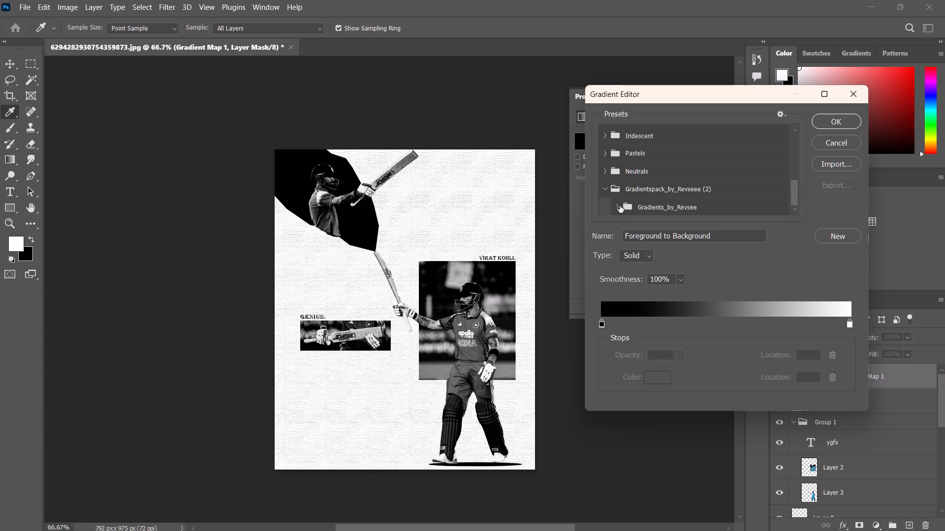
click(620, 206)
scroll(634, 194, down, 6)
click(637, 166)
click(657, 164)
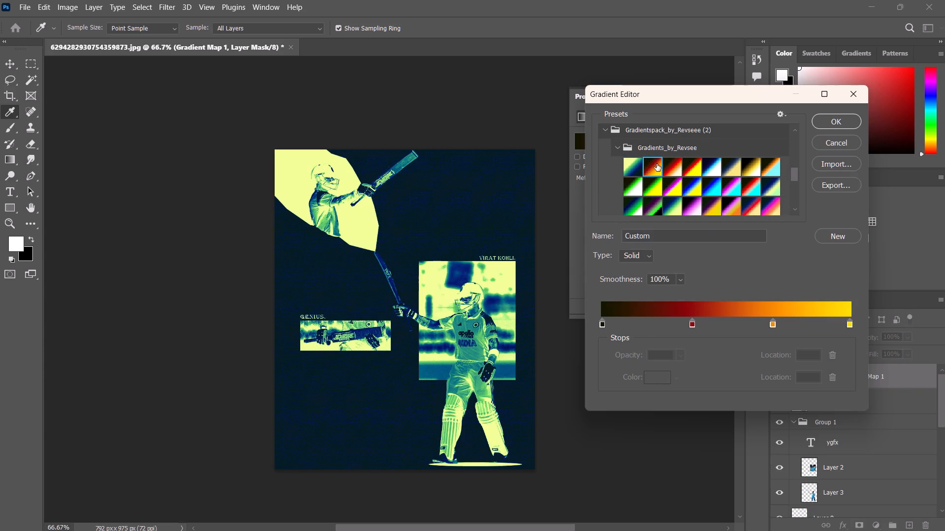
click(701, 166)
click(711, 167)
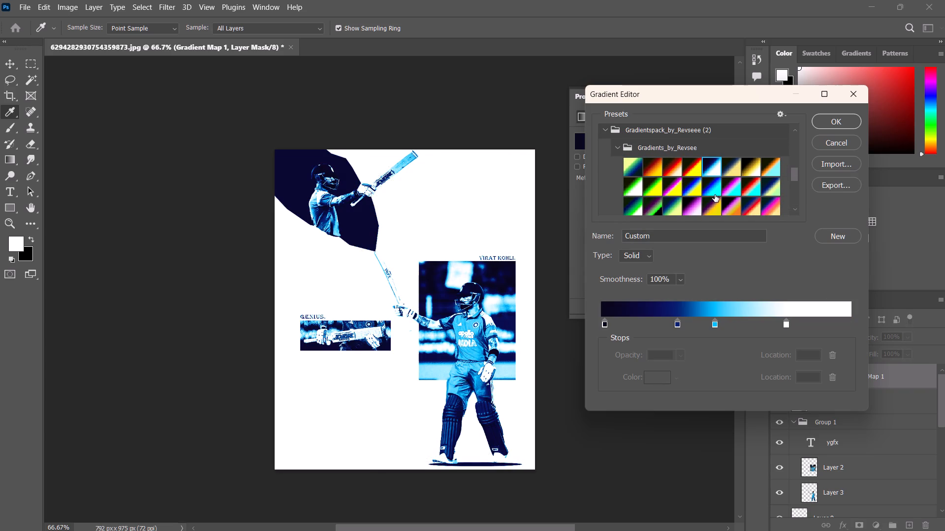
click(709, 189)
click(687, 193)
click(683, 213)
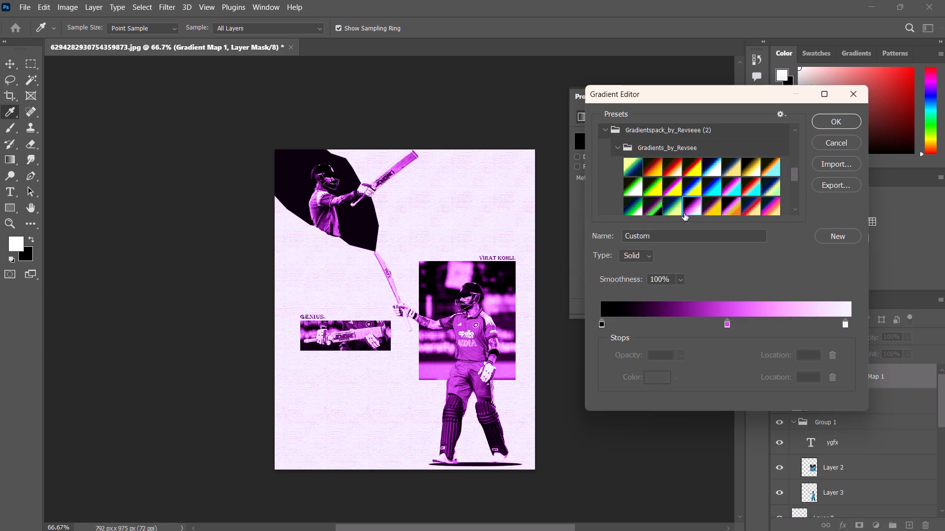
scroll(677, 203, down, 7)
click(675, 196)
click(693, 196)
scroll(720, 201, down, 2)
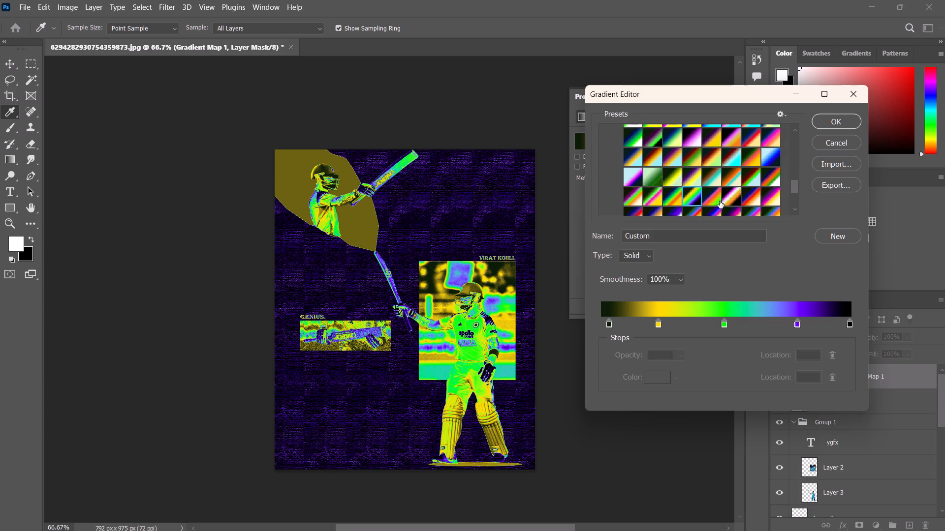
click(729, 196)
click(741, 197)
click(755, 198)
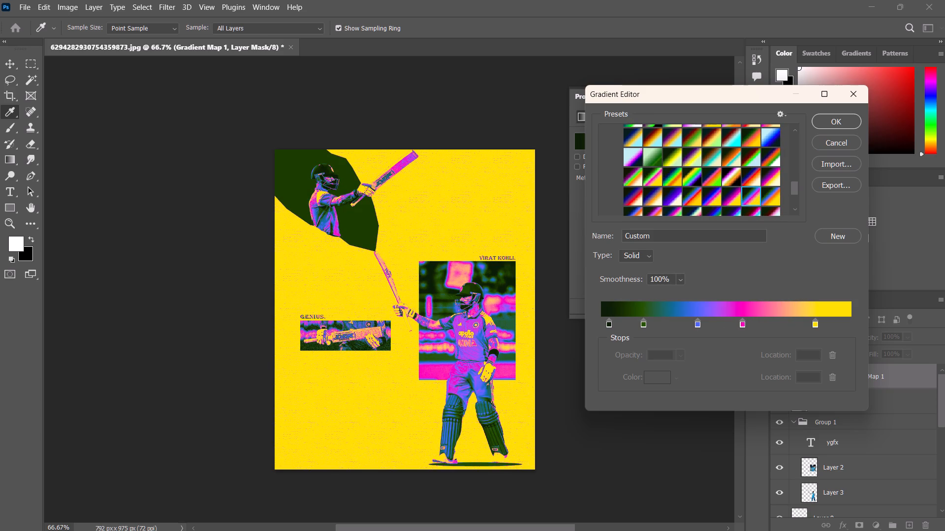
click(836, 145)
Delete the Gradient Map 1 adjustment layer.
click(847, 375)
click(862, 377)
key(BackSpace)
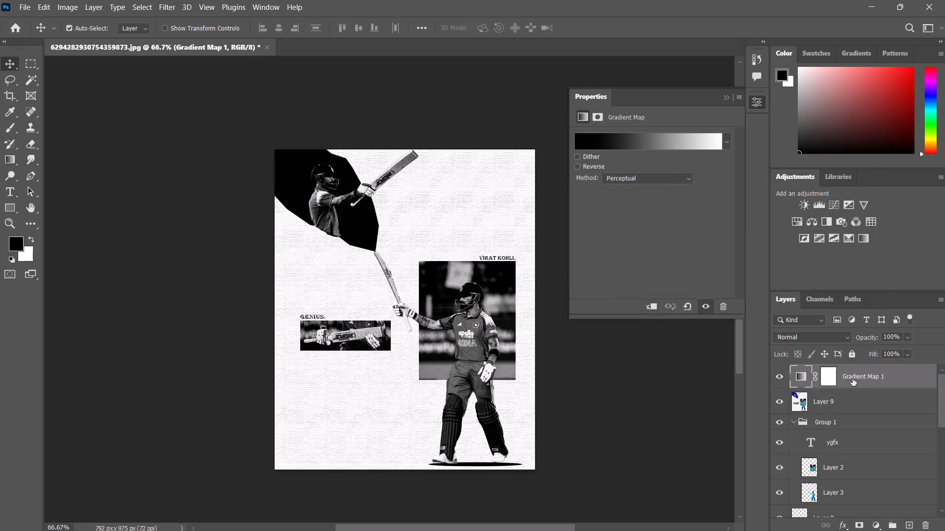
Apply the Add Noise filter to the merged Layer 9 with an amount of 17.
click(174, 7)
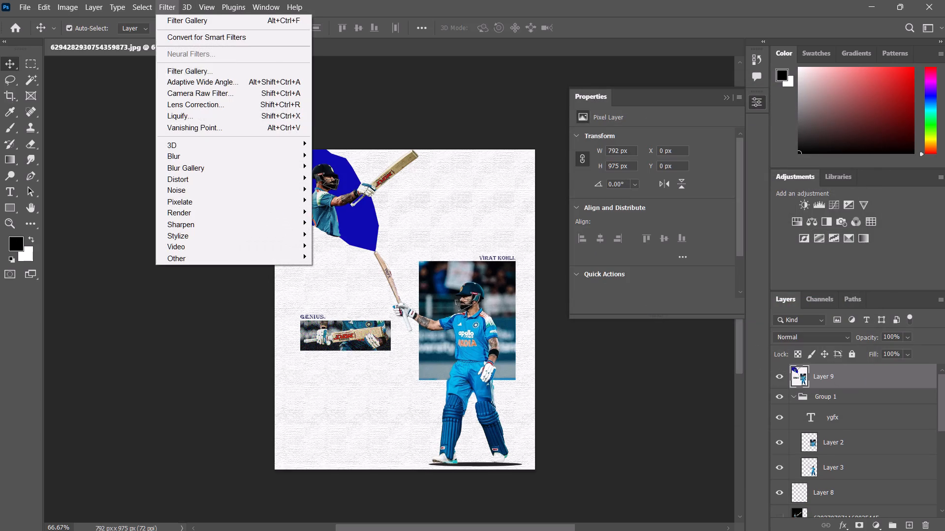
click(188, 192)
click(360, 190)
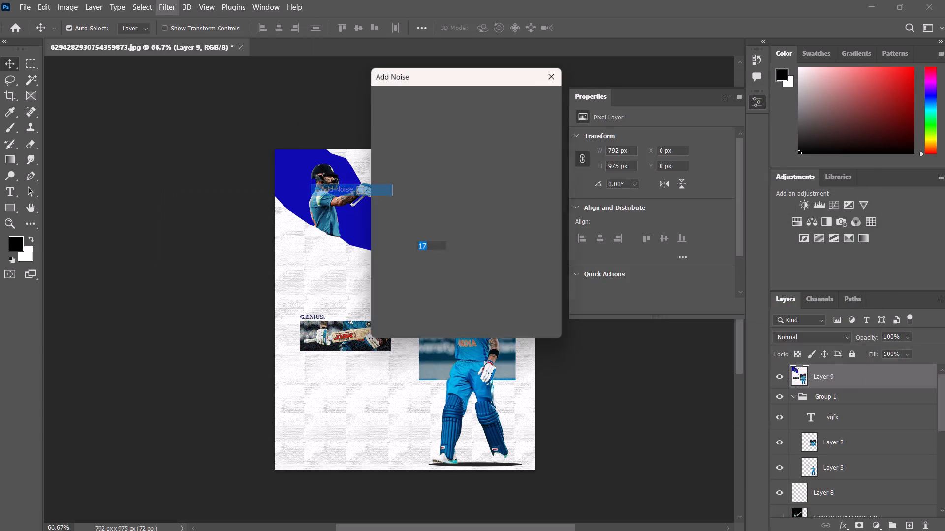
click(530, 92)
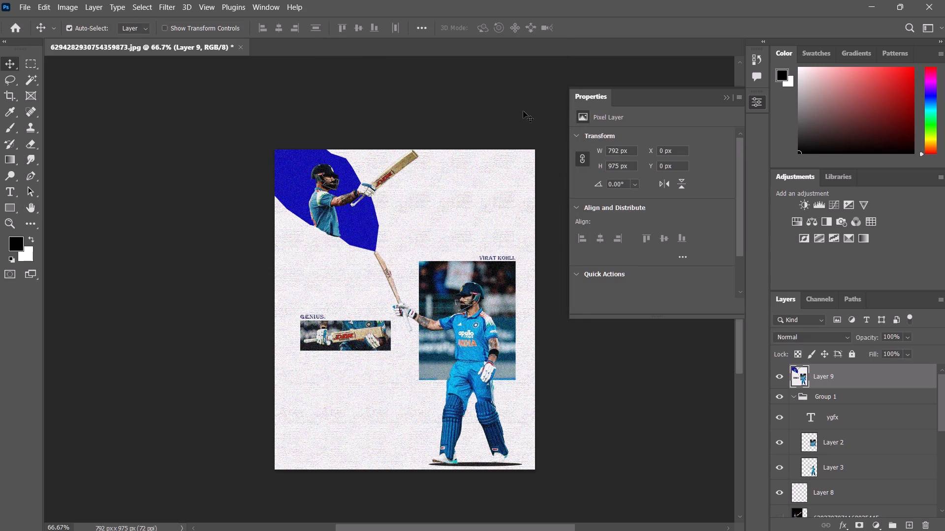
Save a copy of the poster as a PNG named "vk 1 vs nz" in E:'s AD CRIC POSTER folder, using the large file size option.
key(ctrl+alt+s)
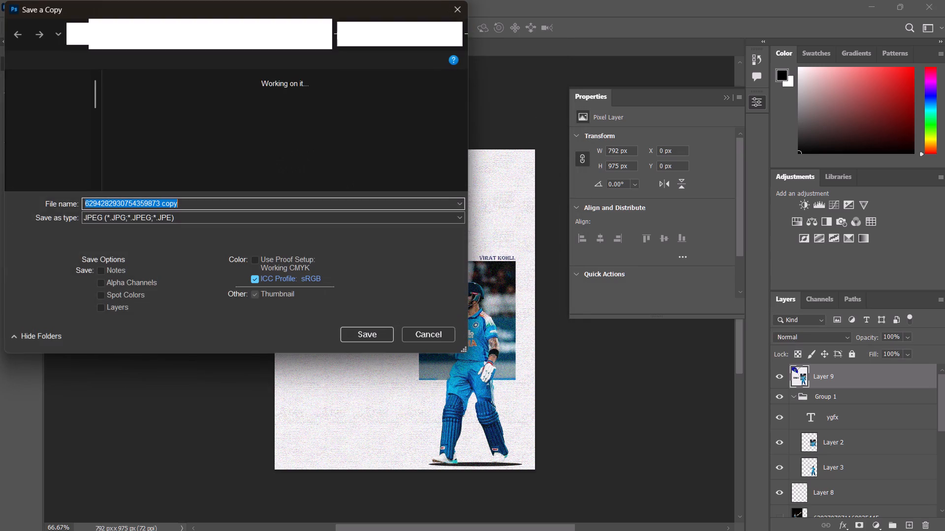
scroll(51, 139, down, 12)
click(53, 136)
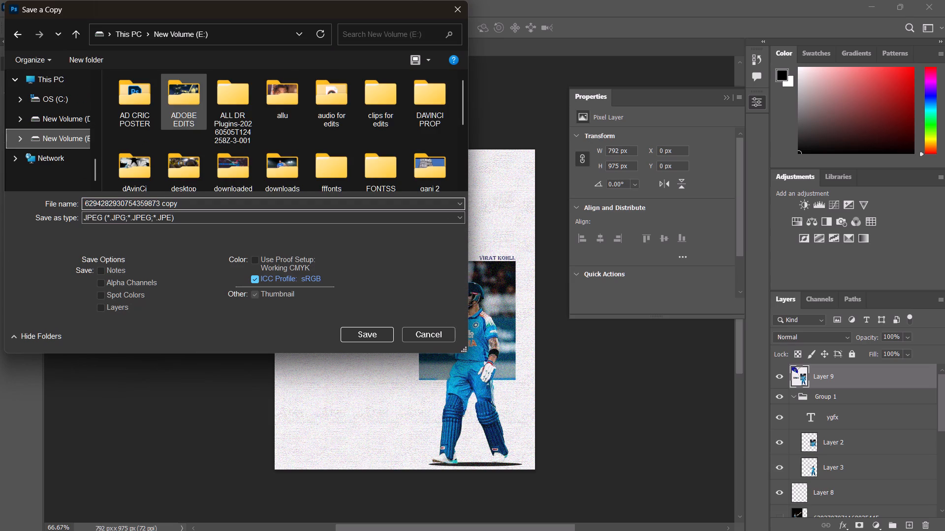
double_click(123, 102)
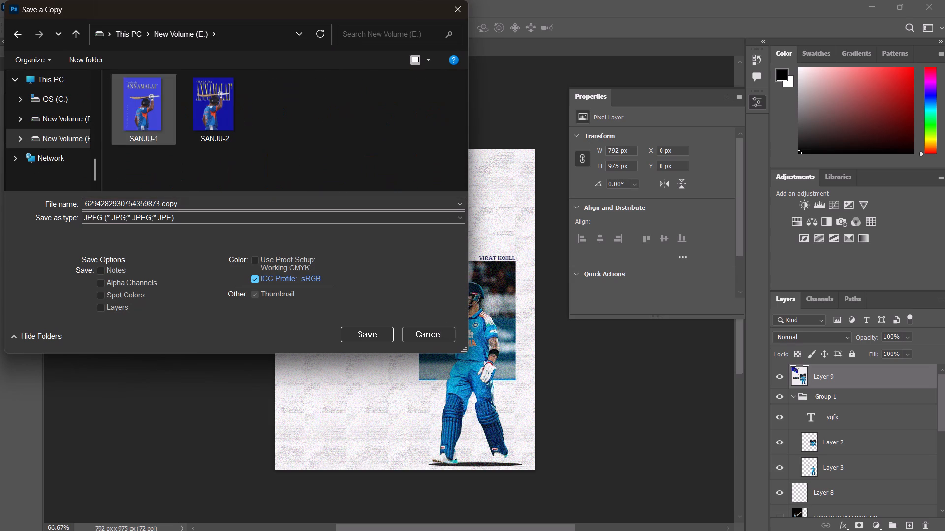
click(153, 217)
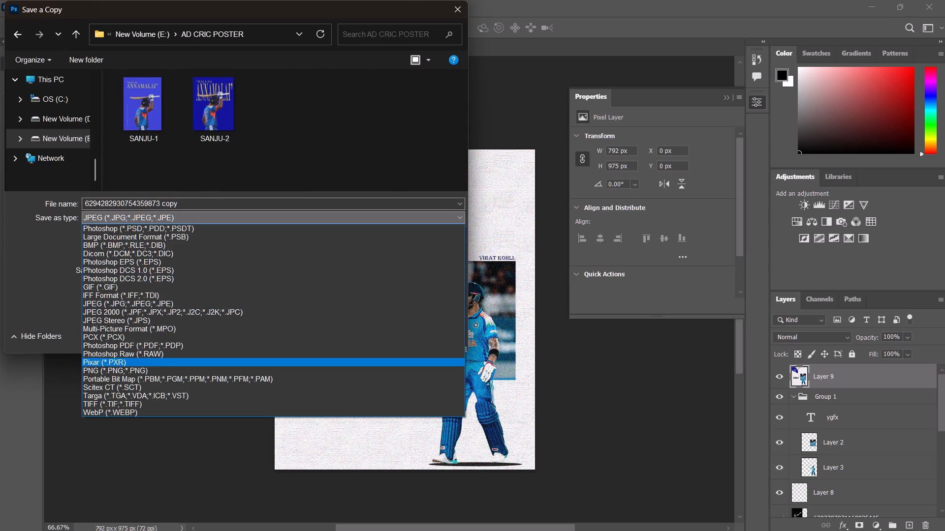
click(113, 367)
click(144, 204)
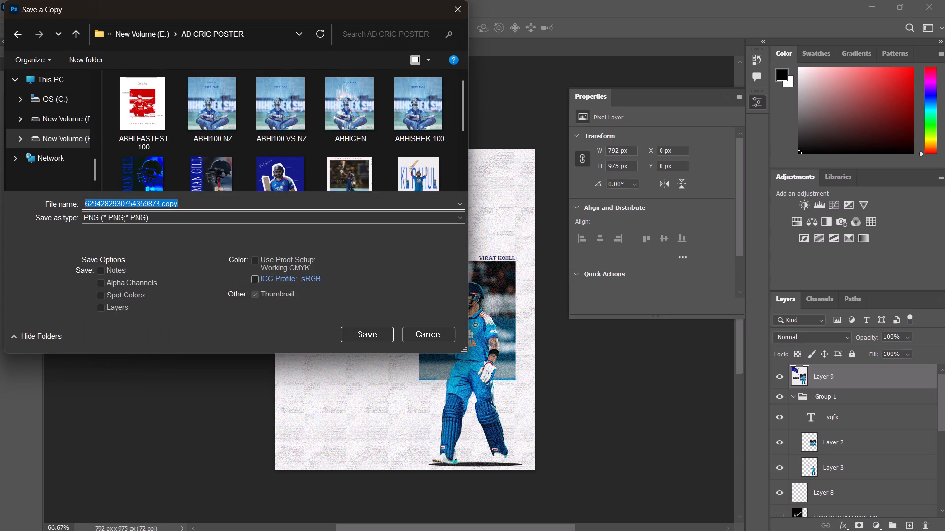
text(vk)
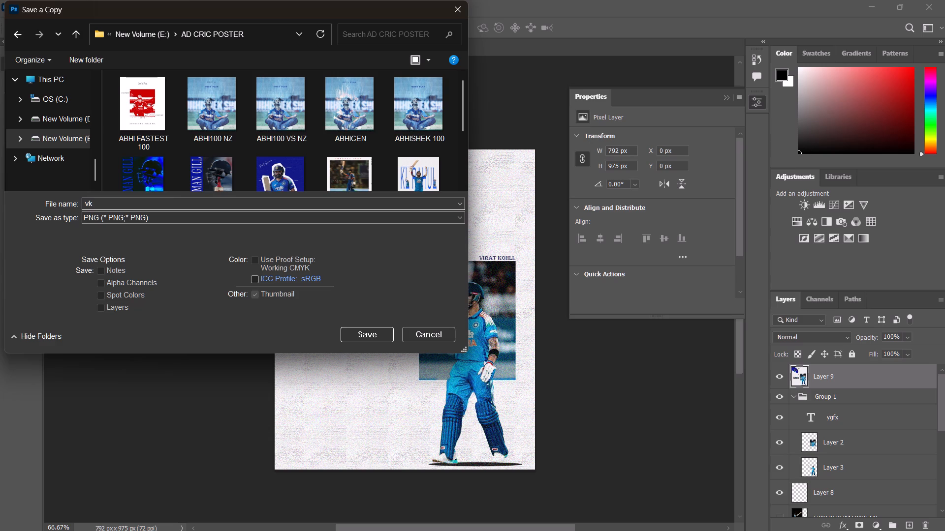
key(space)
key(1)
key(space)
text(vs nz)
key(Return)
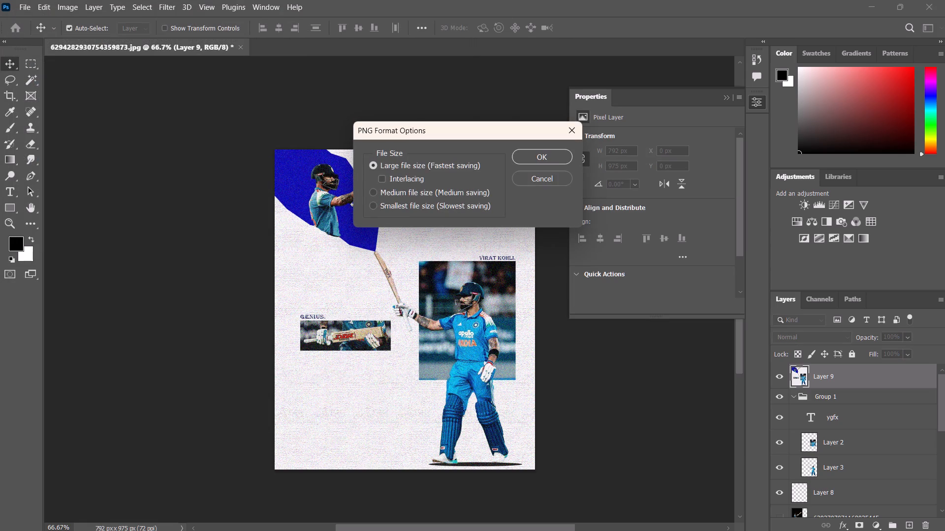
click(550, 160)
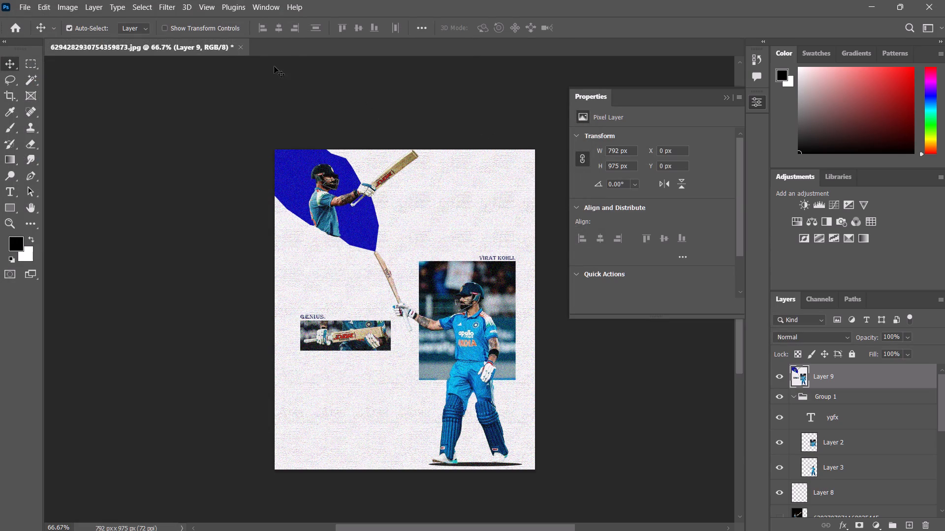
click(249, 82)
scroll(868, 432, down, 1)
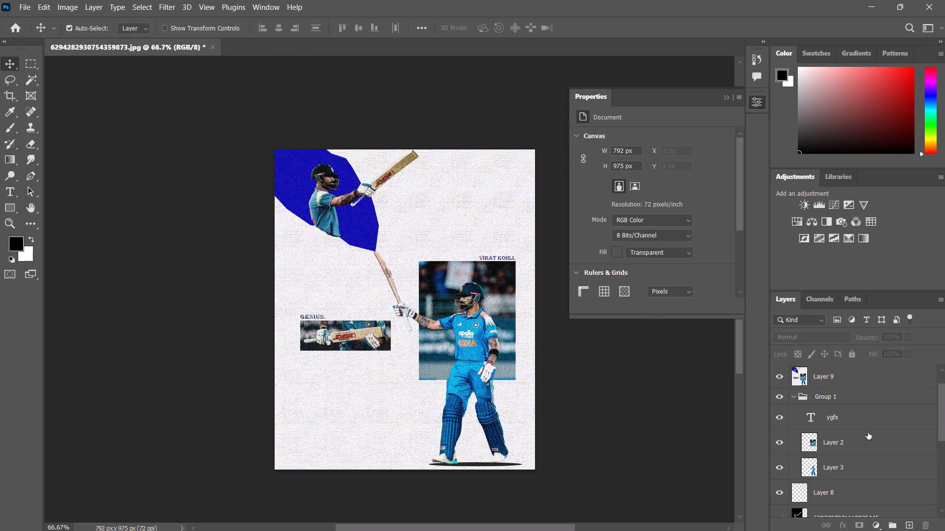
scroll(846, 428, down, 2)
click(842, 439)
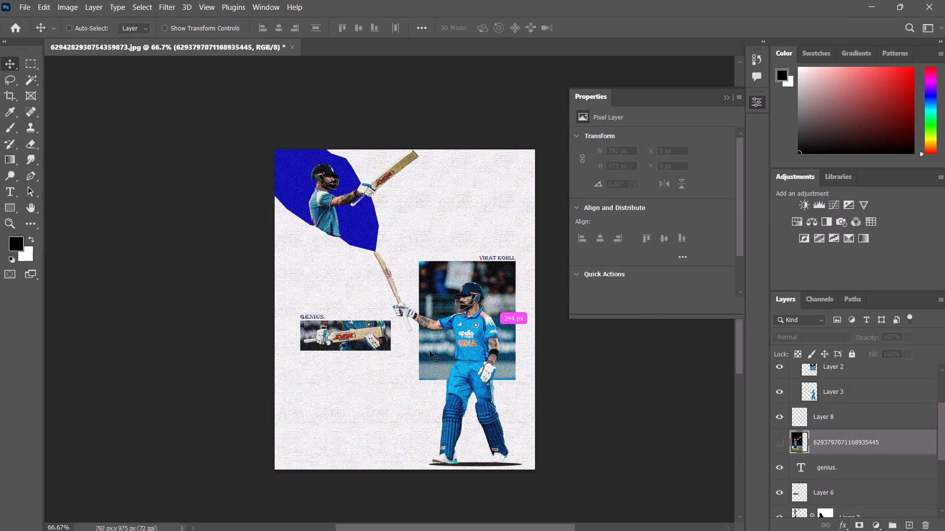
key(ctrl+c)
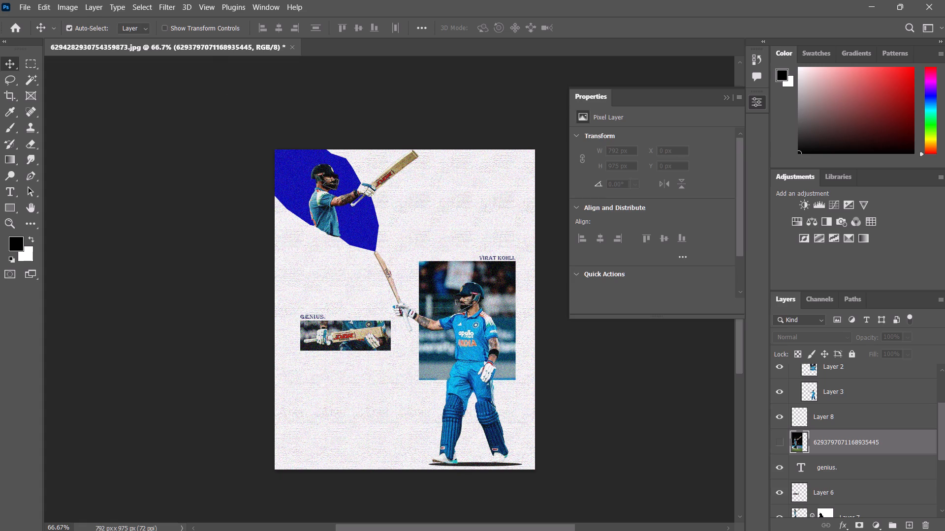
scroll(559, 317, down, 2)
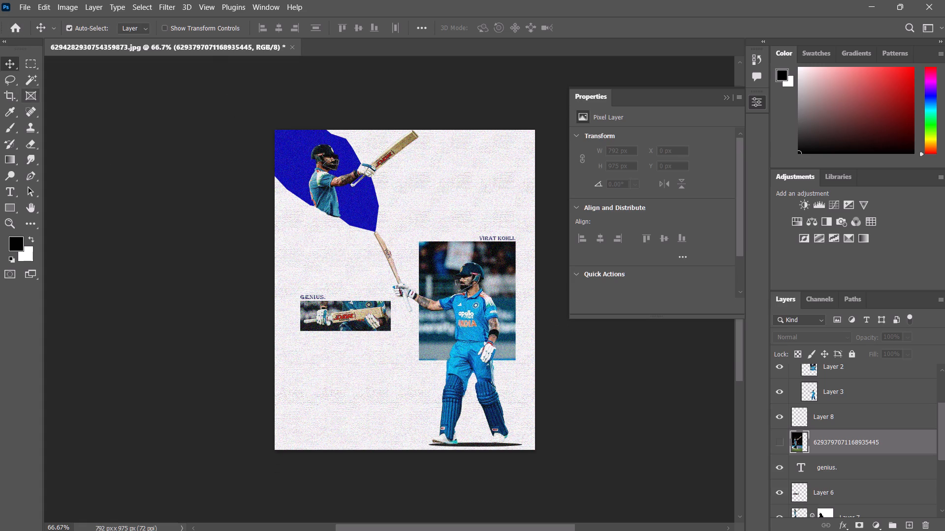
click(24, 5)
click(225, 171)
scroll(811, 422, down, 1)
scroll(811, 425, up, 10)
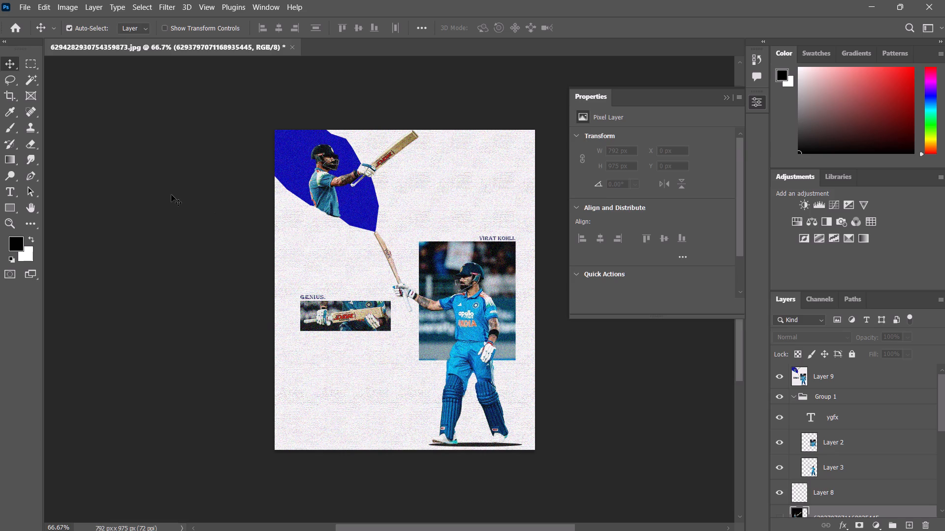
Save the poster as a Photoshop file named "vk 1vs nz ps" in E:'s AD CRIC POSTER folder.
key(ctrl+s)
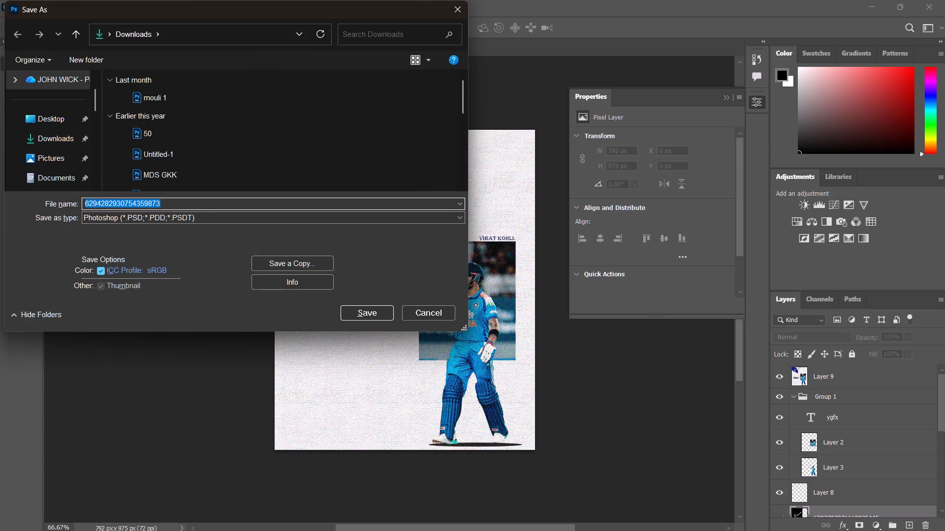
text(vk 1)
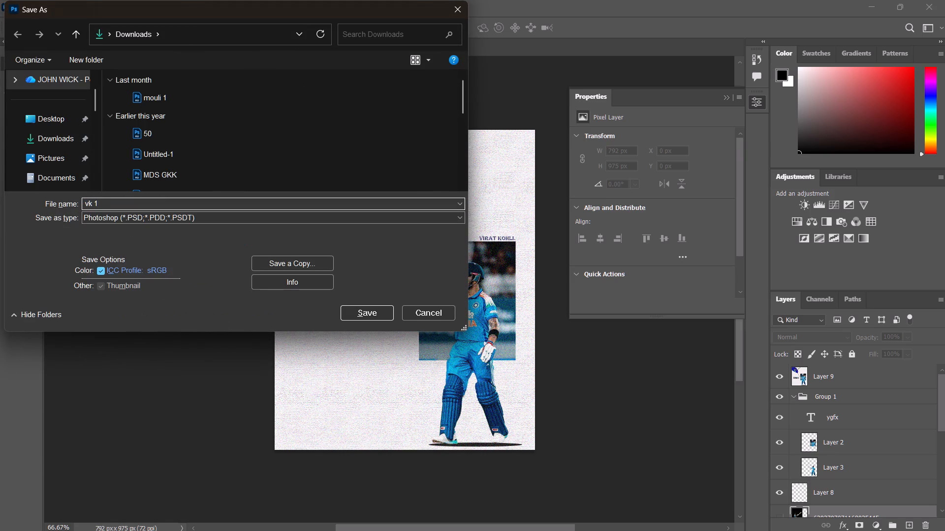
text(vs z)
key(BackSpace)
text(nz)
key(space)
text(ps)
scroll(44, 156, down, 5)
click(52, 155)
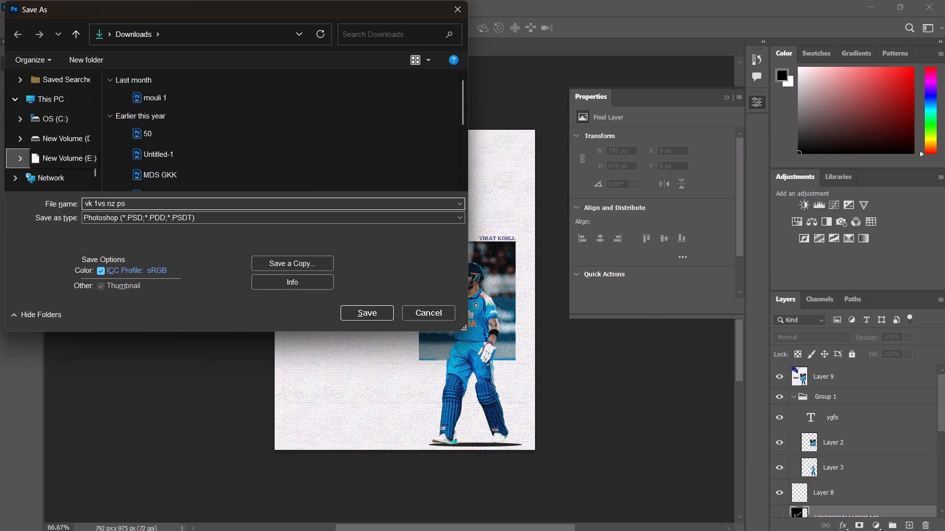
double_click(140, 106)
click(359, 313)
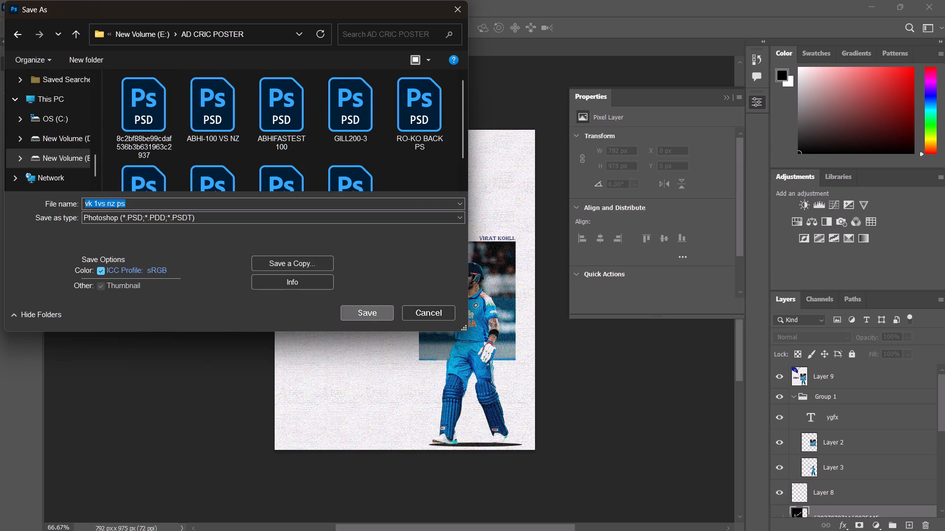
click(609, 150)
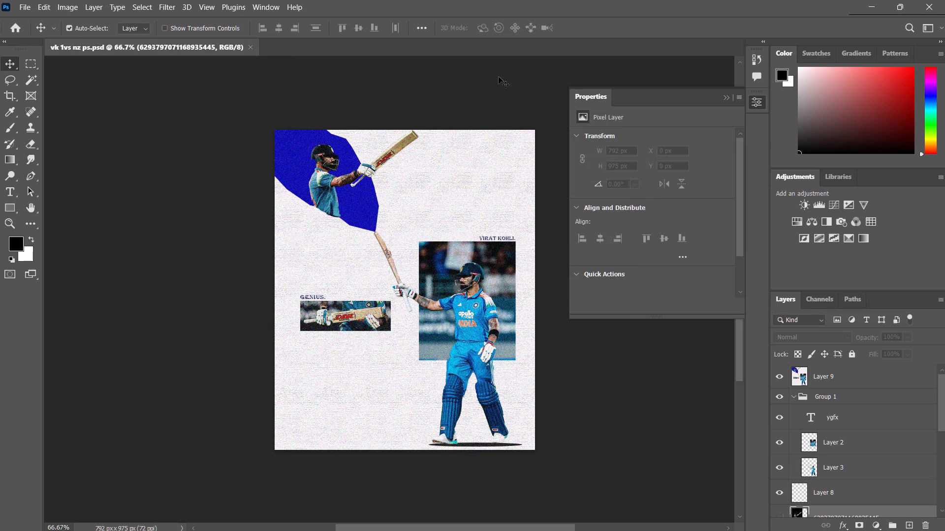
Hide the merged Layer 9, and check Group 1 and its ygfx text by switching them off and back on.
click(499, 77)
click(779, 377)
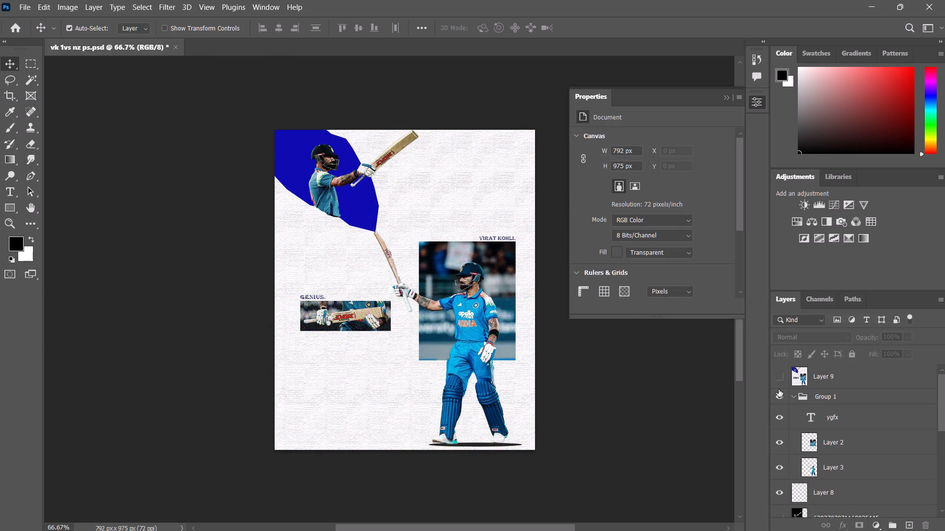
click(779, 400)
click(780, 418)
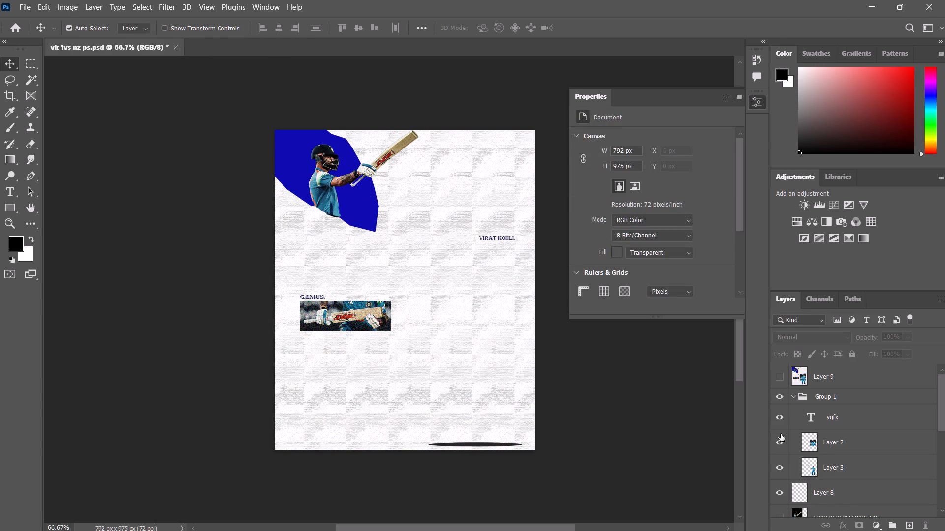
click(779, 418)
click(780, 400)
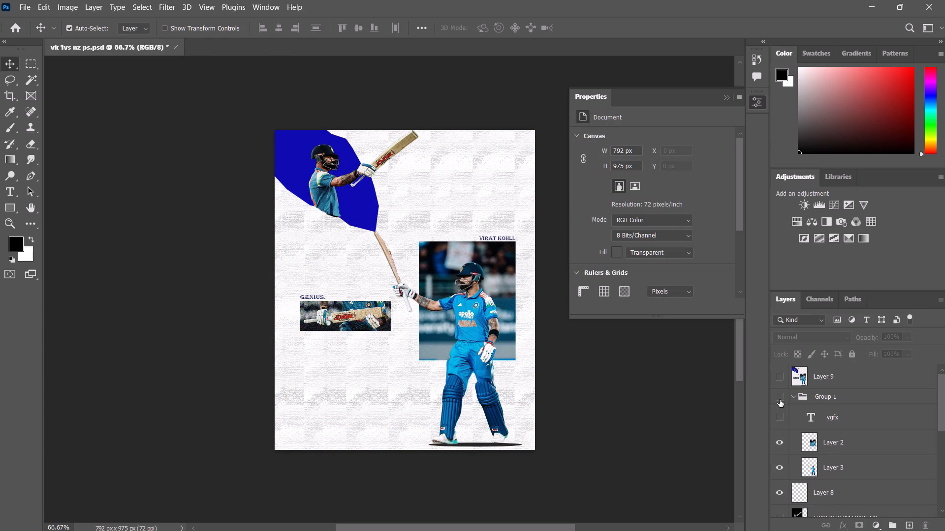
click(777, 420)
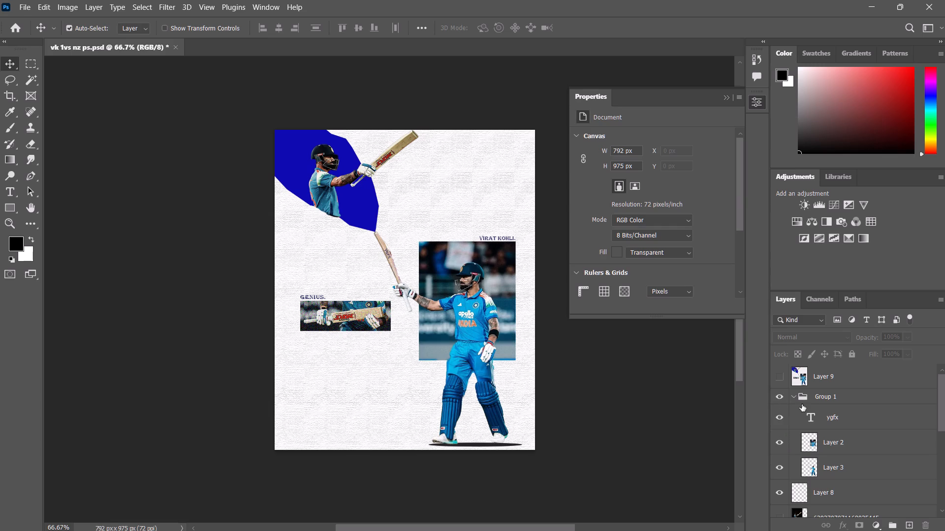
Hide Layer 2 and Layer 3 inside Group 1, keeping the ygfx text visible.
click(834, 398)
click(794, 398)
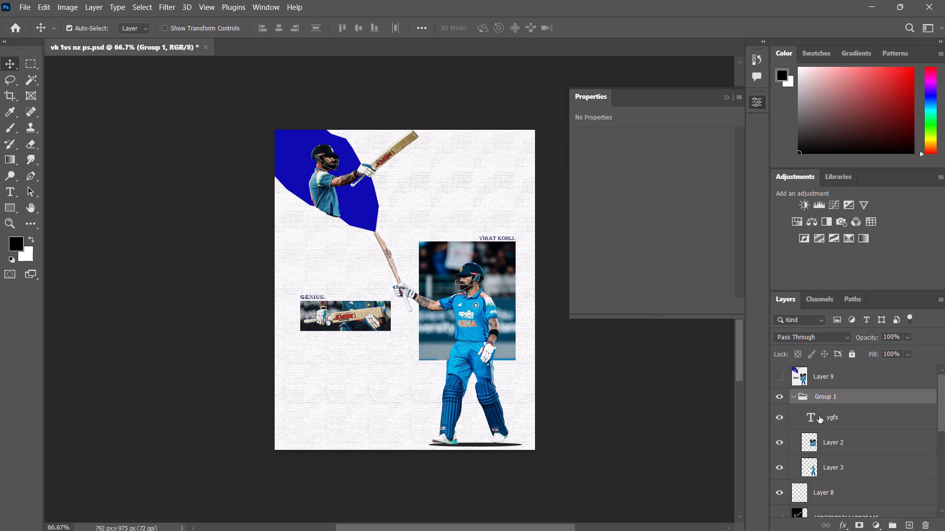
scroll(819, 425, down, 2)
scroll(786, 401, up, 1)
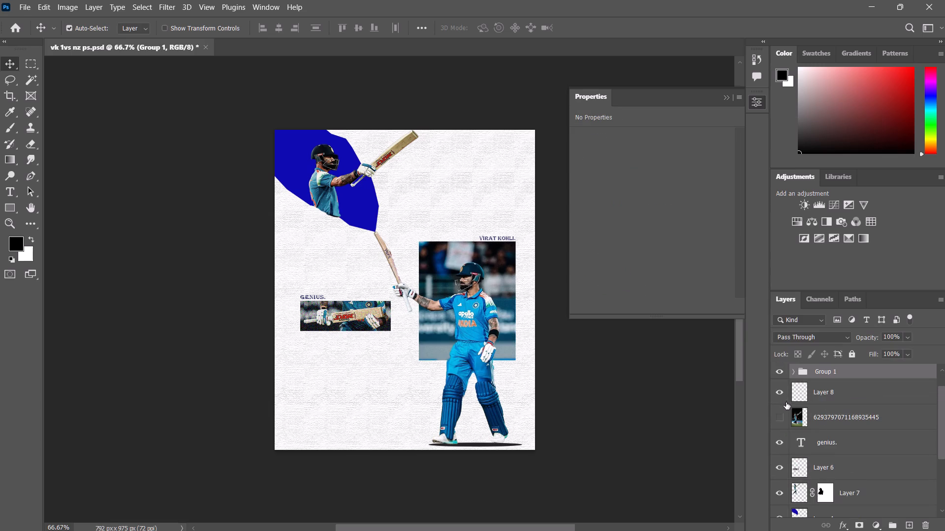
scroll(786, 402, up, 1)
scroll(783, 406, down, 1)
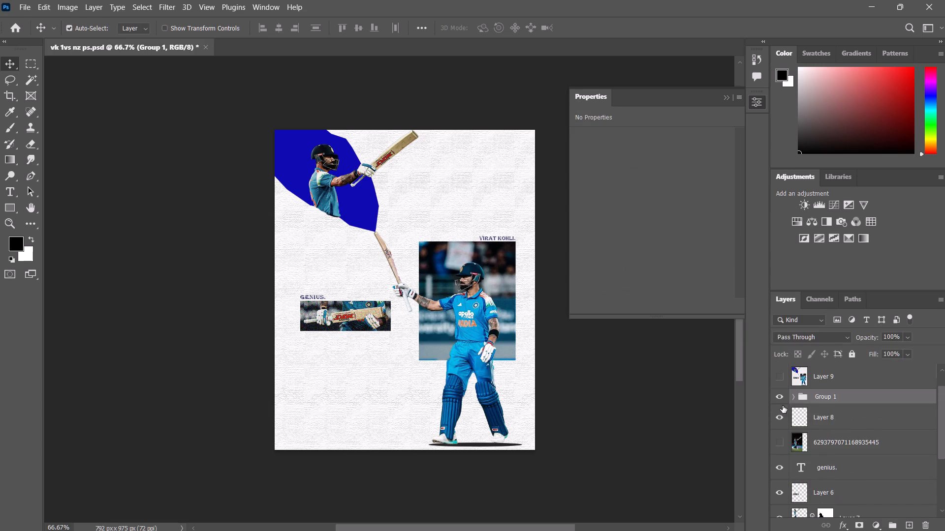
click(792, 371)
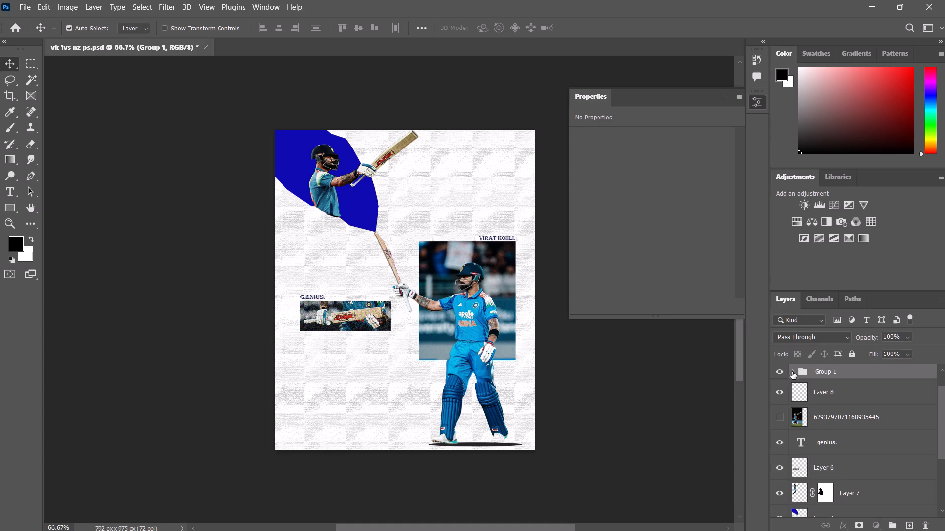
click(778, 415)
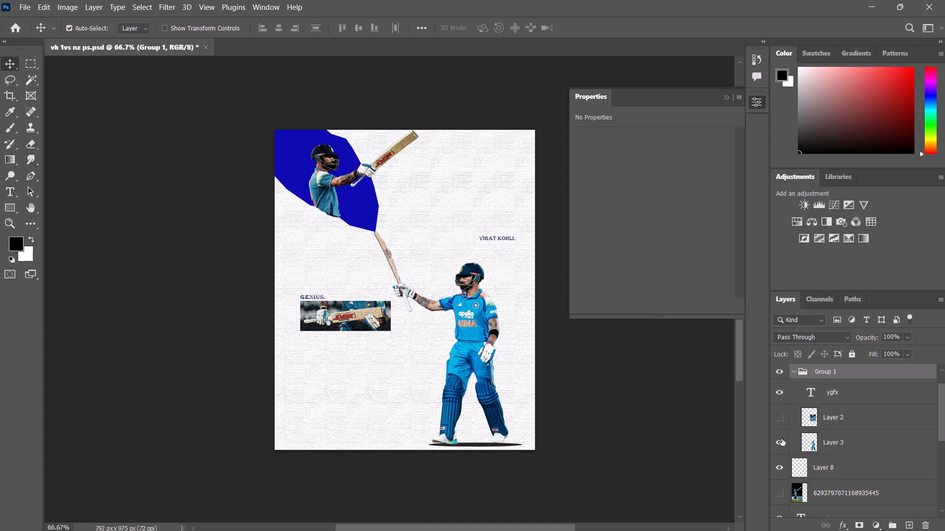
click(781, 440)
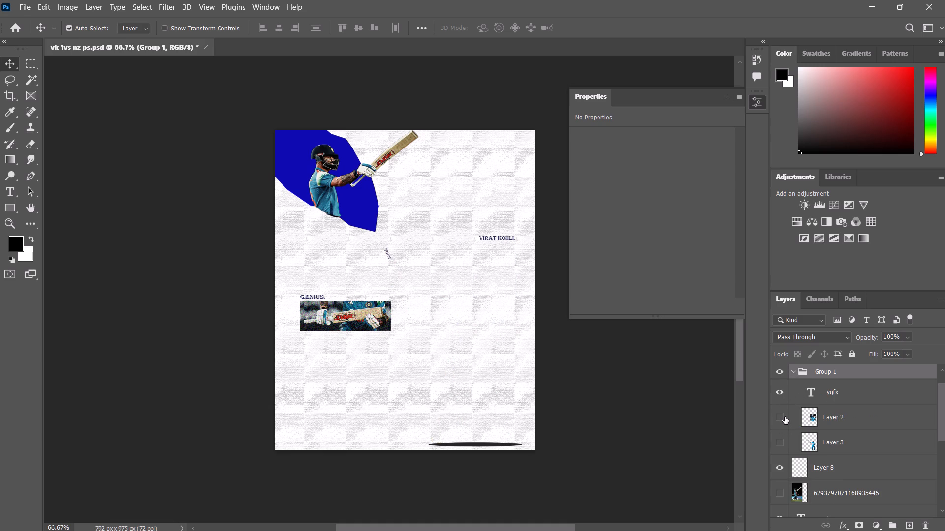
Check what Layer 8 contributes by toggling its visibility, and delete the layer.
scroll(785, 417, down, 1)
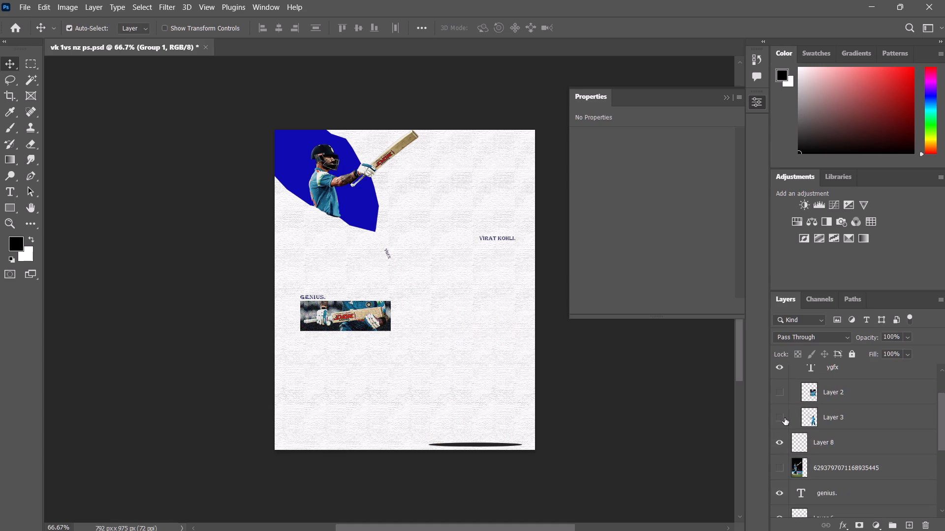
scroll(785, 418, down, 1)
click(778, 415)
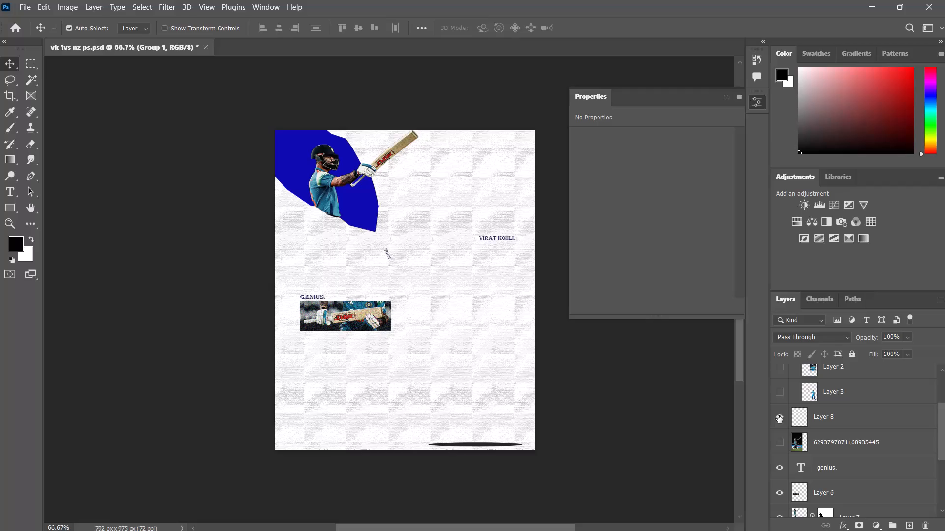
click(778, 415)
click(780, 418)
triple_click(780, 418)
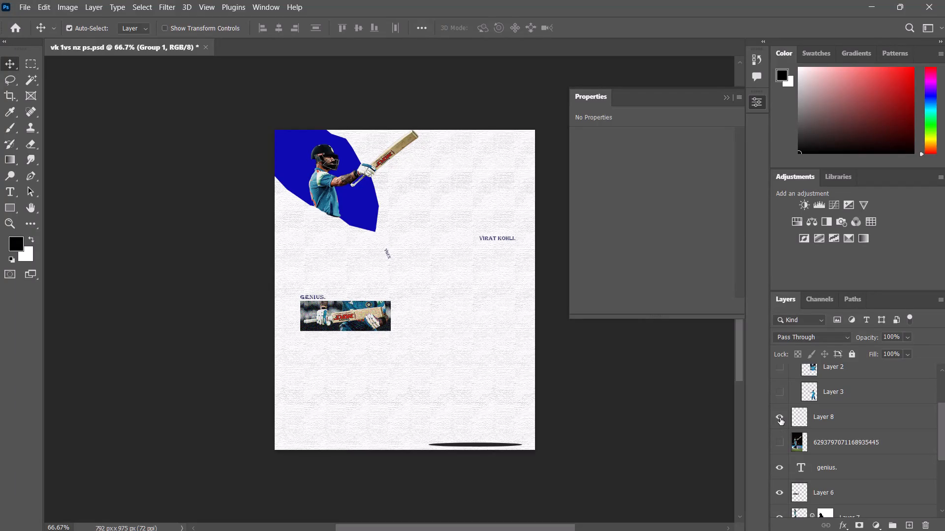
click(780, 418)
click(780, 418)
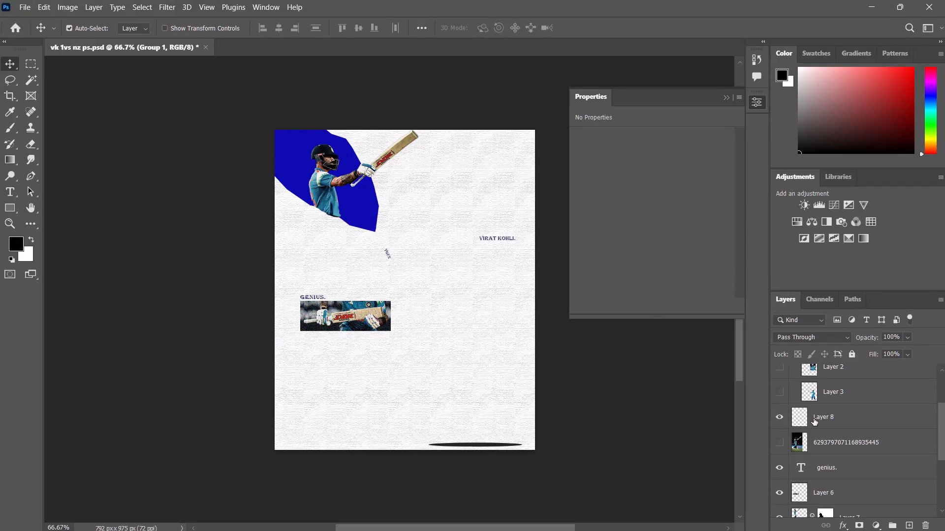
click(814, 418)
key(BackSpace)
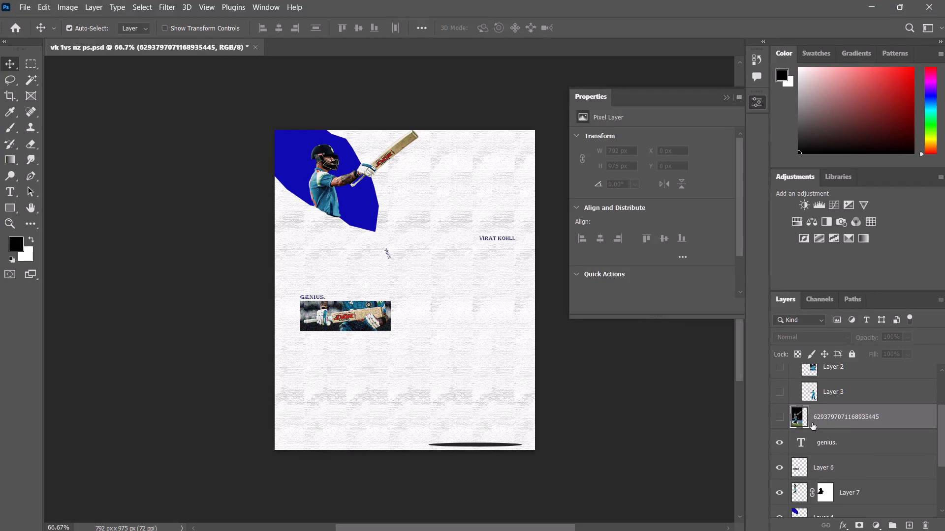
Hide the "genius." text, Layer 6, Layer 7 and Layer 4, keeping the "virat kohli." text visible.
scroll(811, 426, down, 2)
click(780, 393)
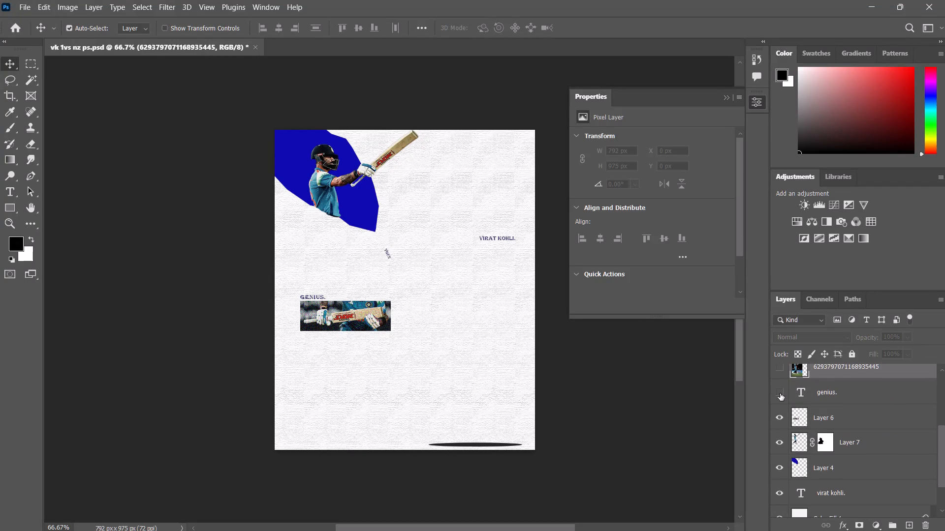
click(780, 420)
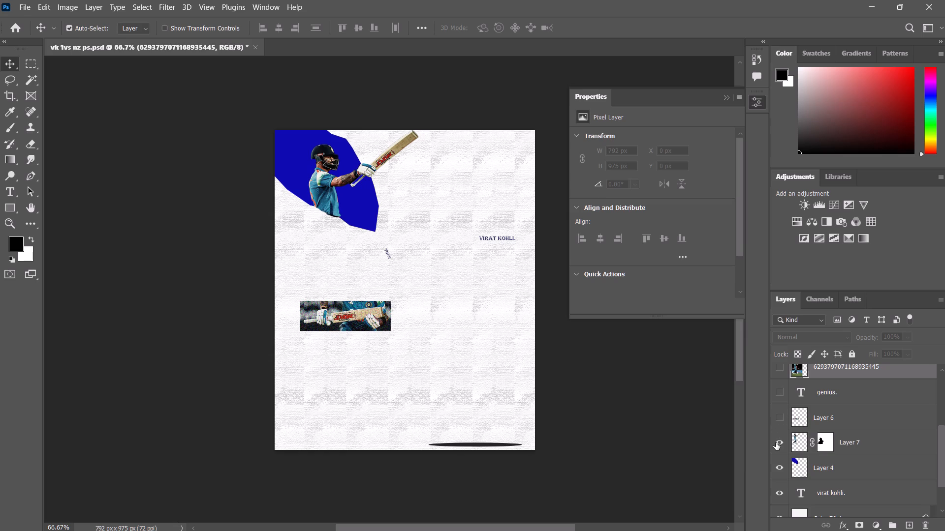
click(776, 442)
click(778, 467)
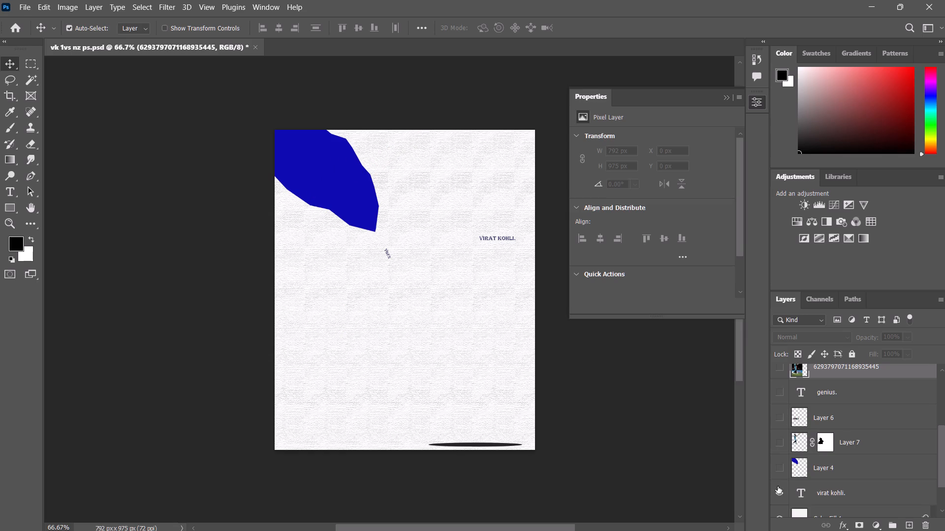
click(778, 491)
scroll(783, 471, down, 3)
scroll(783, 471, up, 1)
click(781, 472)
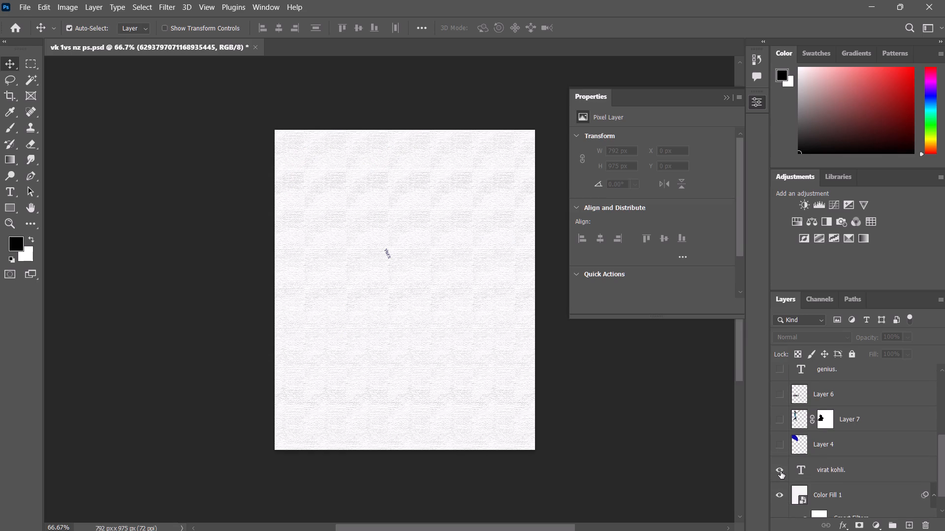
scroll(777, 447, up, 18)
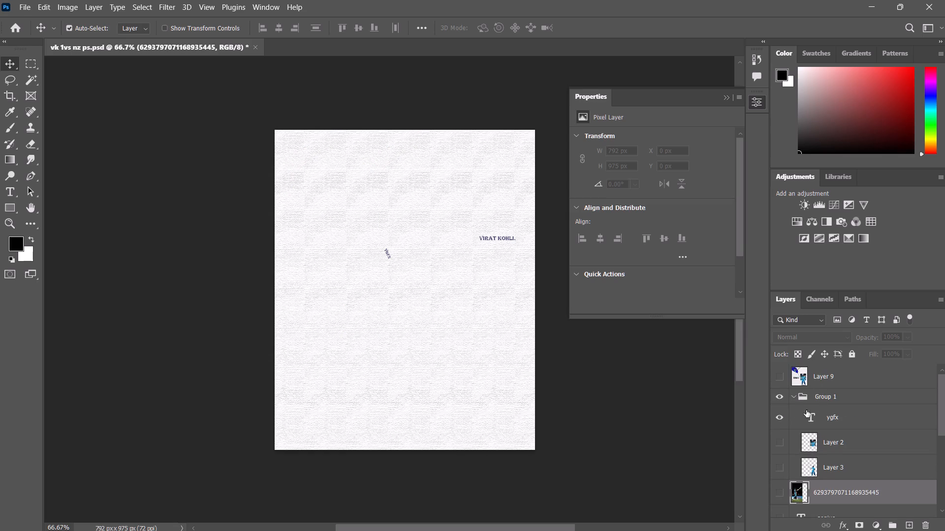
click(795, 397)
click(795, 397)
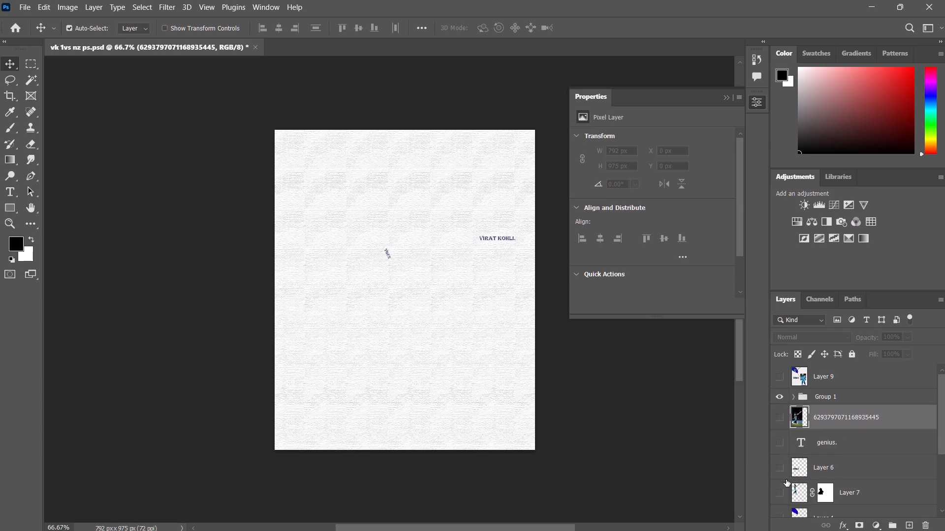
click(783, 491)
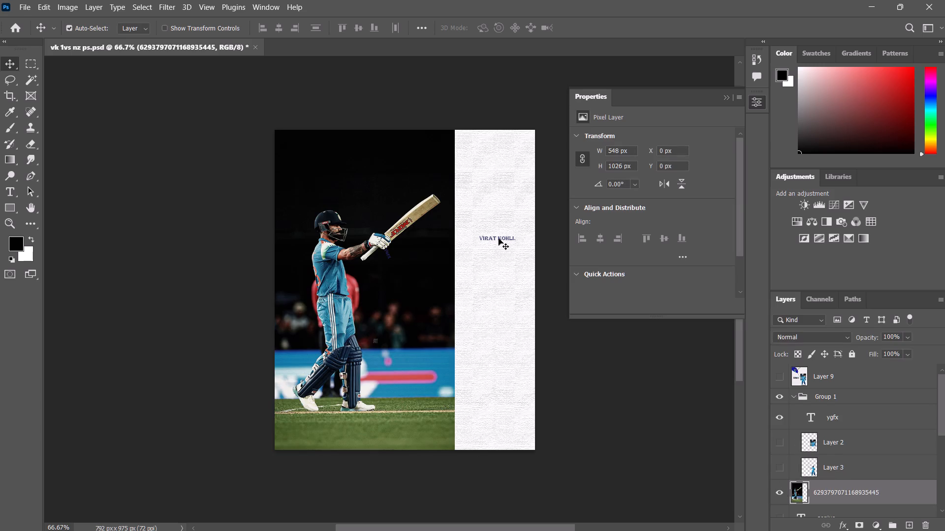
Move the "virat kohli." text down about 164 px in the white area beside the photo.
drag(495, 238, 493, 294)
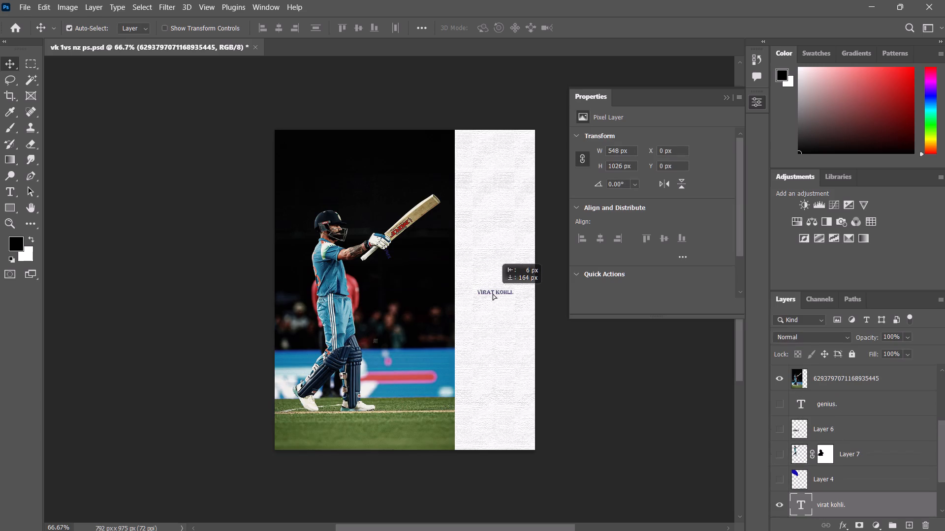
Nudge the "virat kohli." text slightly upward in the white area beside the photo.
drag(493, 294, 494, 288)
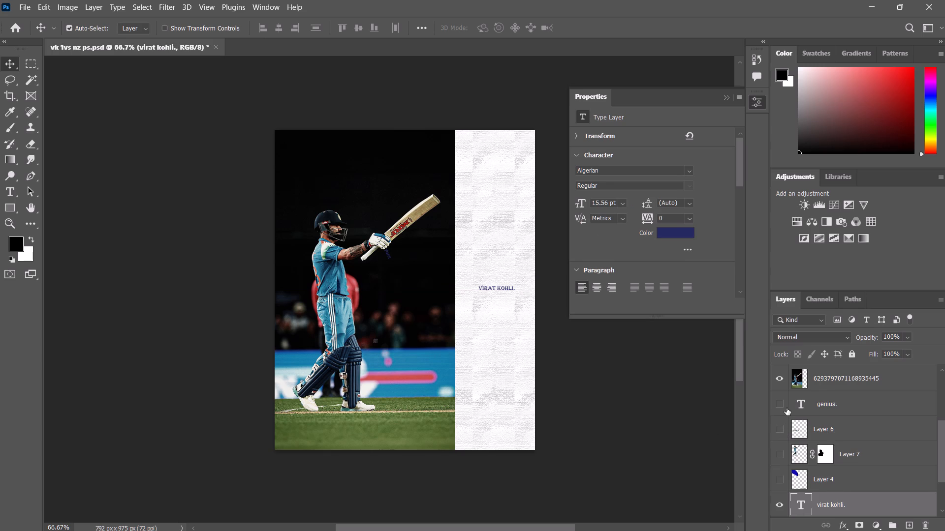
Free-transform the "ygfx" text in Group 1 and move it onto the blade of the bat in the photo.
scroll(787, 407, up, 10)
click(833, 419)
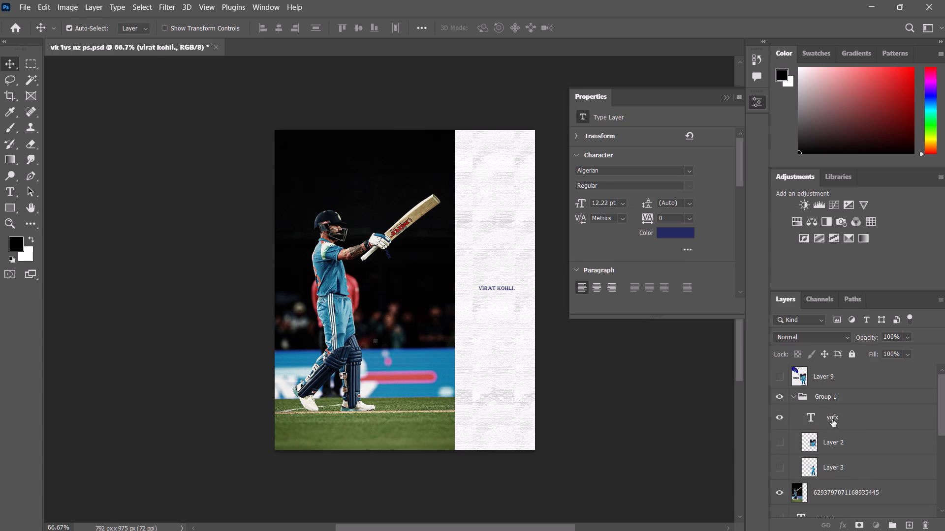
key(ctrl+t)
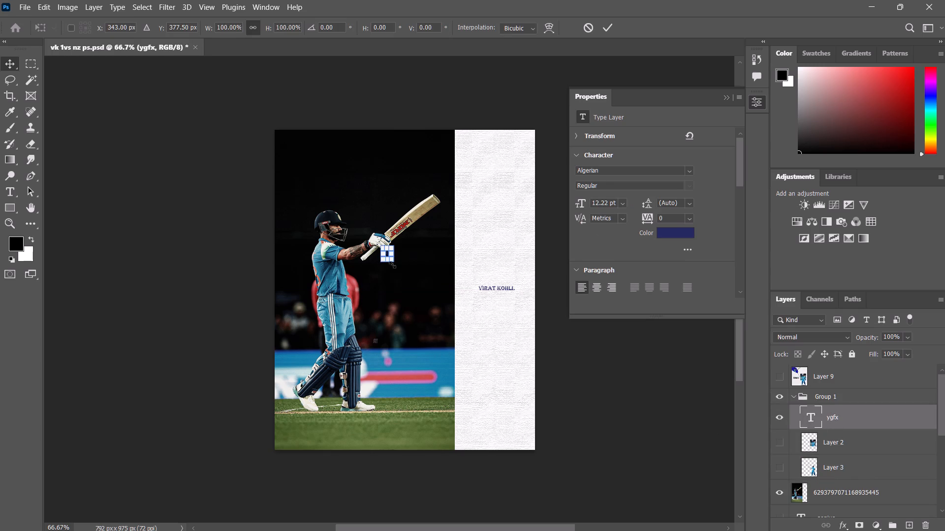
drag(387, 256, 457, 242)
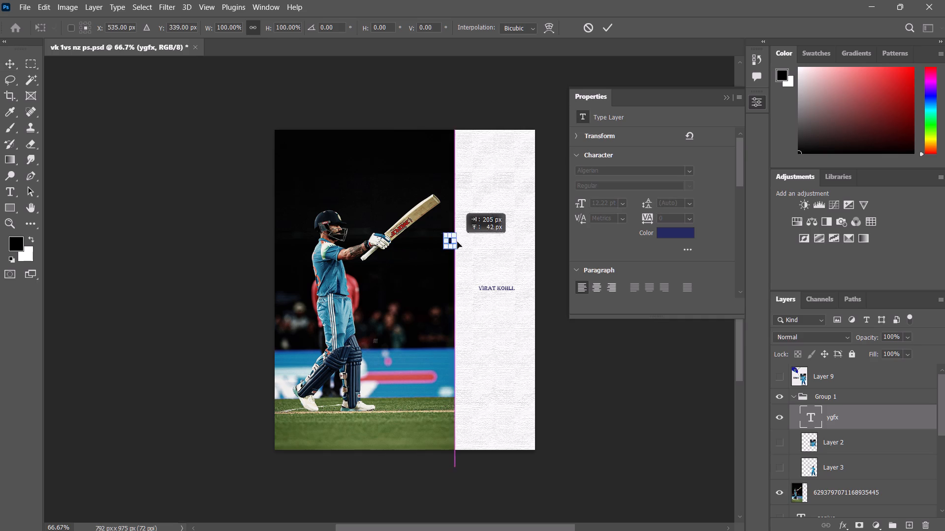
drag(457, 242, 484, 217)
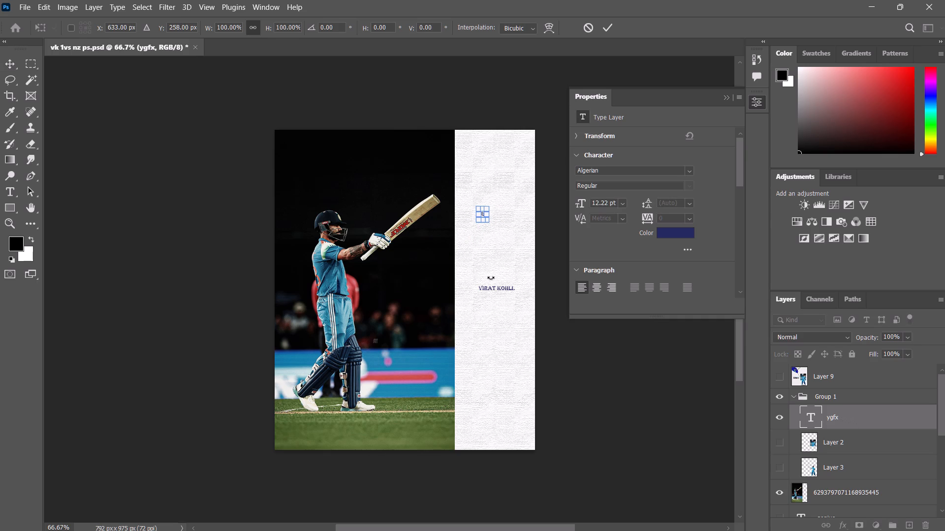
key(ctrl+plus)
key(ctrl+plus)
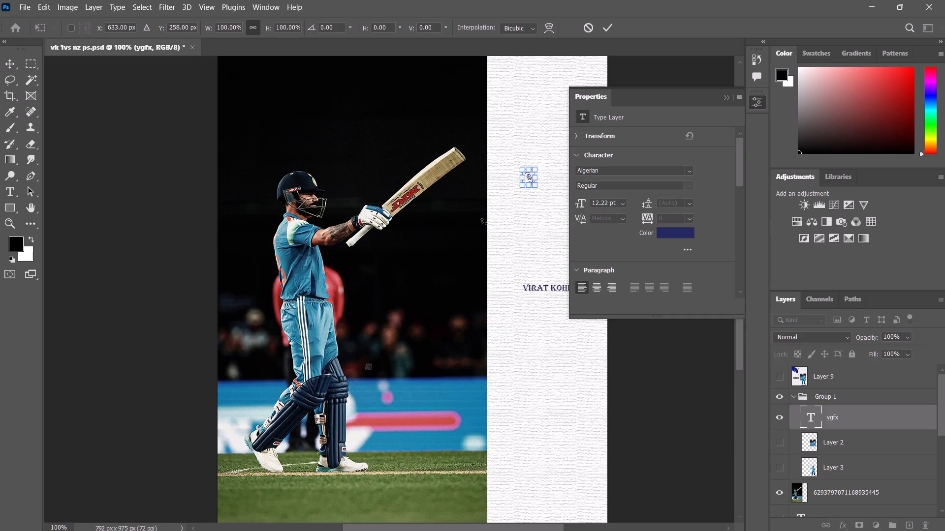
key(ctrl+plus)
scroll(532, 171, up, 11)
ctrl+scroll(514, 223, up, 1)
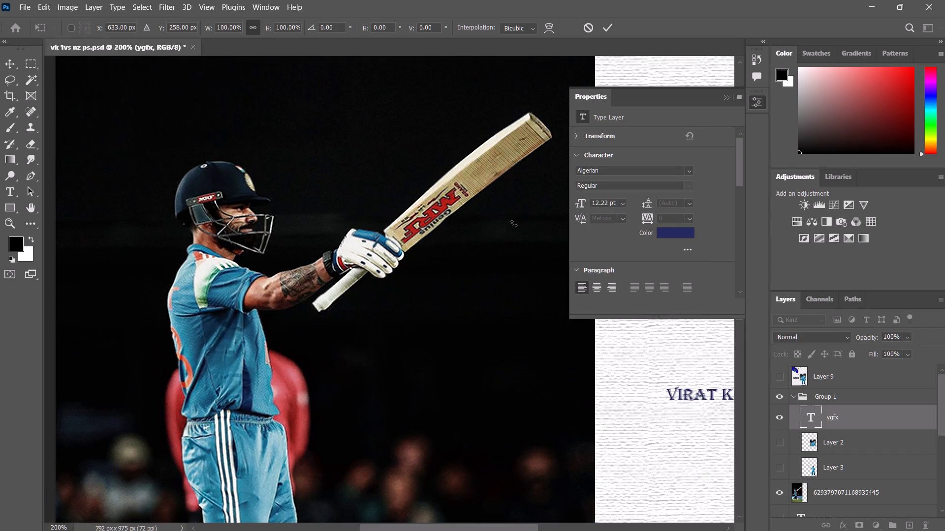
ctrl+scroll(514, 223, up, 5)
ctrl+scroll(511, 223, down, 20)
ctrl+scroll(511, 223, down, 2)
drag(515, 178, 282, 175)
ctrl+drag(305, 204, 307, 203)
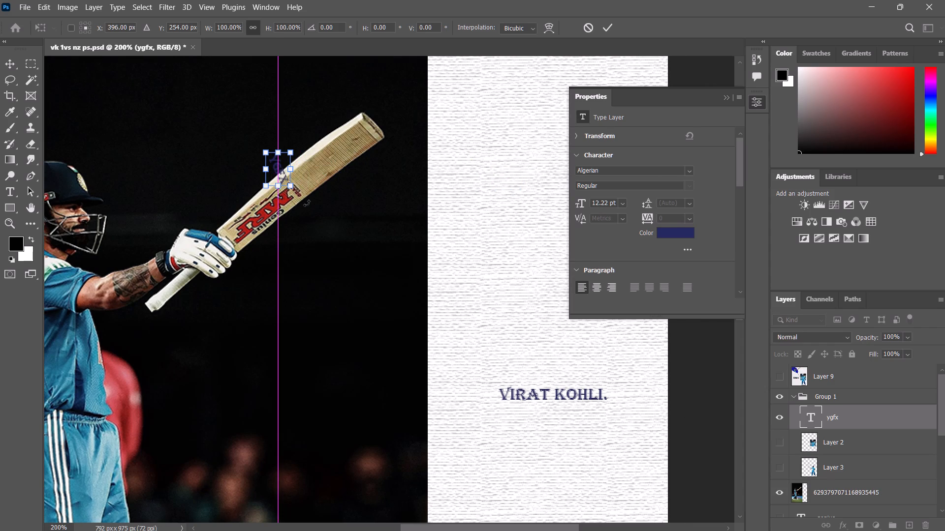
Rotate the "ygfx" text about -101° to follow the bat's edge, shrink it to 10 pt, and apply the transform.
ctrl+drag(307, 203, 312, 134)
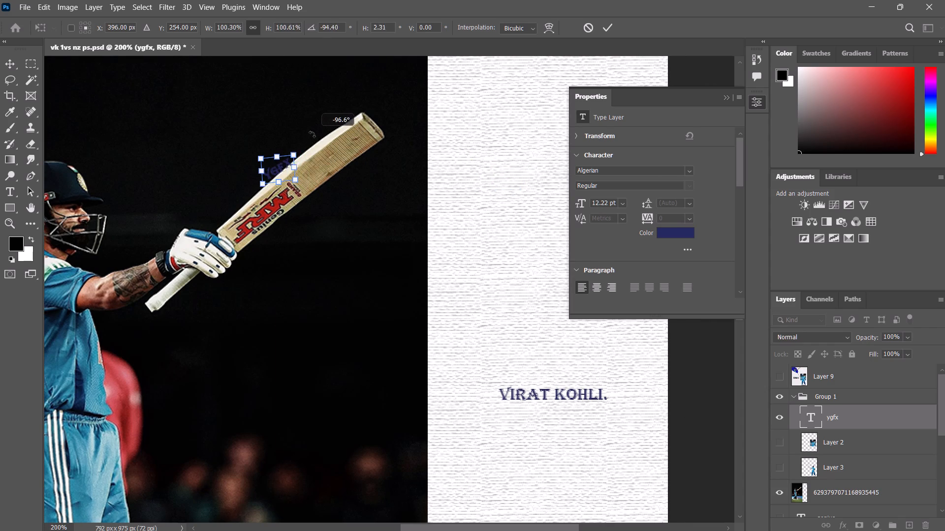
ctrl+drag(312, 134, 310, 130)
drag(282, 169, 287, 170)
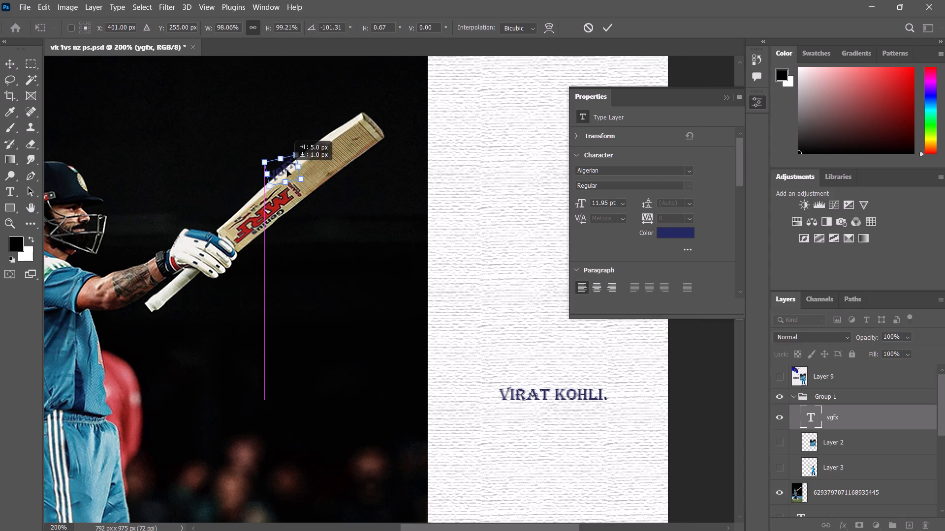
drag(287, 170, 291, 170)
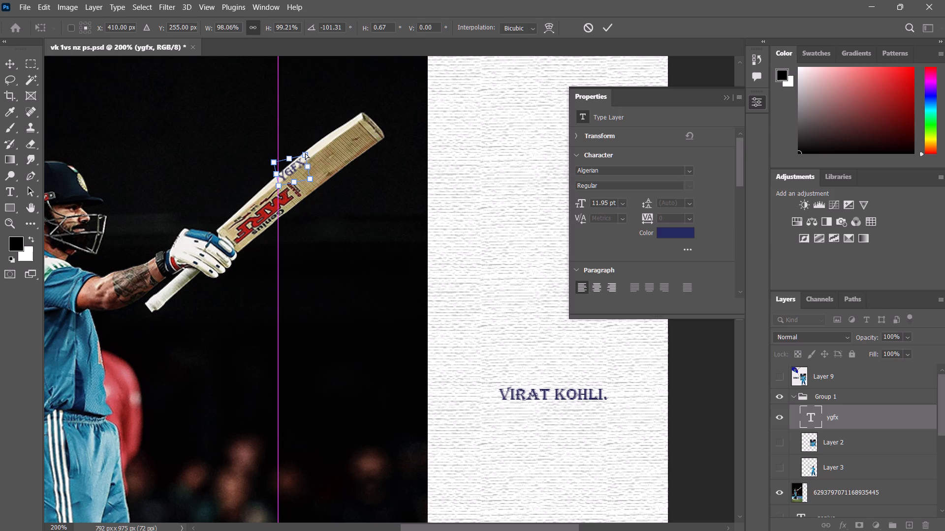
ctrl+click(305, 153)
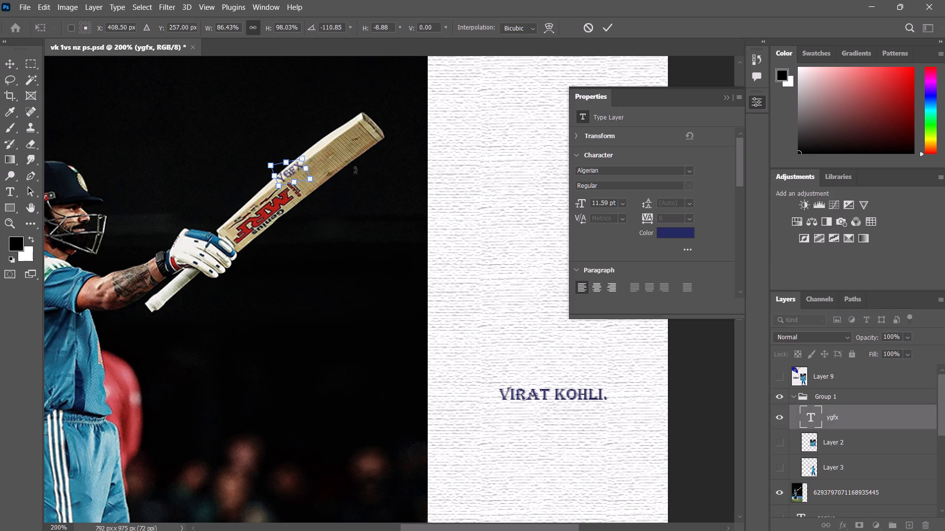
key(ctrl+z)
drag(306, 154, 301, 158)
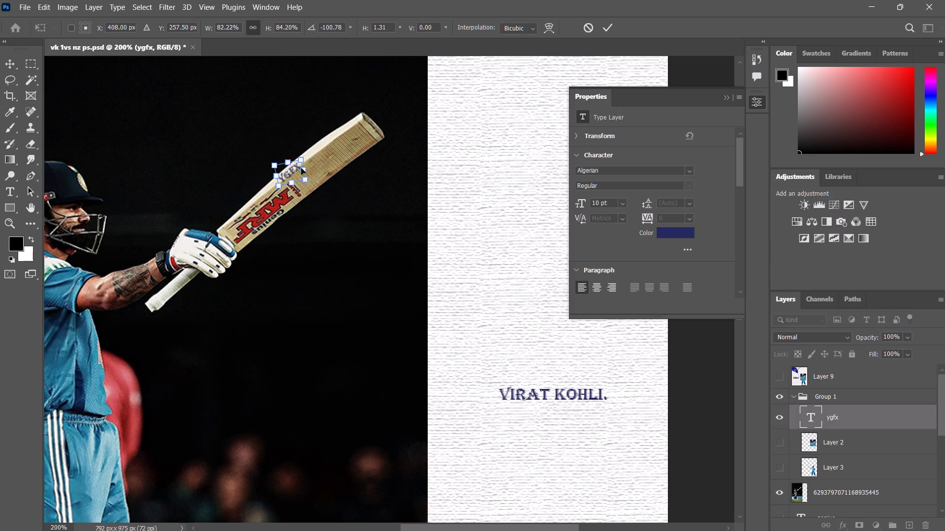
click(294, 172)
key(Return)
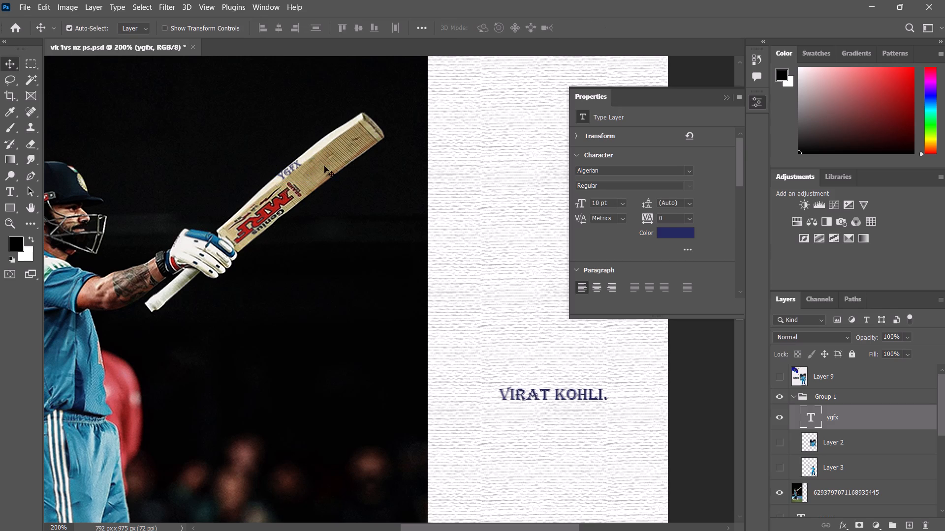
Move the "virat kohli." text up about 16 px in the white area beside the photo.
key(ctrl+minus)
key(ctrl+minus)
scroll(406, 200, down, 7)
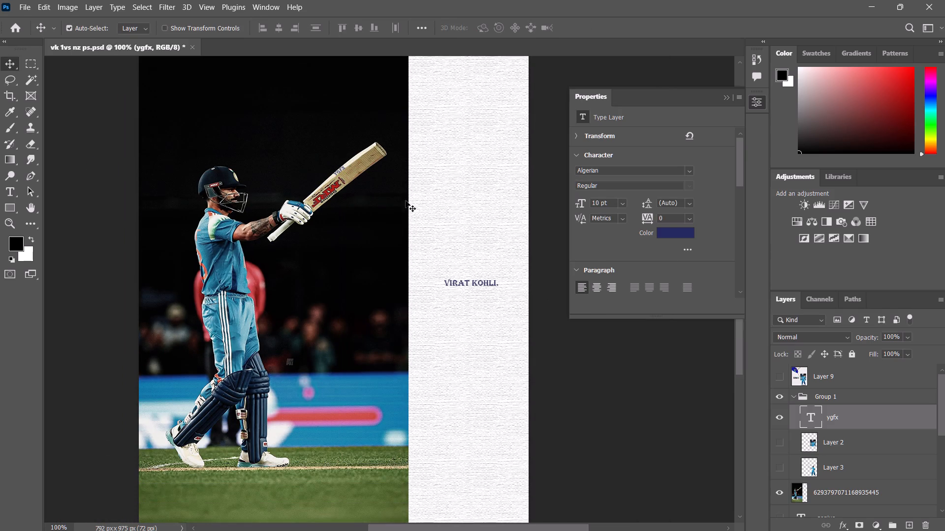
scroll(406, 201, down, 3)
scroll(416, 244, up, 3)
scroll(416, 244, down, 1)
scroll(415, 244, up, 4)
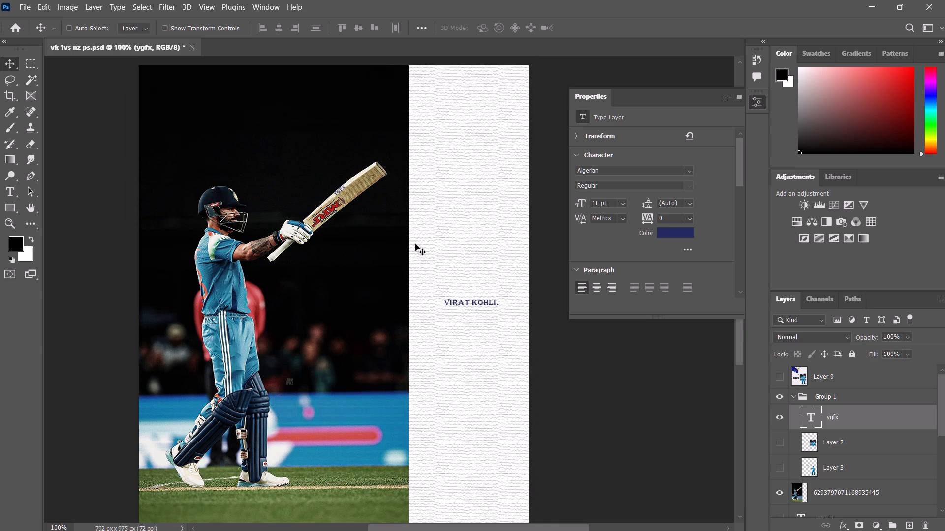
drag(465, 302, 462, 292)
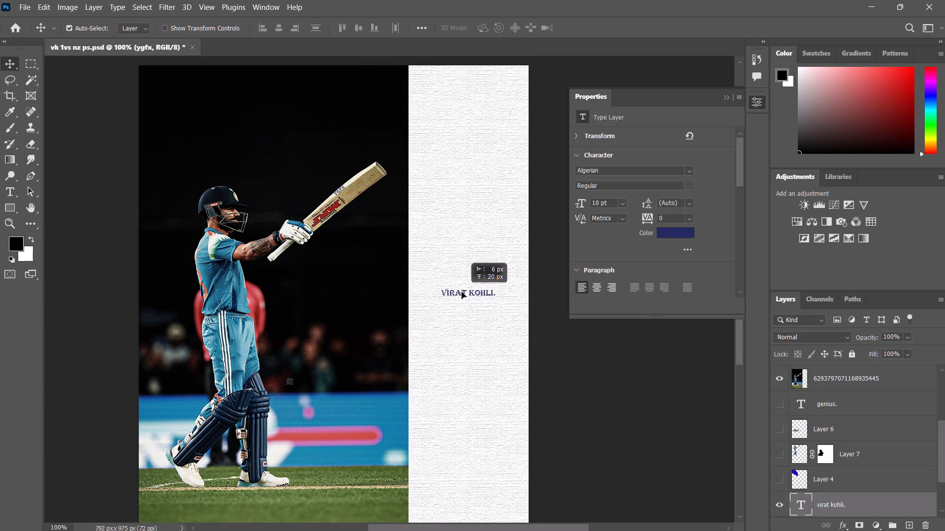
drag(462, 292, 464, 294)
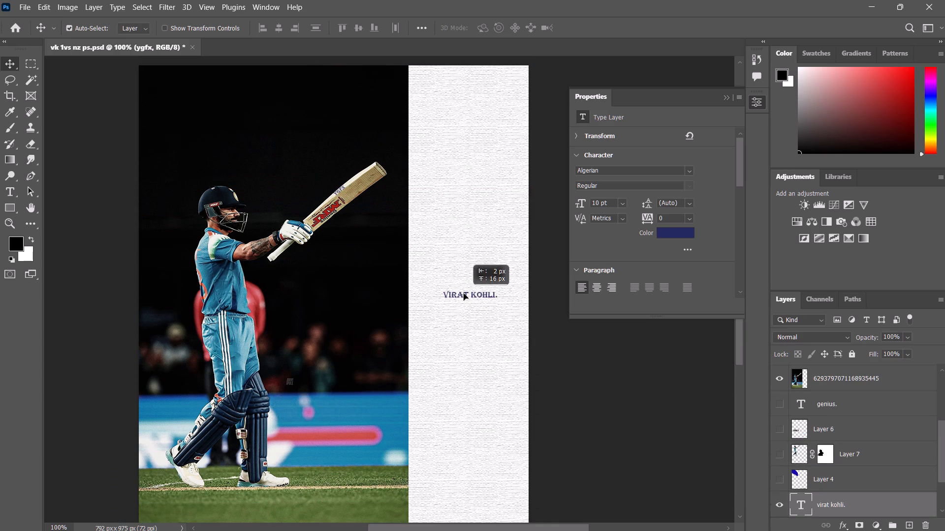
drag(464, 294, 464, 294)
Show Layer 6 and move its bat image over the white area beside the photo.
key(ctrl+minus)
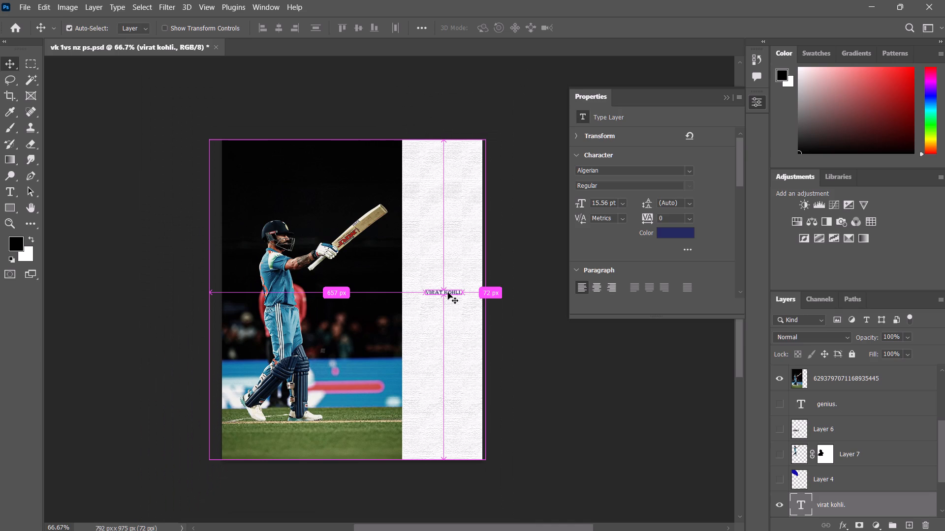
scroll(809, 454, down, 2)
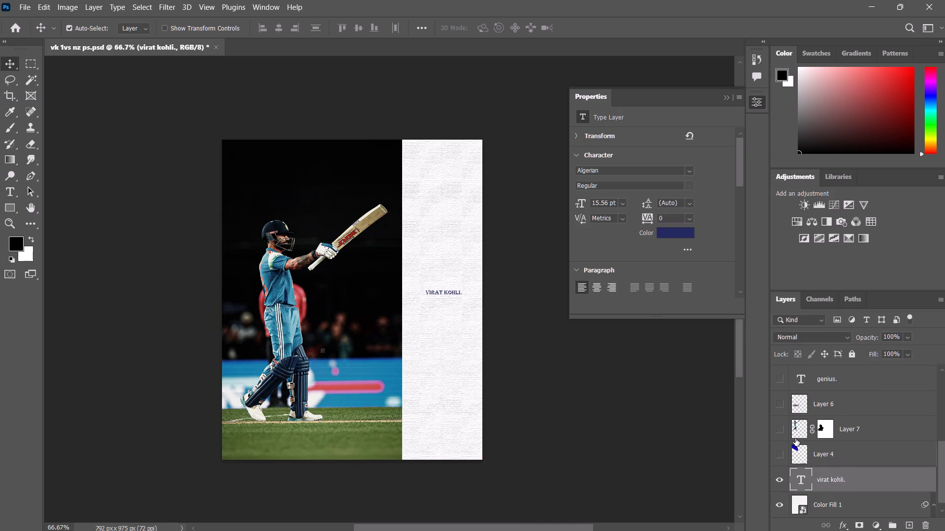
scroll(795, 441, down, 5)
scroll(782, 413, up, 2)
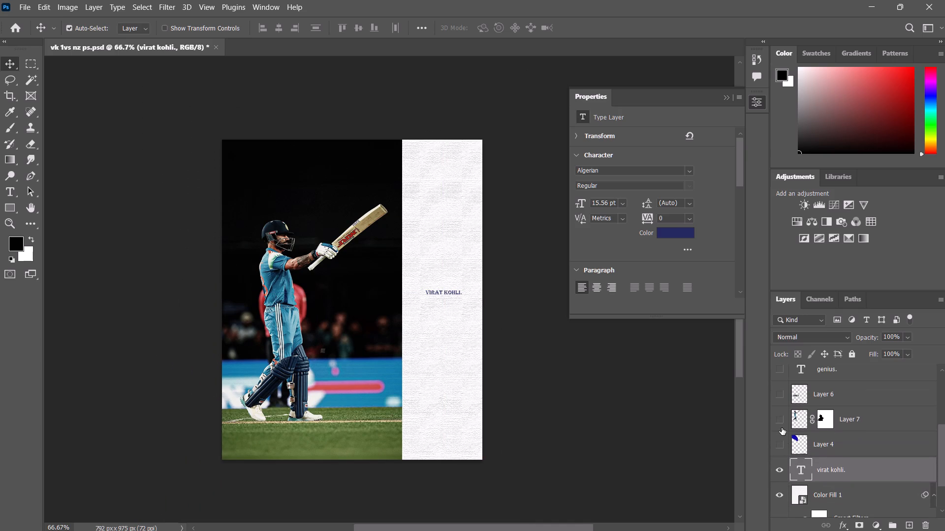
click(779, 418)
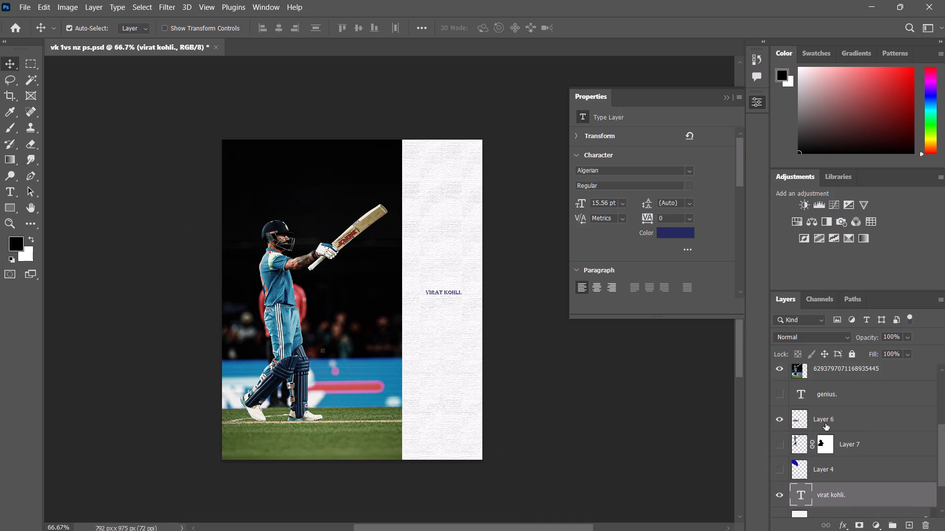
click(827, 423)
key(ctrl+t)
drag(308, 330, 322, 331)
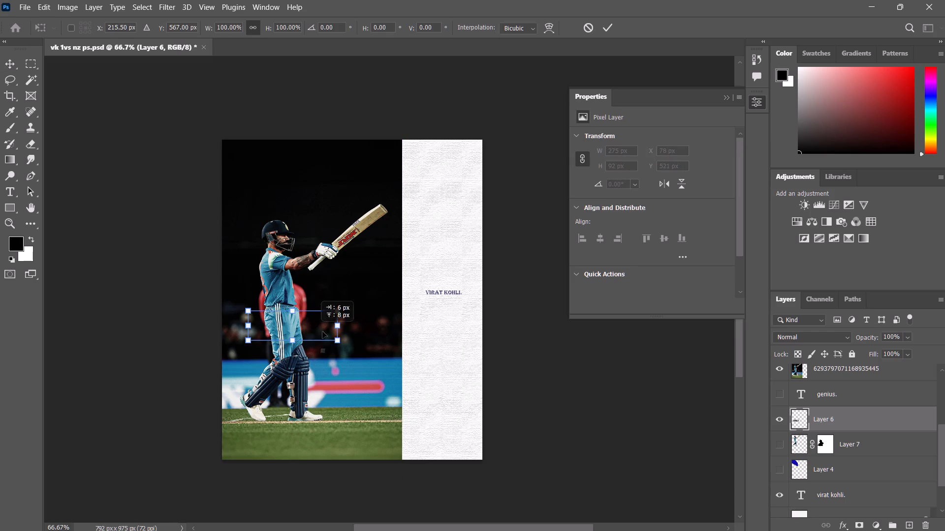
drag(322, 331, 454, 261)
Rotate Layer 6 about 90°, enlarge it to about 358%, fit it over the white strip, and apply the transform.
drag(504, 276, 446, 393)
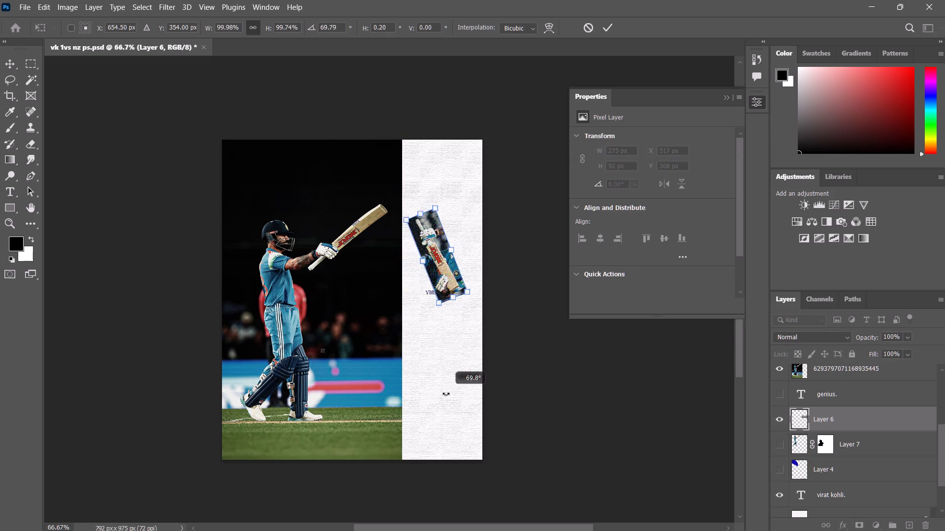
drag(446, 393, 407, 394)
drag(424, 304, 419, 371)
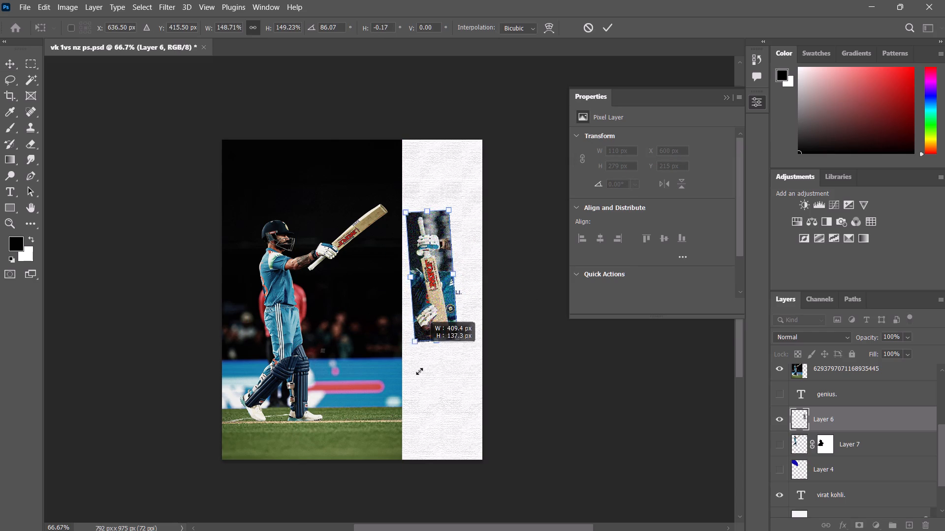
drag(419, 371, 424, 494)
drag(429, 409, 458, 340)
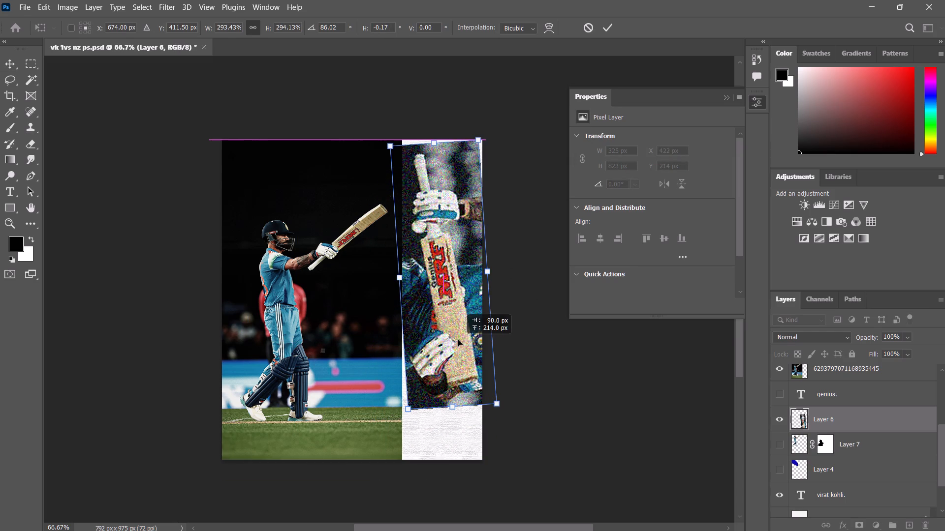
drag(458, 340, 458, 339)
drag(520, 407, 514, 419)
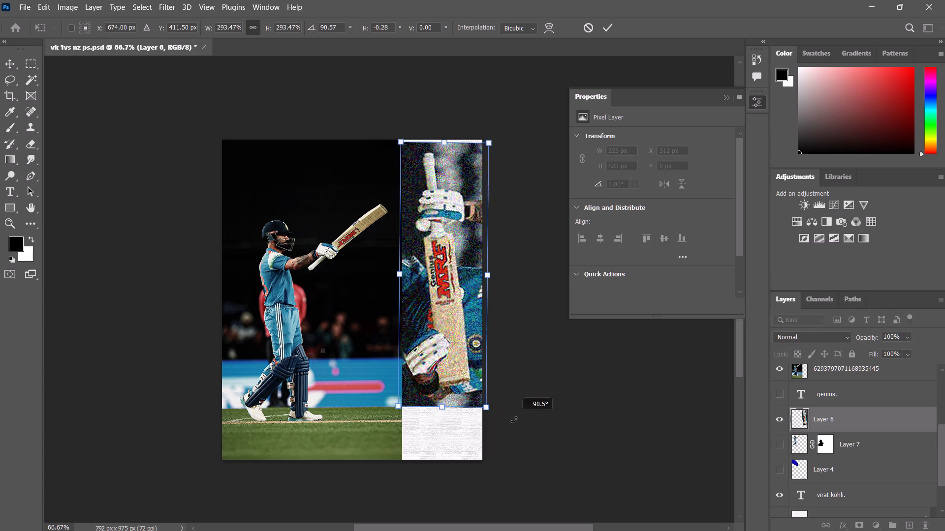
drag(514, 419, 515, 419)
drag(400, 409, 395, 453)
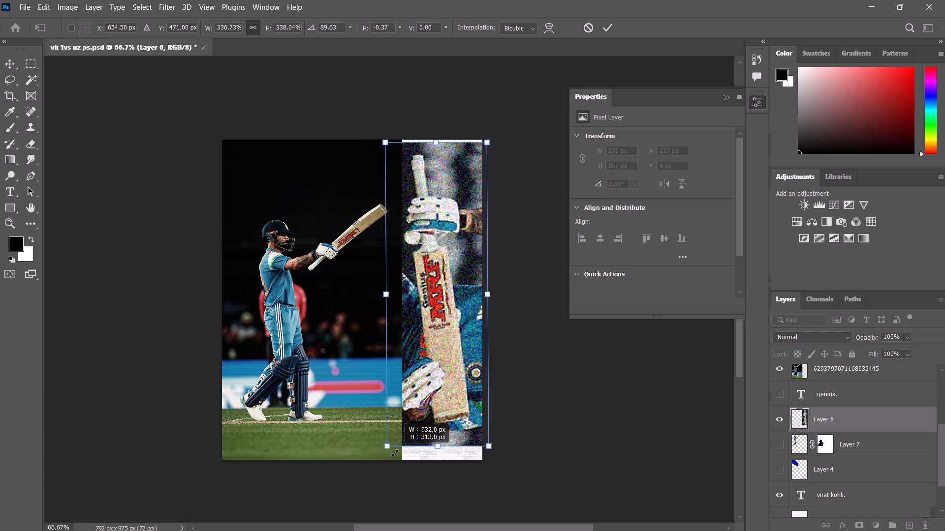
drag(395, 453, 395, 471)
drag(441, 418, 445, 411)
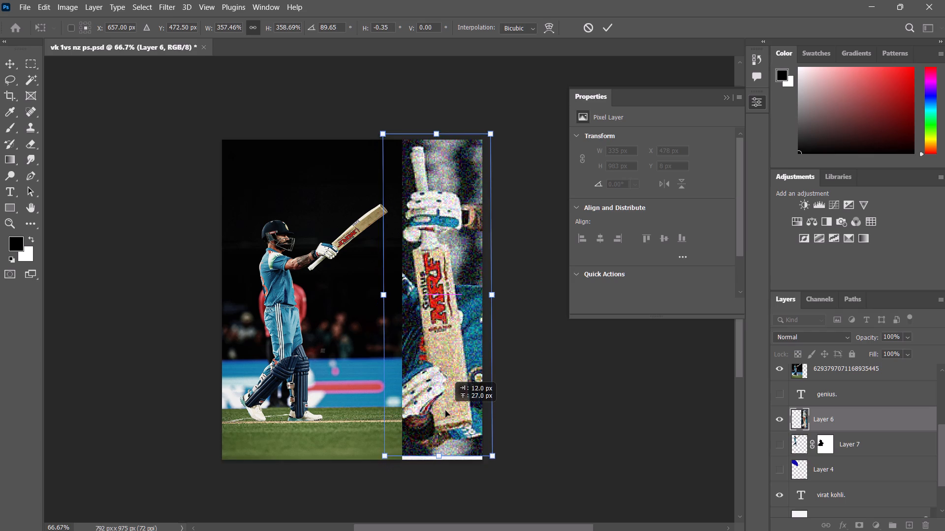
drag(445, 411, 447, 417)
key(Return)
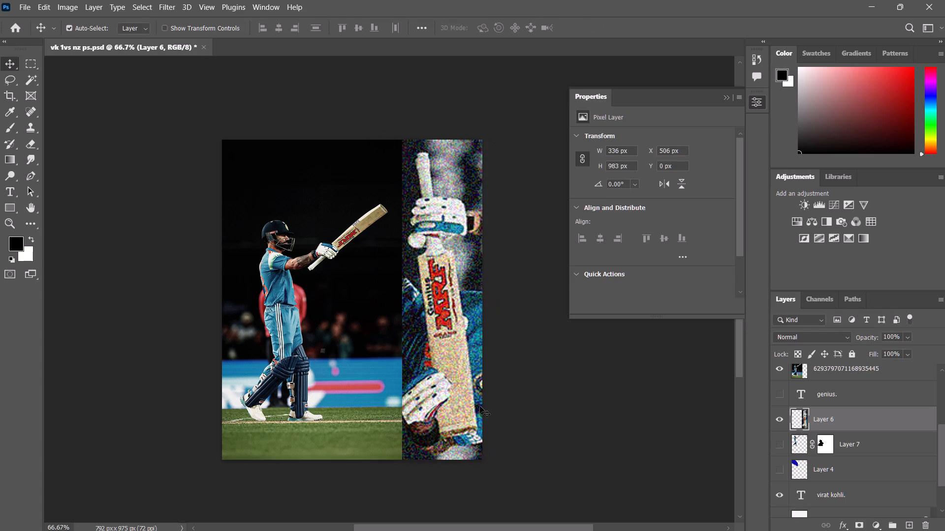
Delete Layer 6 from the composition.
click(868, 420)
key(BackSpace)
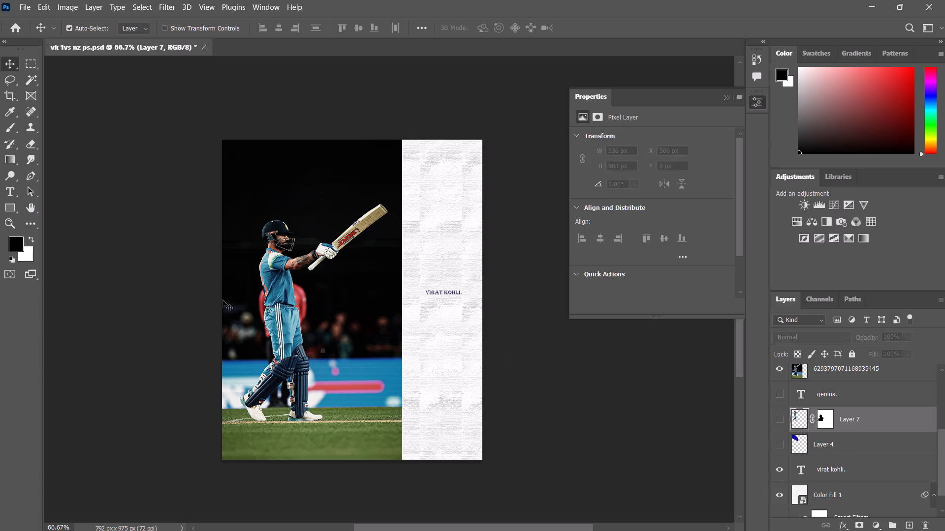
Stamp all visible layers of the batting photo composition into a new merged layer.
scroll(864, 423, up, 7)
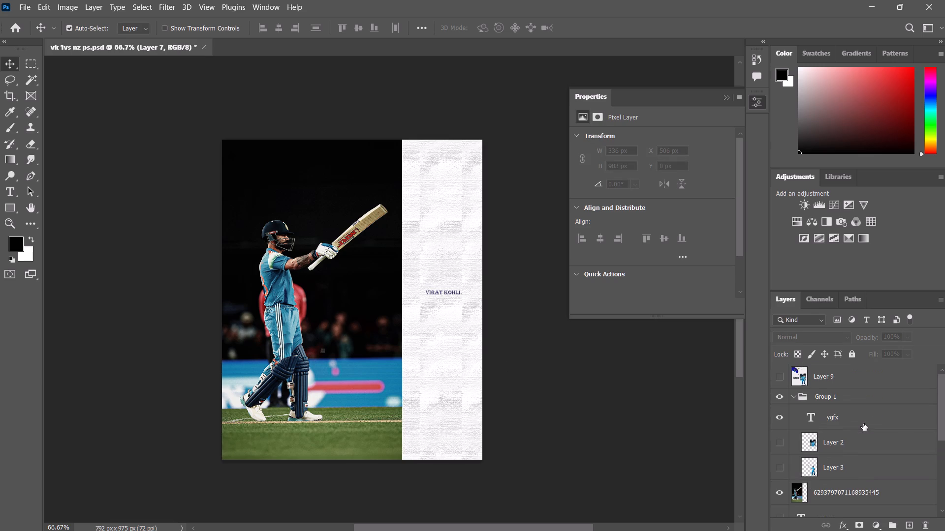
scroll(863, 425, down, 6)
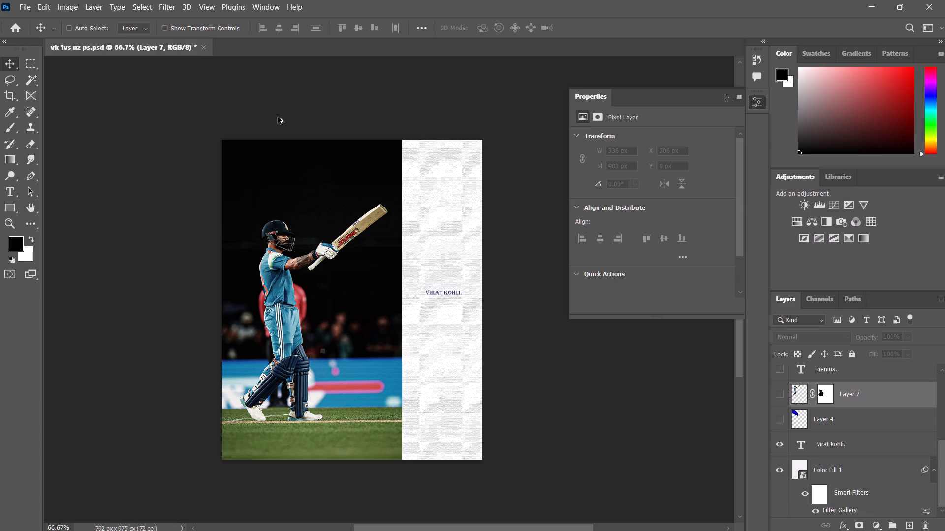
key(ctrl+alt+shift+e)
key(ctrl+alt+shift+e)
scroll(775, 468, up, 17)
scroll(797, 448, down, 4)
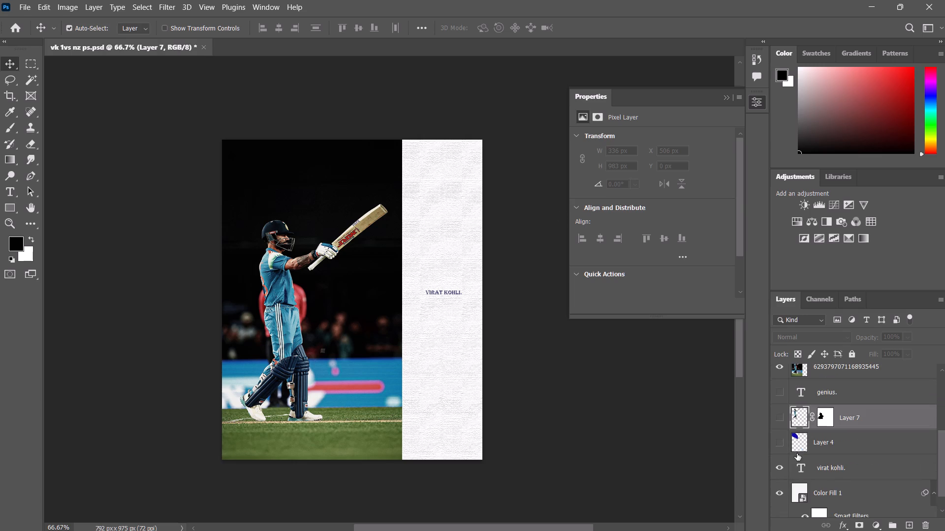
scroll(797, 453, down, 15)
click(647, 452)
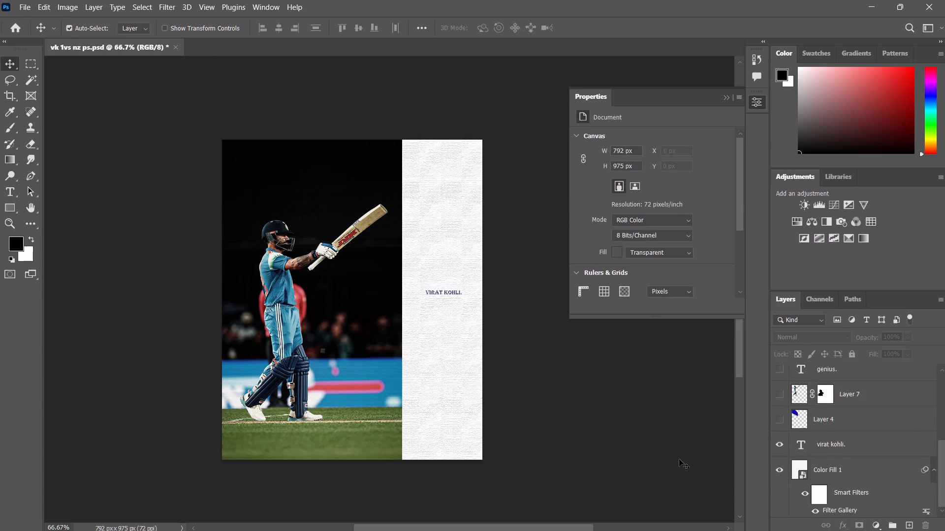
key(ctrl+alt+shift+e)
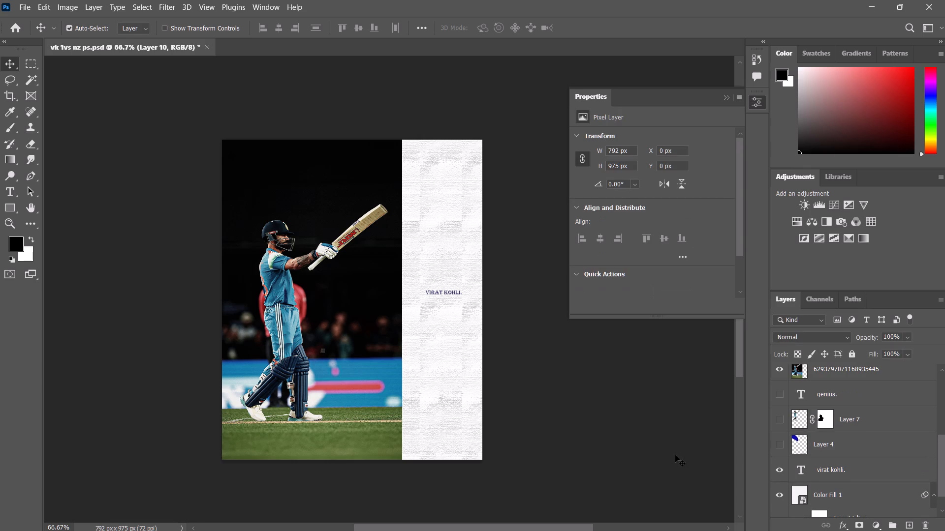
Move the merged Layer 10 above Layer 9, to the top of the layer stack.
scroll(866, 354, up, 19)
drag(833, 406, 829, 375)
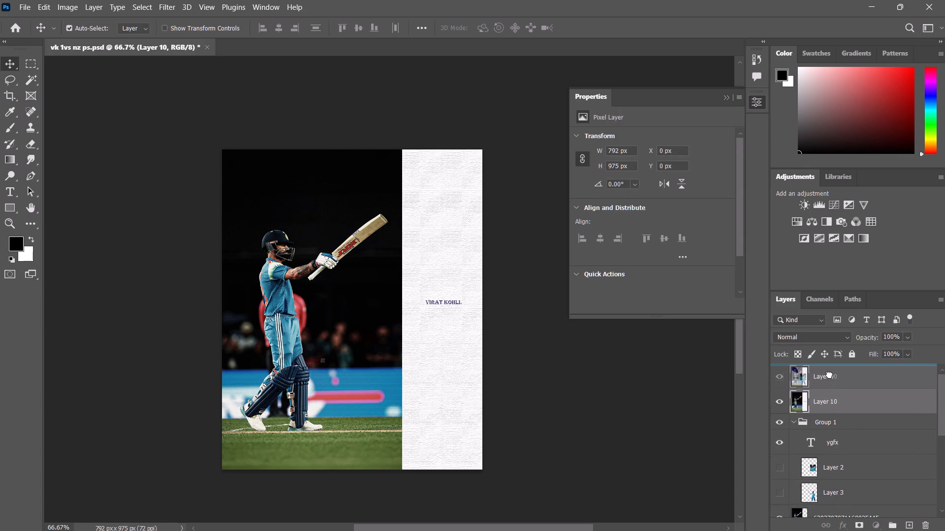
drag(829, 375, 829, 374)
click(830, 385)
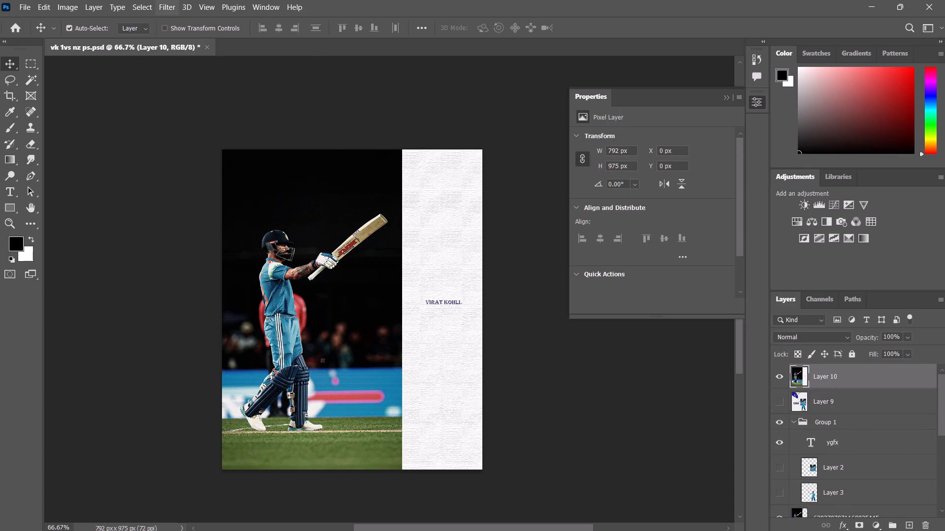
Apply the Add Noise filter to the merged Layer 10.
click(160, 1)
click(178, 188)
click(347, 189)
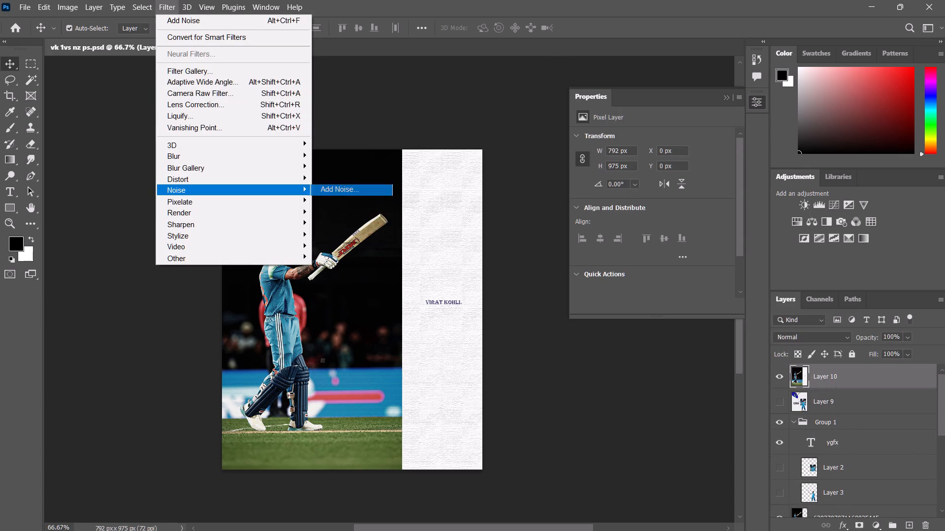
click(530, 92)
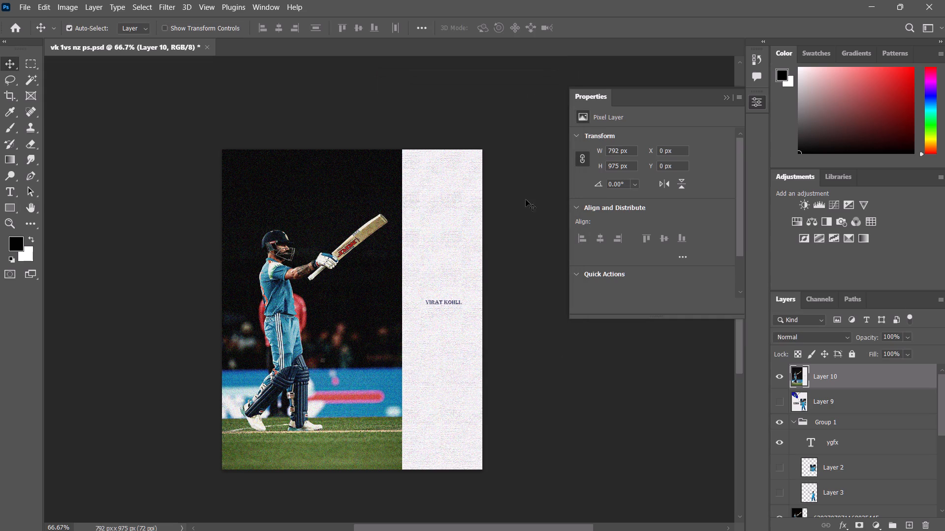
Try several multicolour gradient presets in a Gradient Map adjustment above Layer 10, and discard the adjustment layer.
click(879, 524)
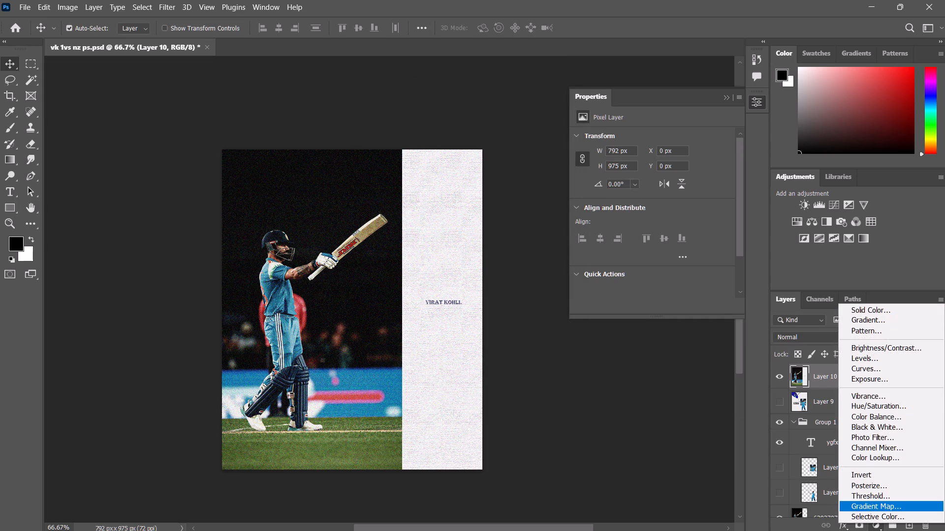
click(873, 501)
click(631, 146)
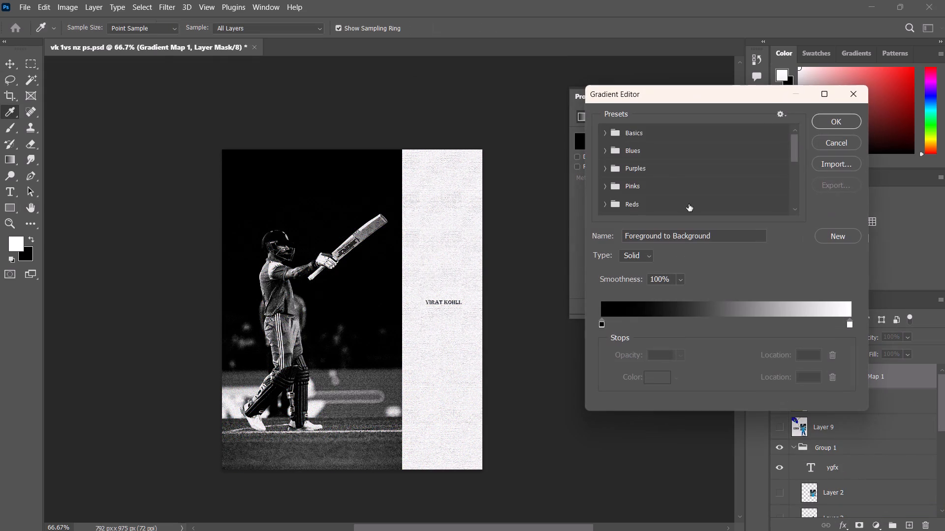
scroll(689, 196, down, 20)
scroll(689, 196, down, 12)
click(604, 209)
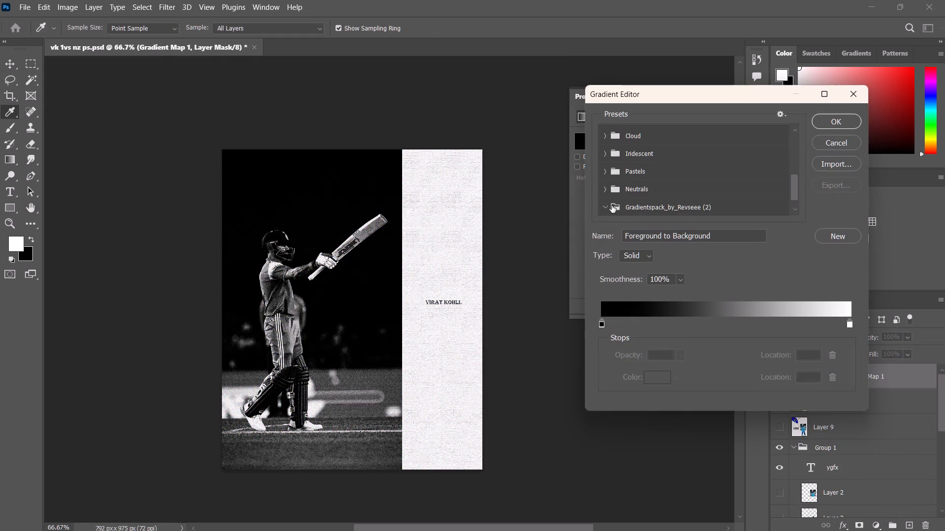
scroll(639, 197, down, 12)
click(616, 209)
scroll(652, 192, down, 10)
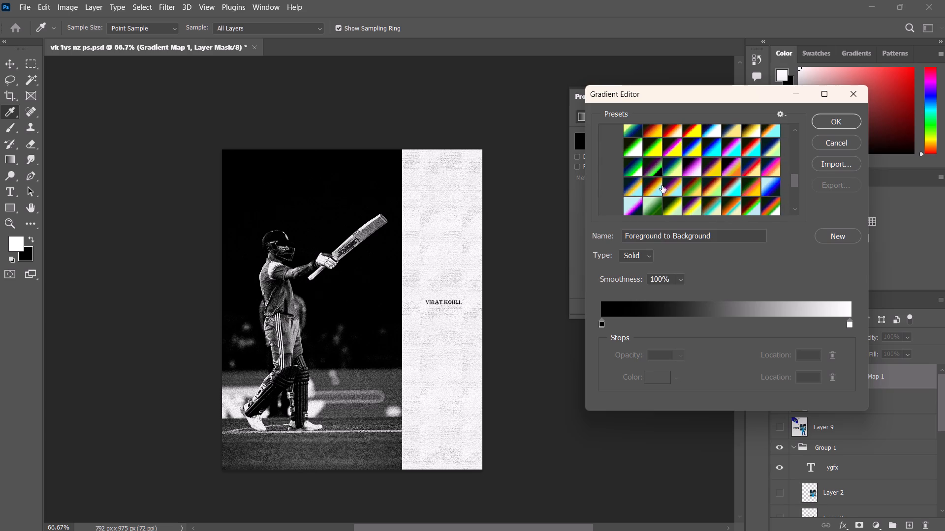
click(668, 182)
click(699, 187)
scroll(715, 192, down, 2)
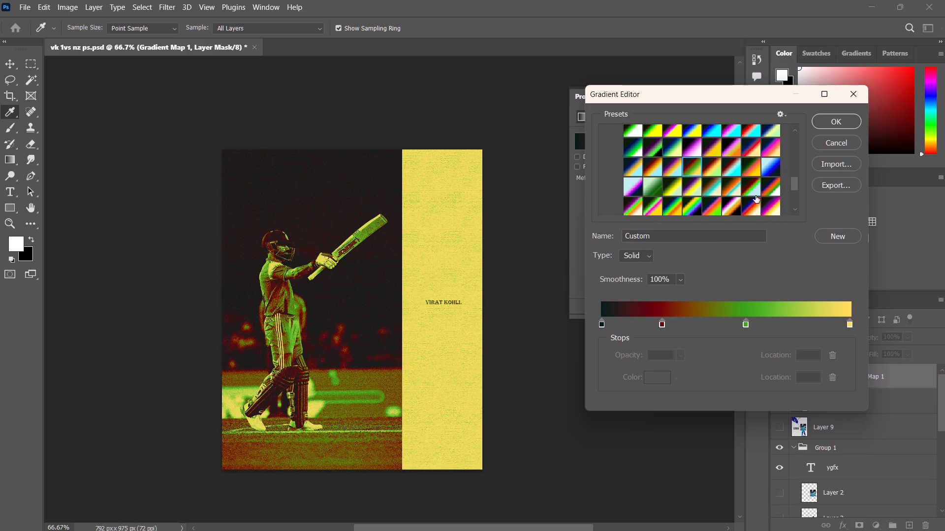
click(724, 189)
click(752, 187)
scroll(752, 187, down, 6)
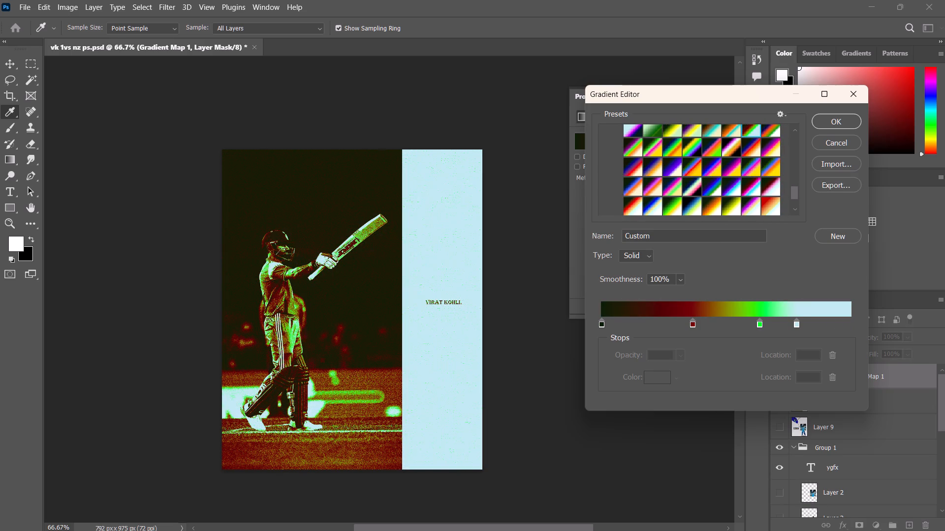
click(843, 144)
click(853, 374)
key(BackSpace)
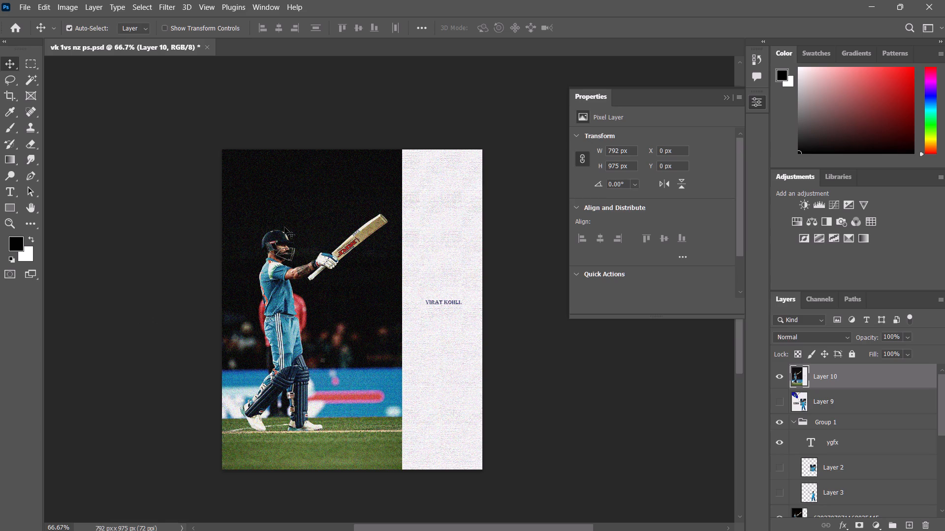
Apply the Camera Raw filter to Layer 10 with Exposure -0.35, reduced Highlights and increased Contrast.
click(163, 6)
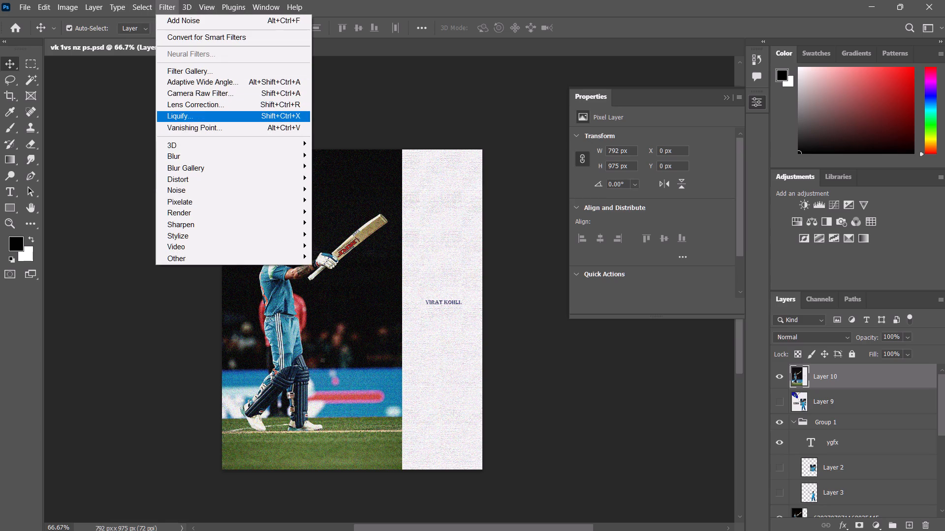
click(193, 91)
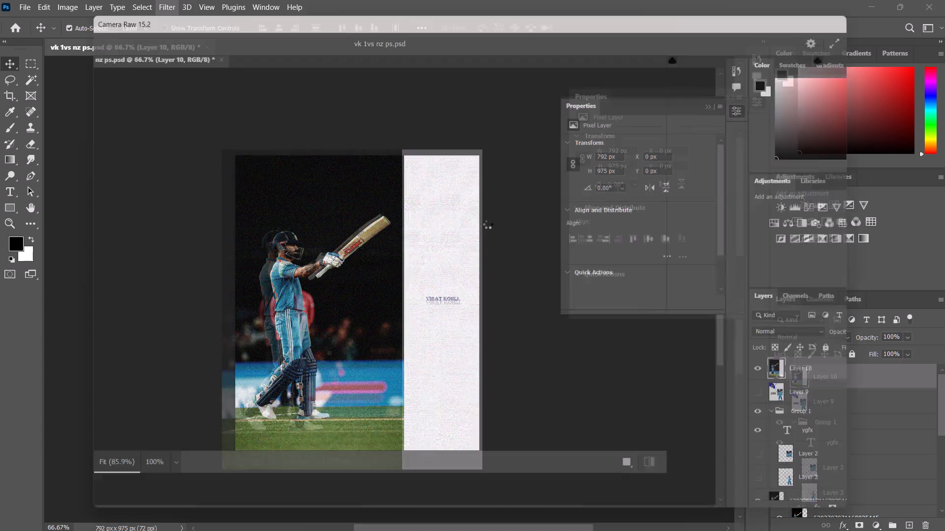
click(792, 149)
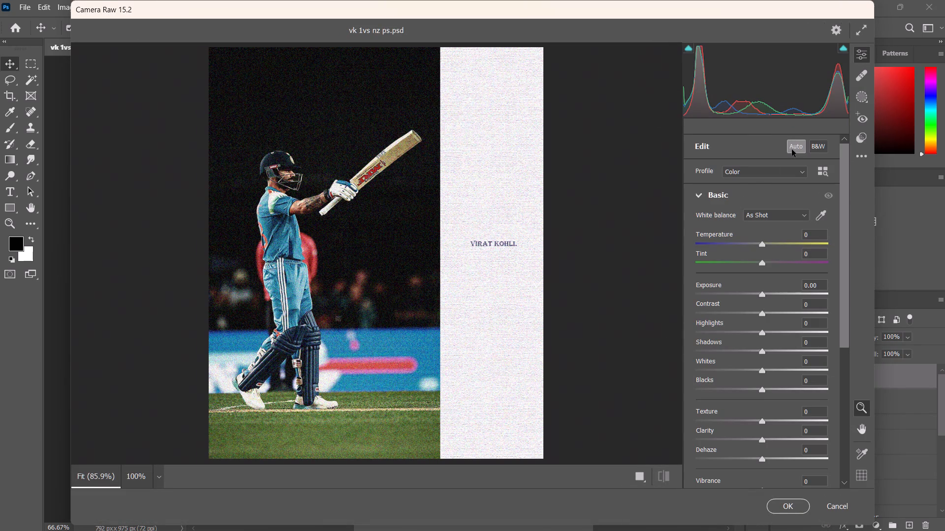
click(792, 149)
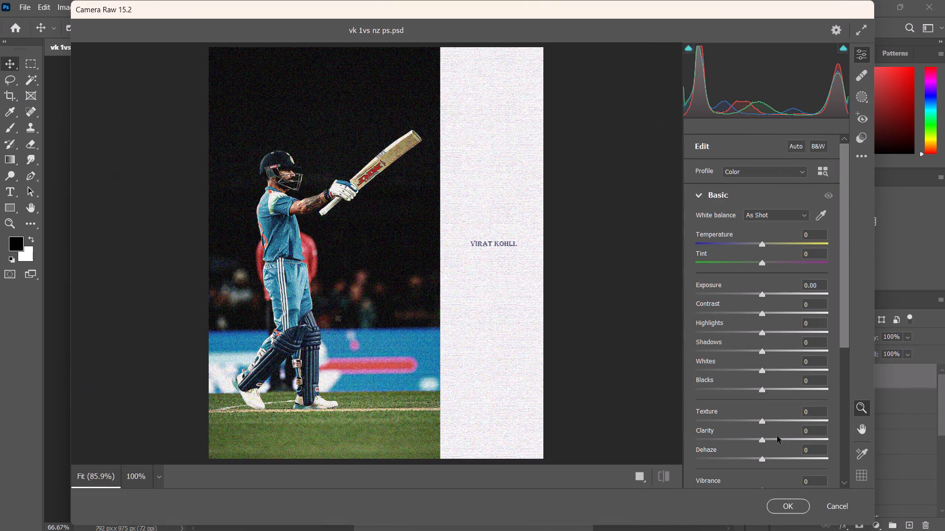
click(763, 296)
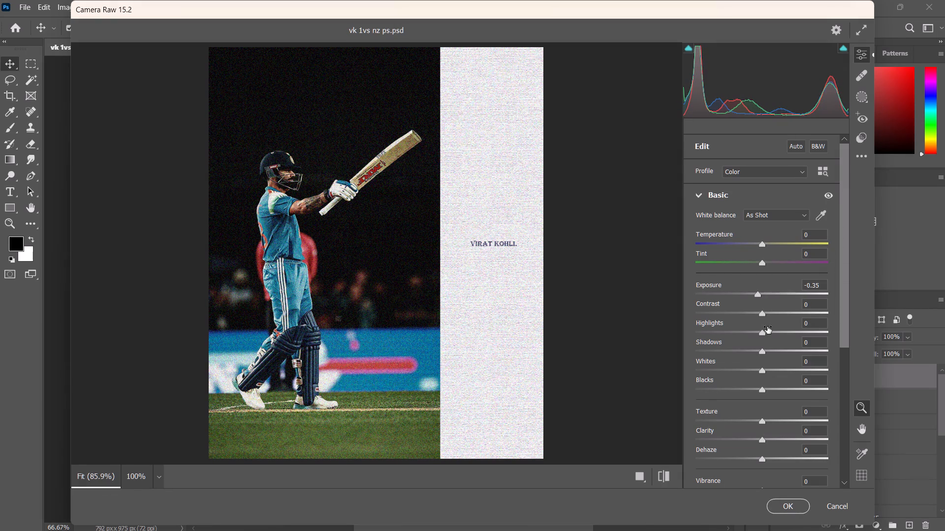
drag(763, 334, 746, 335)
drag(761, 313, 788, 319)
scroll(759, 347, down, 2)
click(790, 507)
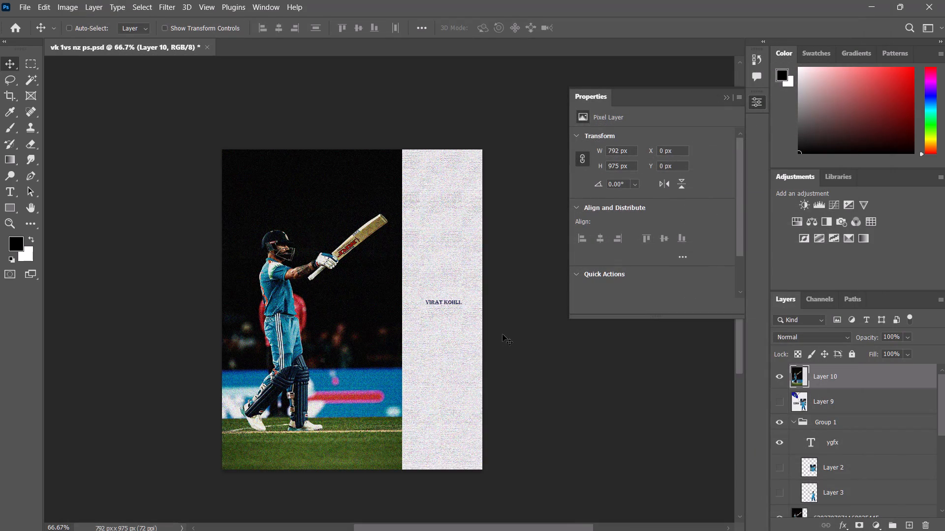
Save a PNG copy named "vk 2vs nz ps copy" in the AD CRIC POSTER folder, using the large file size option.
key(ctrl+alt+s)
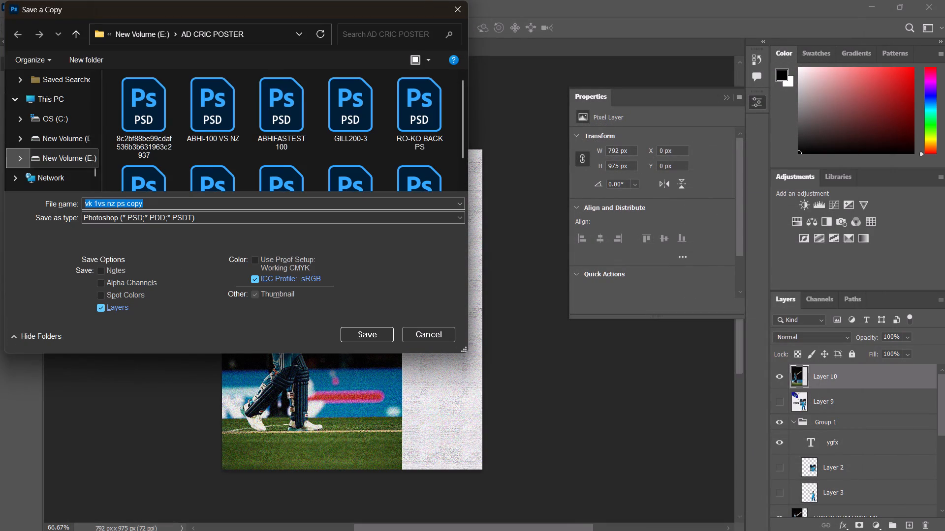
click(99, 204)
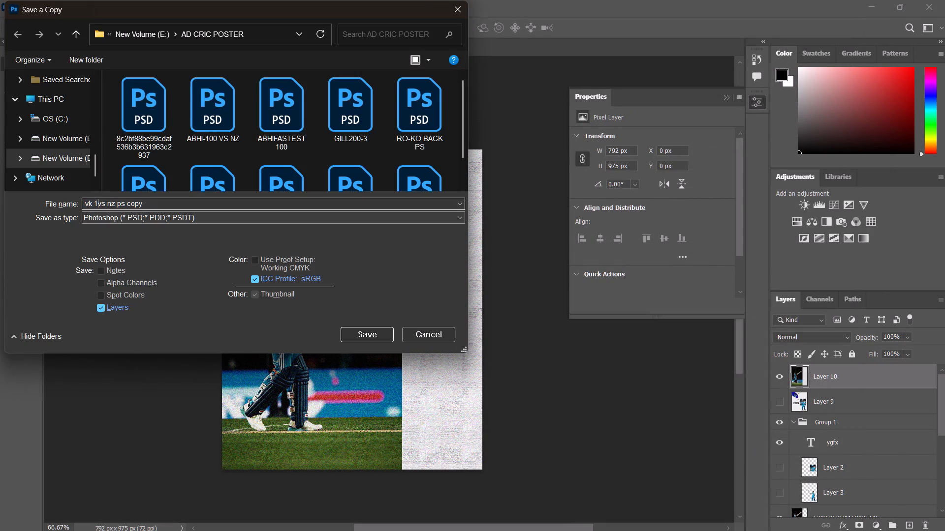
key(BackSpace)
key(2)
click(177, 216)
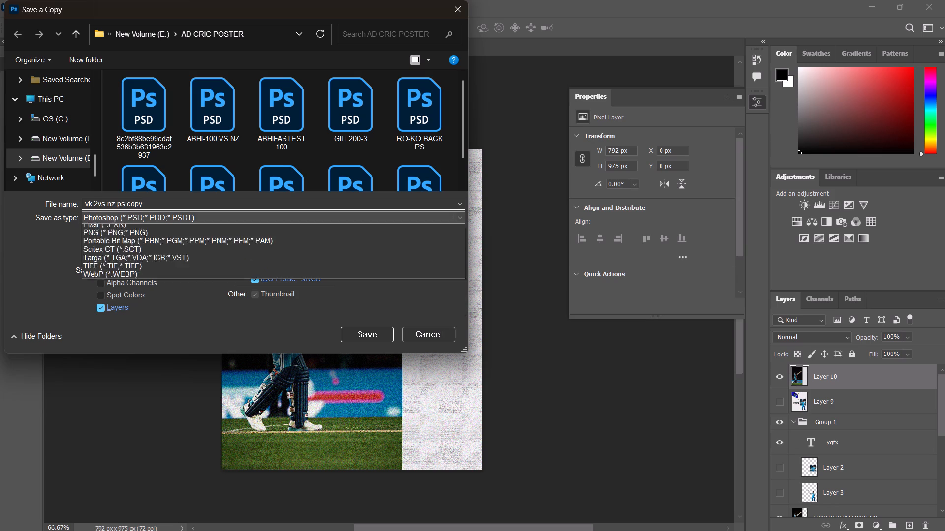
click(101, 366)
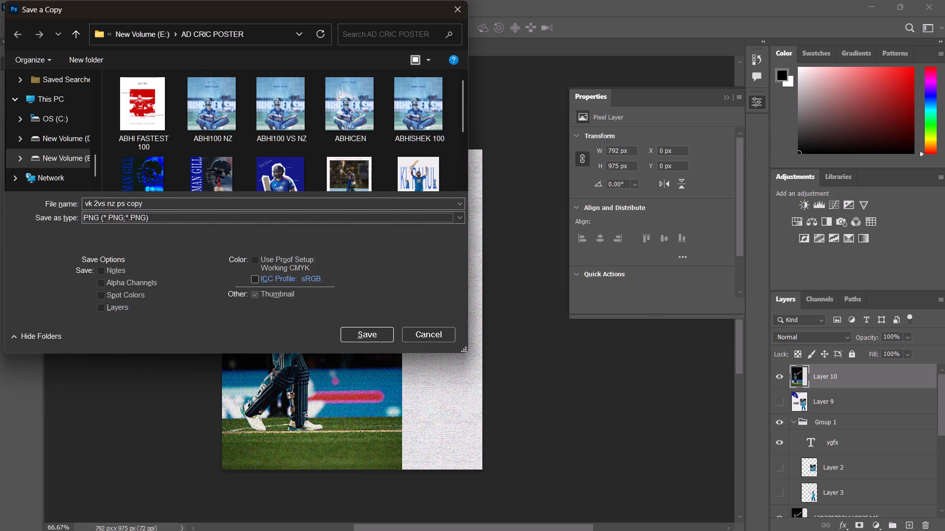
click(357, 336)
click(539, 158)
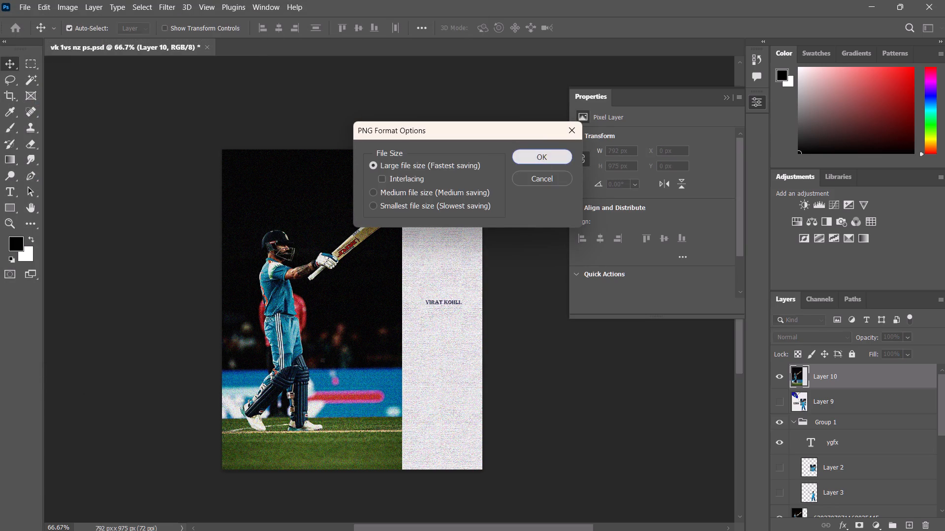
Save the layered poster document under its existing name.
key(ctrl+s)
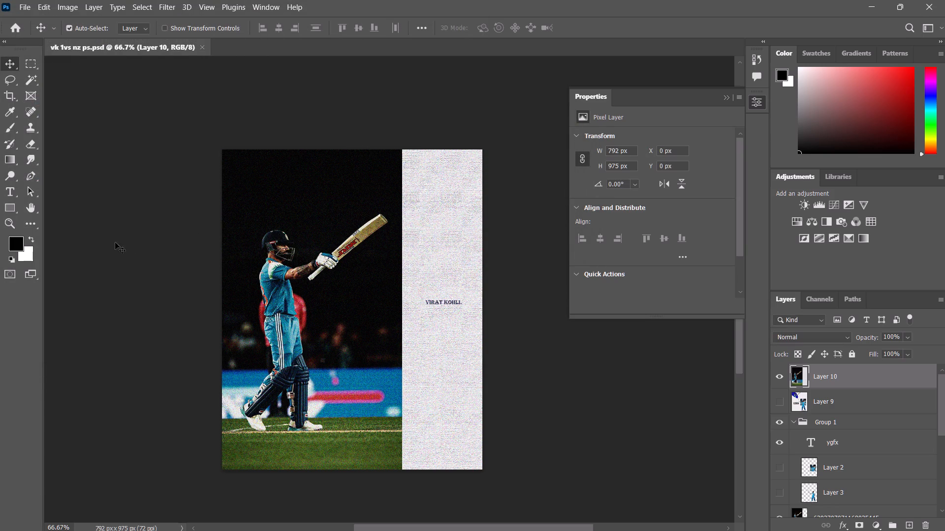
key(ctrl+s)
key(ctrl+s)
click(173, 190)
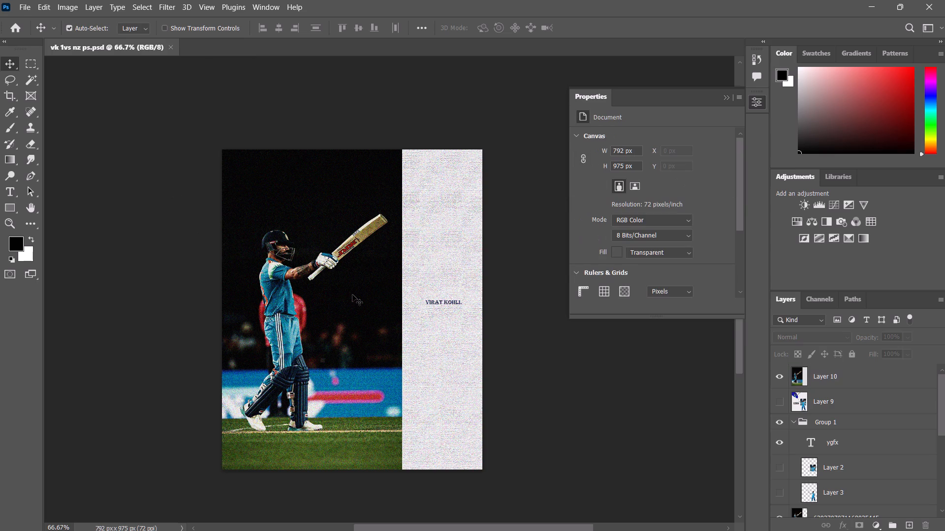
click(352, 295)
key(ctrl+s)
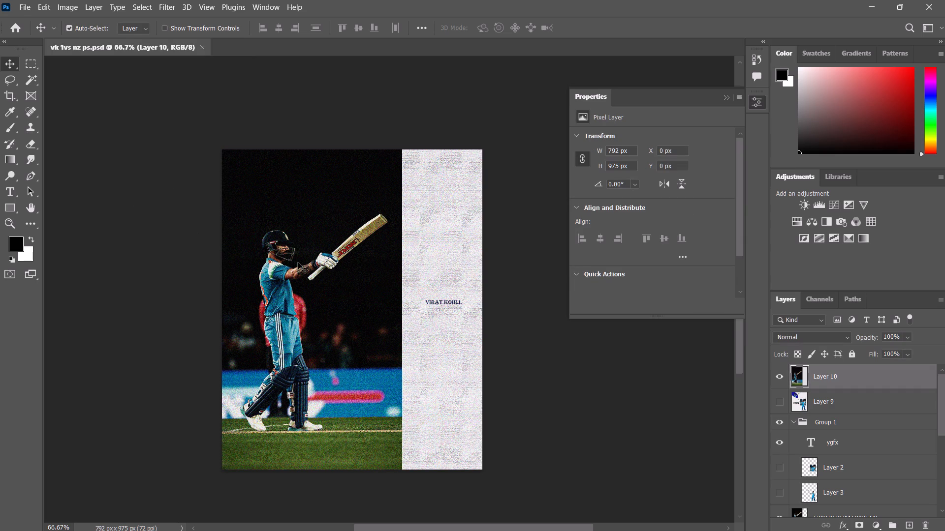
click(122, 180)
Set up another copy in Photoshop format with layers in the AD CRIC POSTER folder, naming it "vk 2 vs nz ps".
key(ctrl+alt+s)
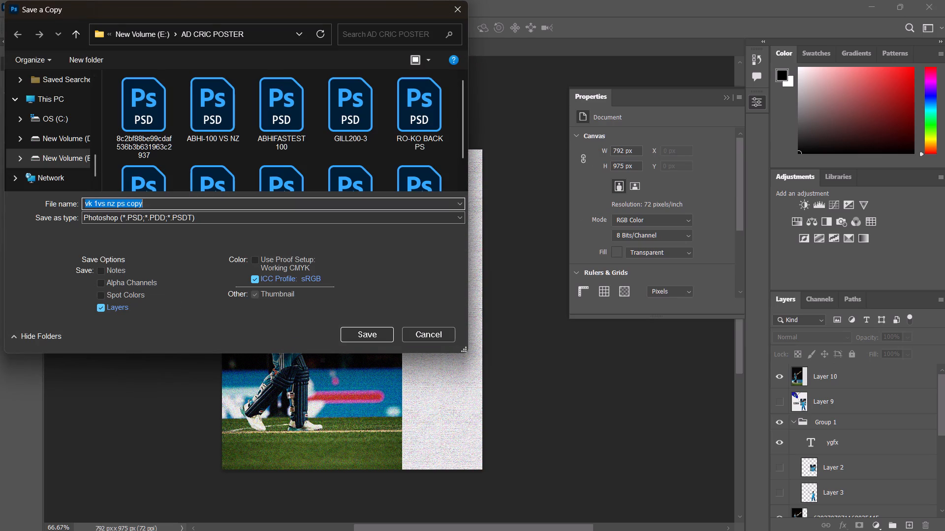
click(99, 203)
key(BackSpace)
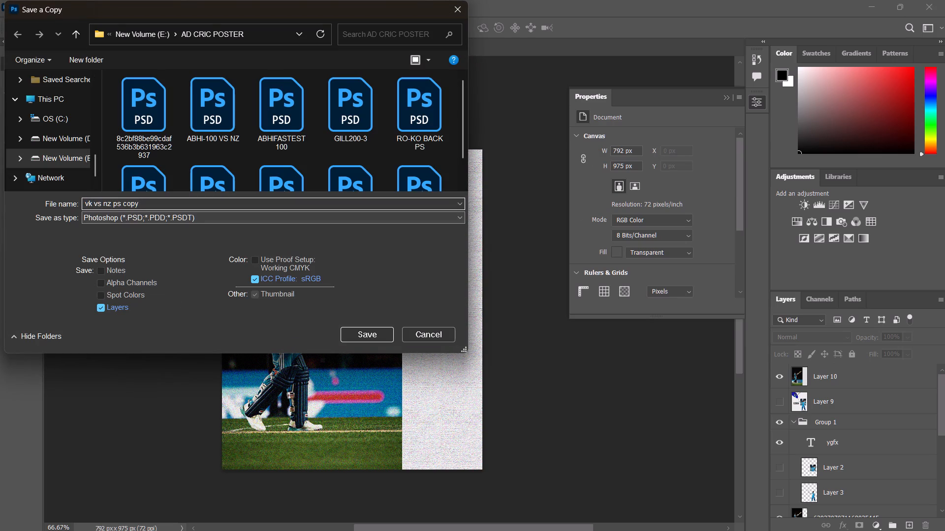
key(space)
text(s)
key(BackSpace)
key(s)
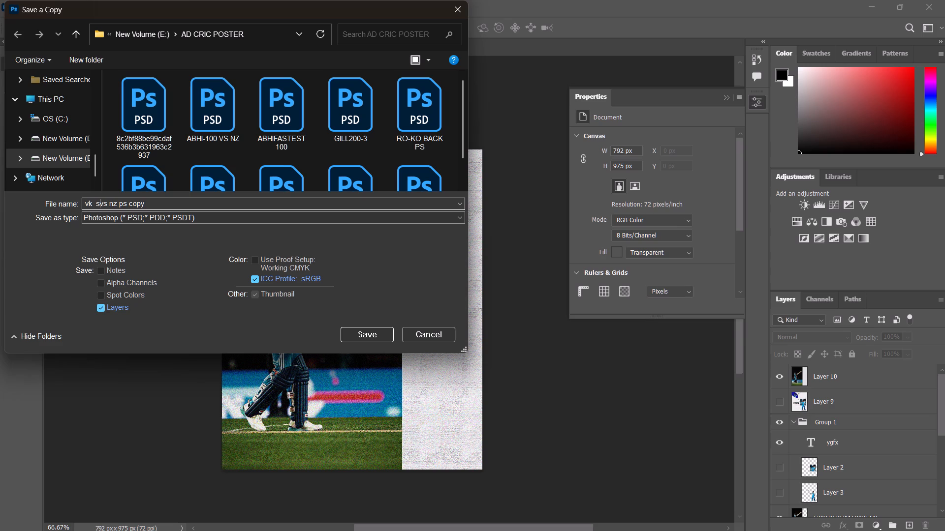
key(BackSpace)
key(2)
key(space)
drag(150, 204, 132, 205)
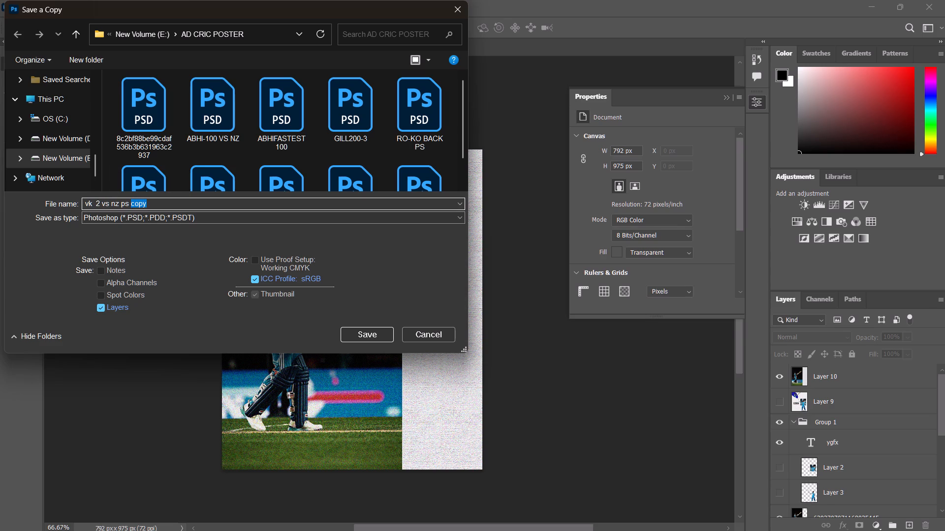
key(BackSpace)
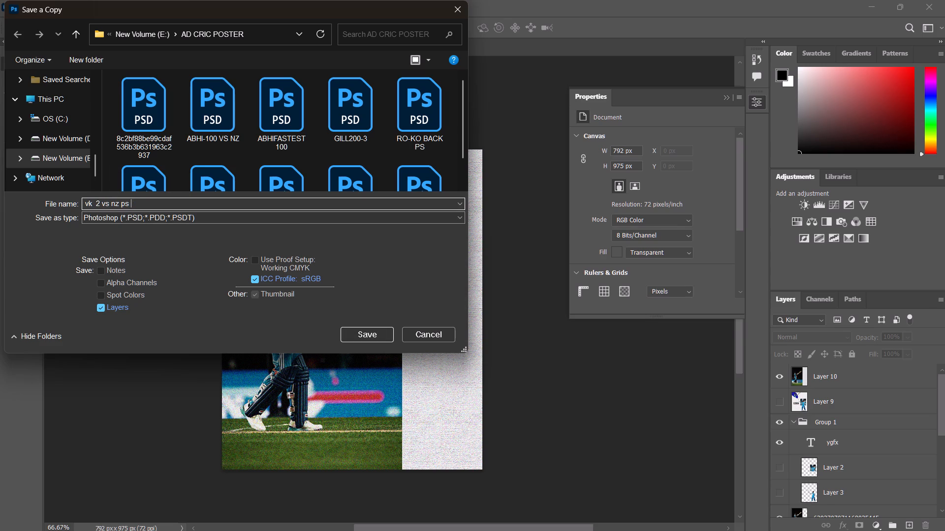
Save the layered Photoshop copy "vk 2 vs nz ps" in the AD CRIC POSTER folder and accept the format options.
click(359, 333)
click(613, 148)
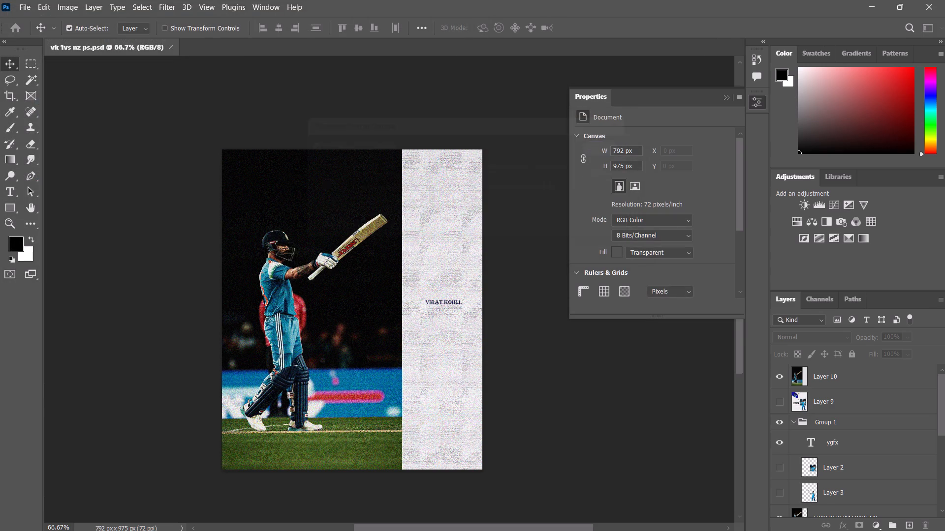
click(523, 159)
Minimize the Photoshop, Brave and DaVinci Resolve windows to get to the Downloads folder window.
click(863, 6)
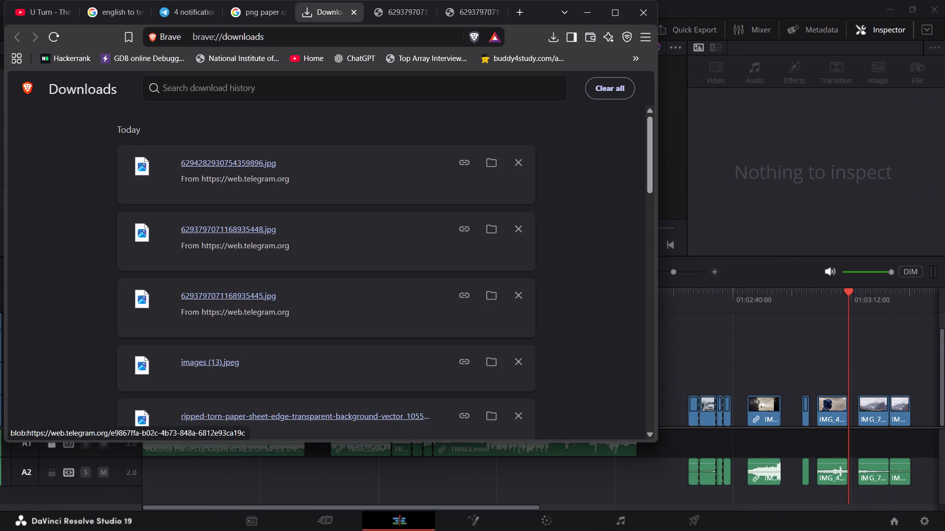
click(593, 6)
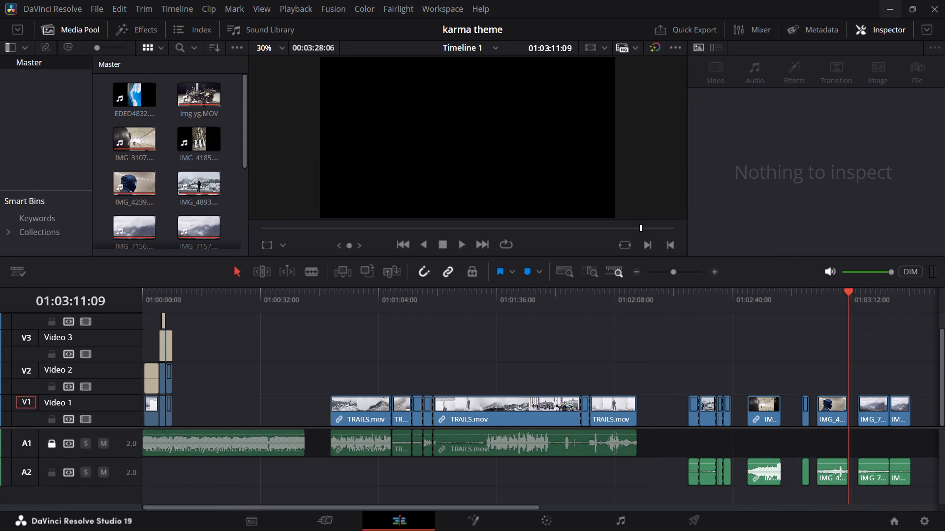
click(888, 7)
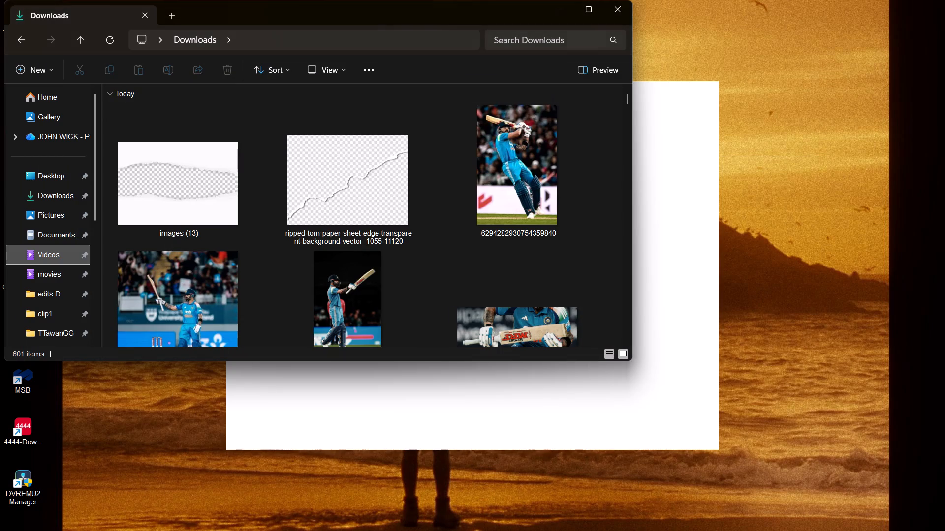
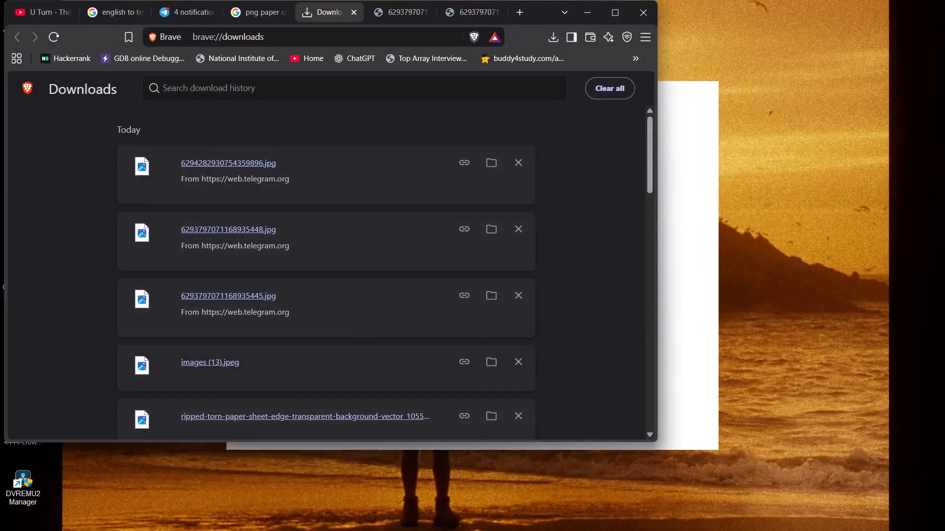
Maximize the Brave browser window and open Gmail in a new tab.
click(618, 16)
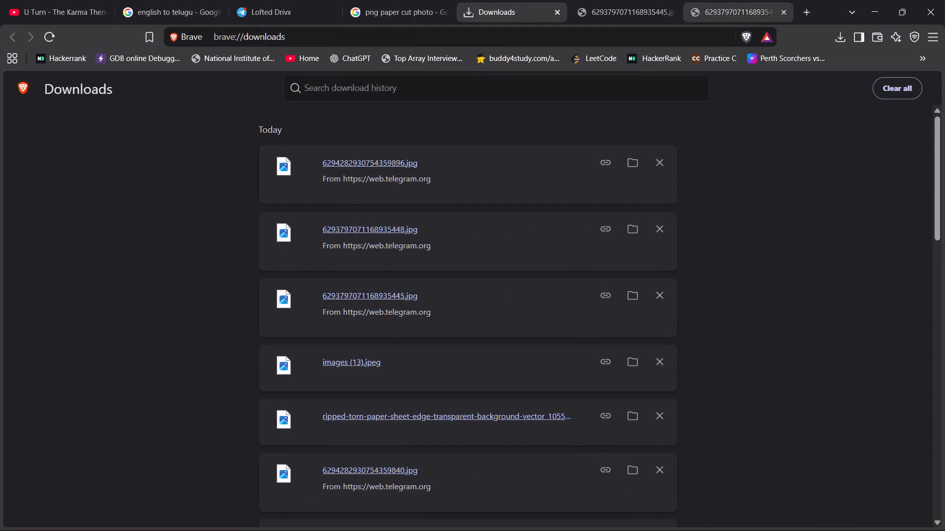
click(812, 12)
click(600, 33)
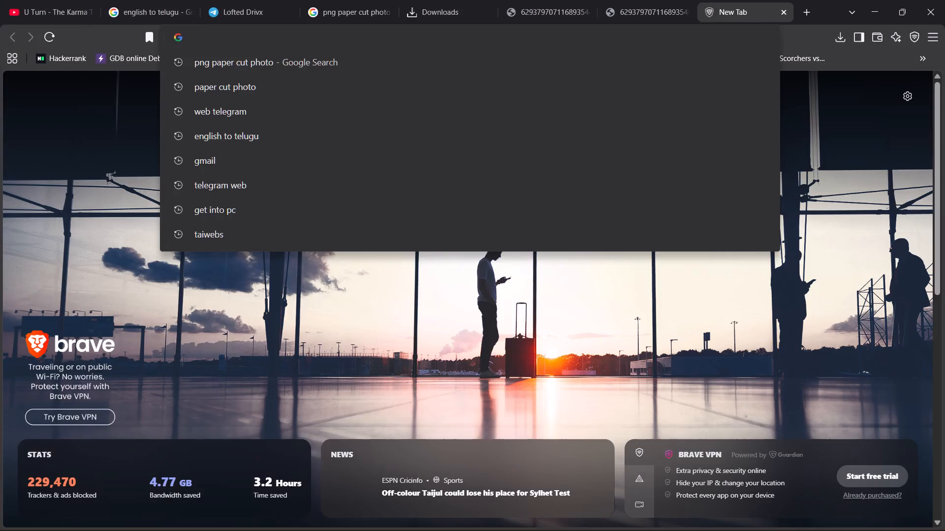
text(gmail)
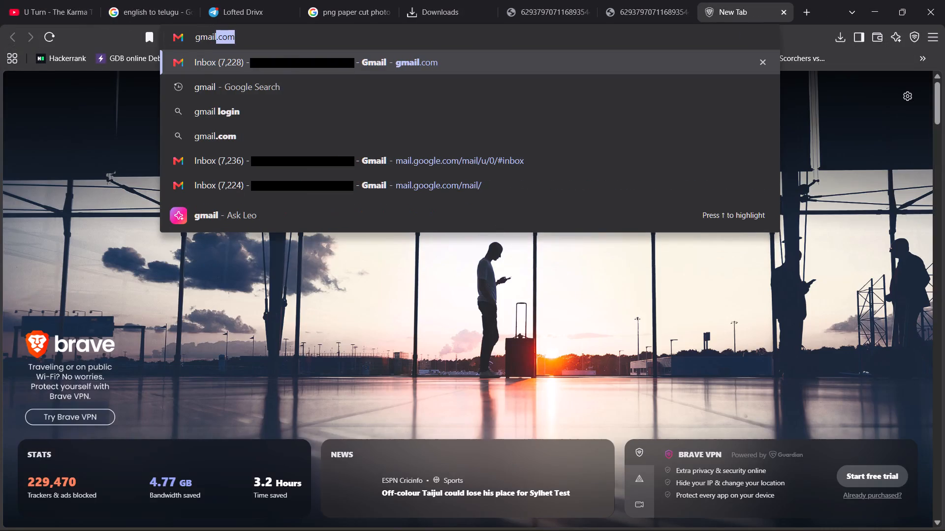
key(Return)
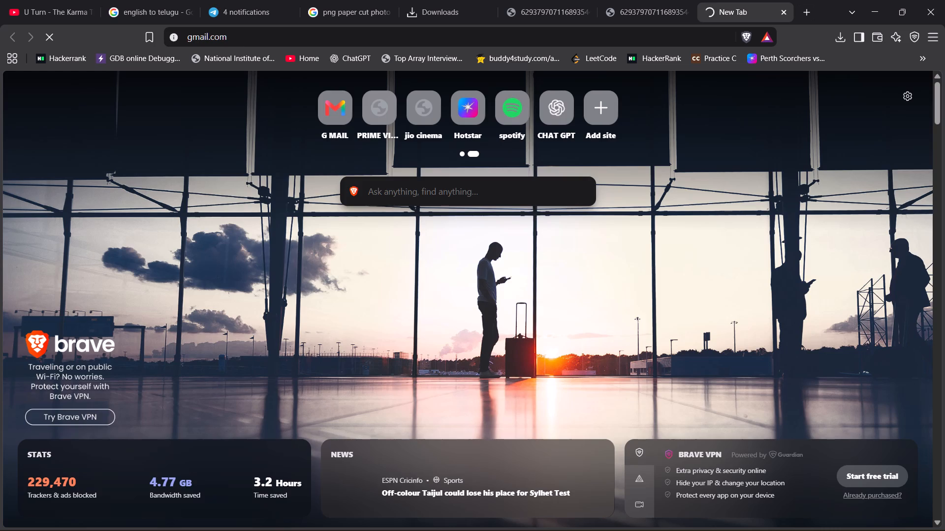
Close the enlarged photo in the Telegram web chat and open the CriClub channel to read its latest messages.
click(247, 16)
click(917, 88)
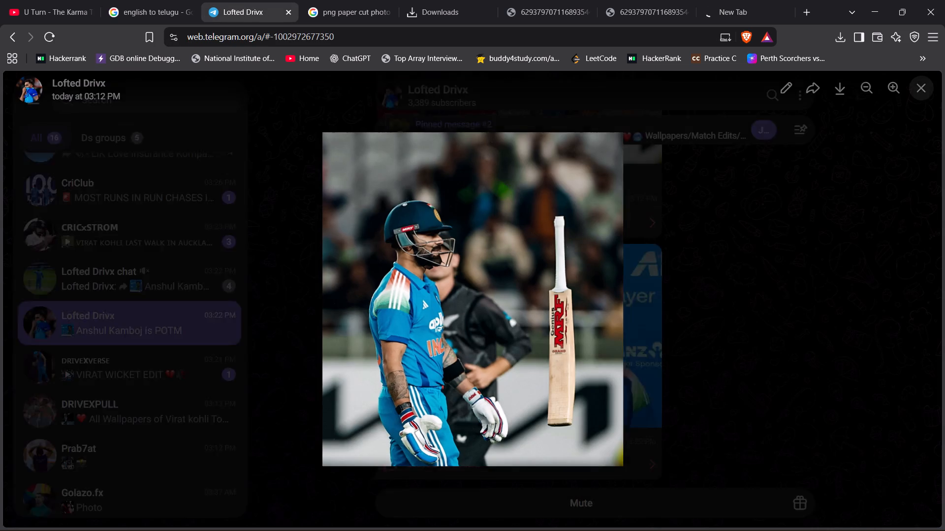
scroll(143, 293, up, 4)
click(138, 322)
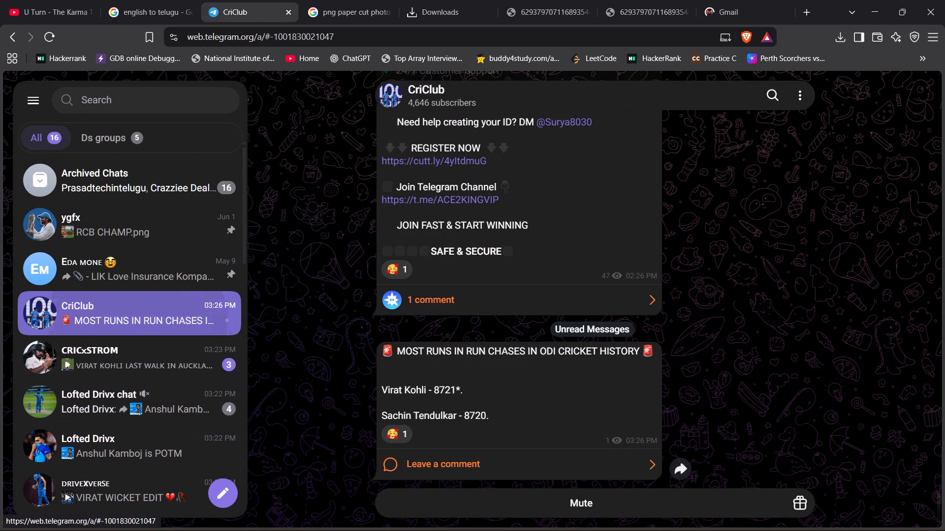
scroll(467, 357, down, 5)
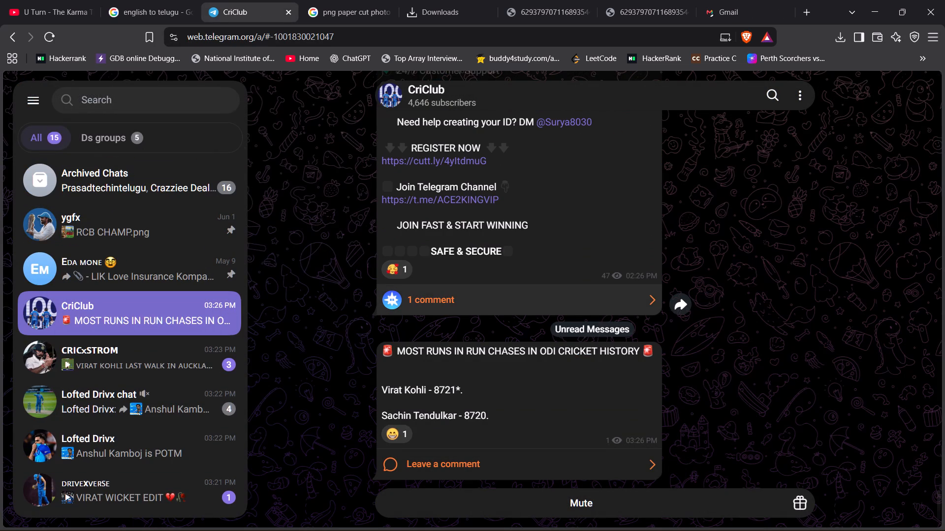